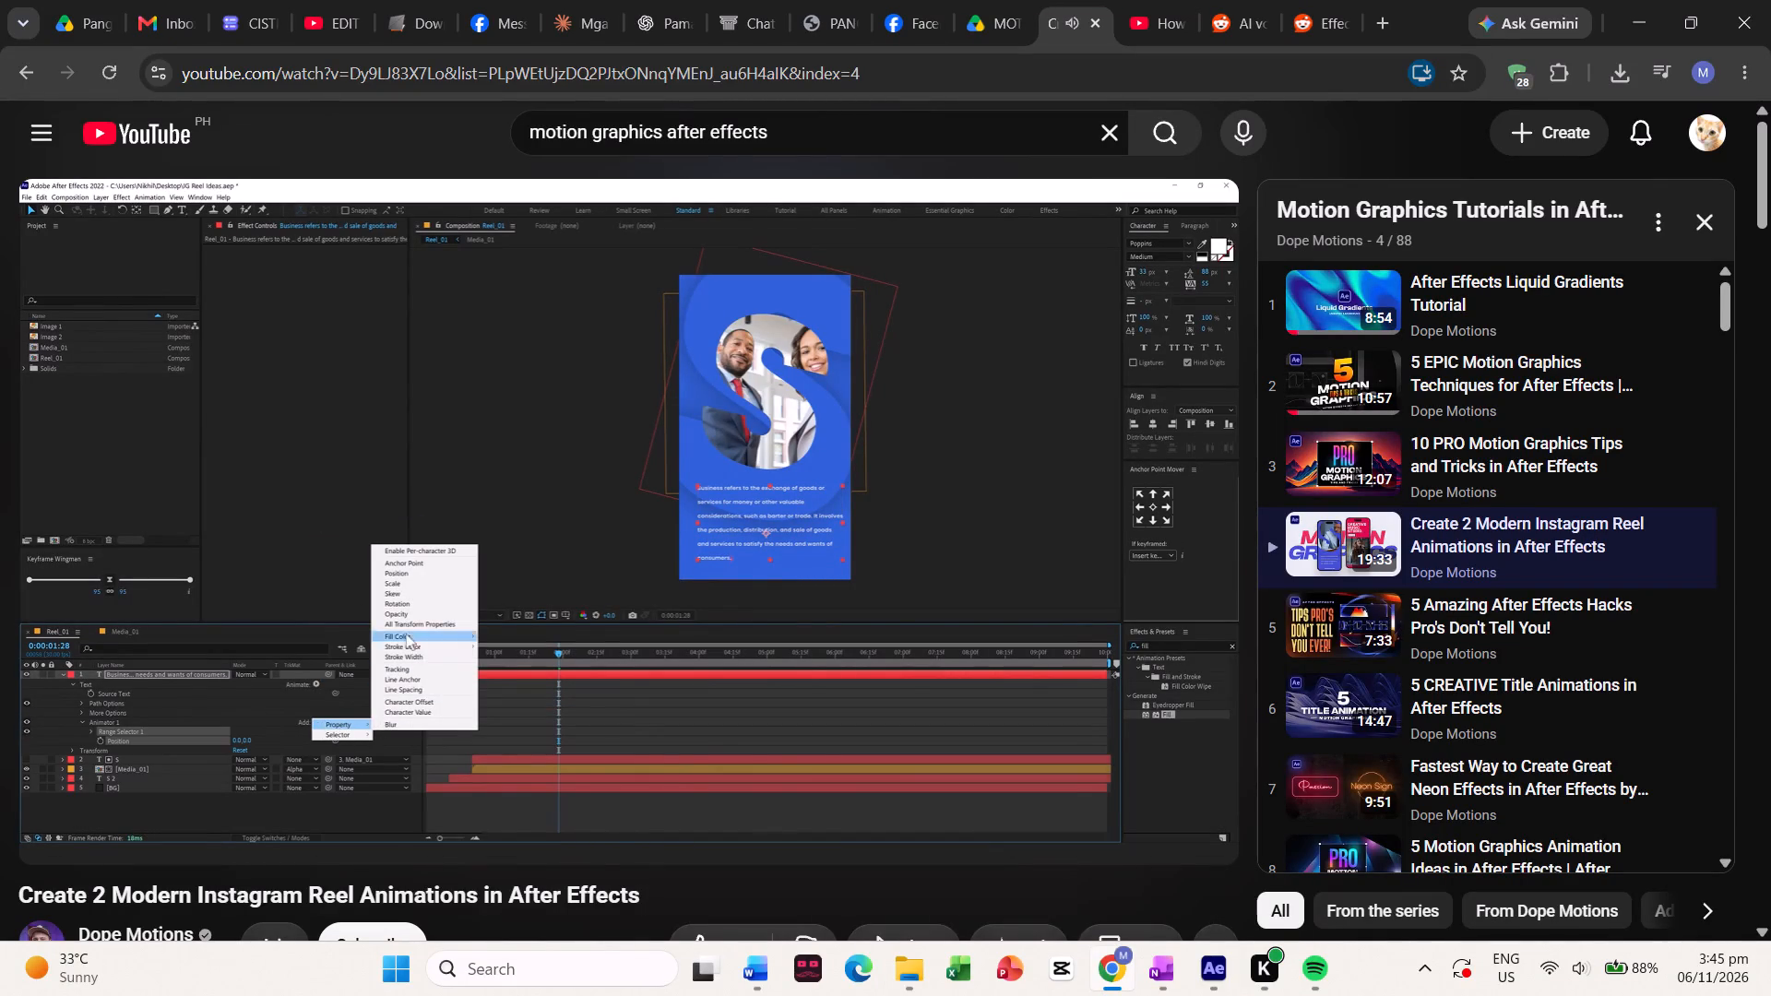
Skim the Instagram reel tutorial from the first reel's refinement to the second reel's creation, pausing at about 14:05.
click(674, 799)
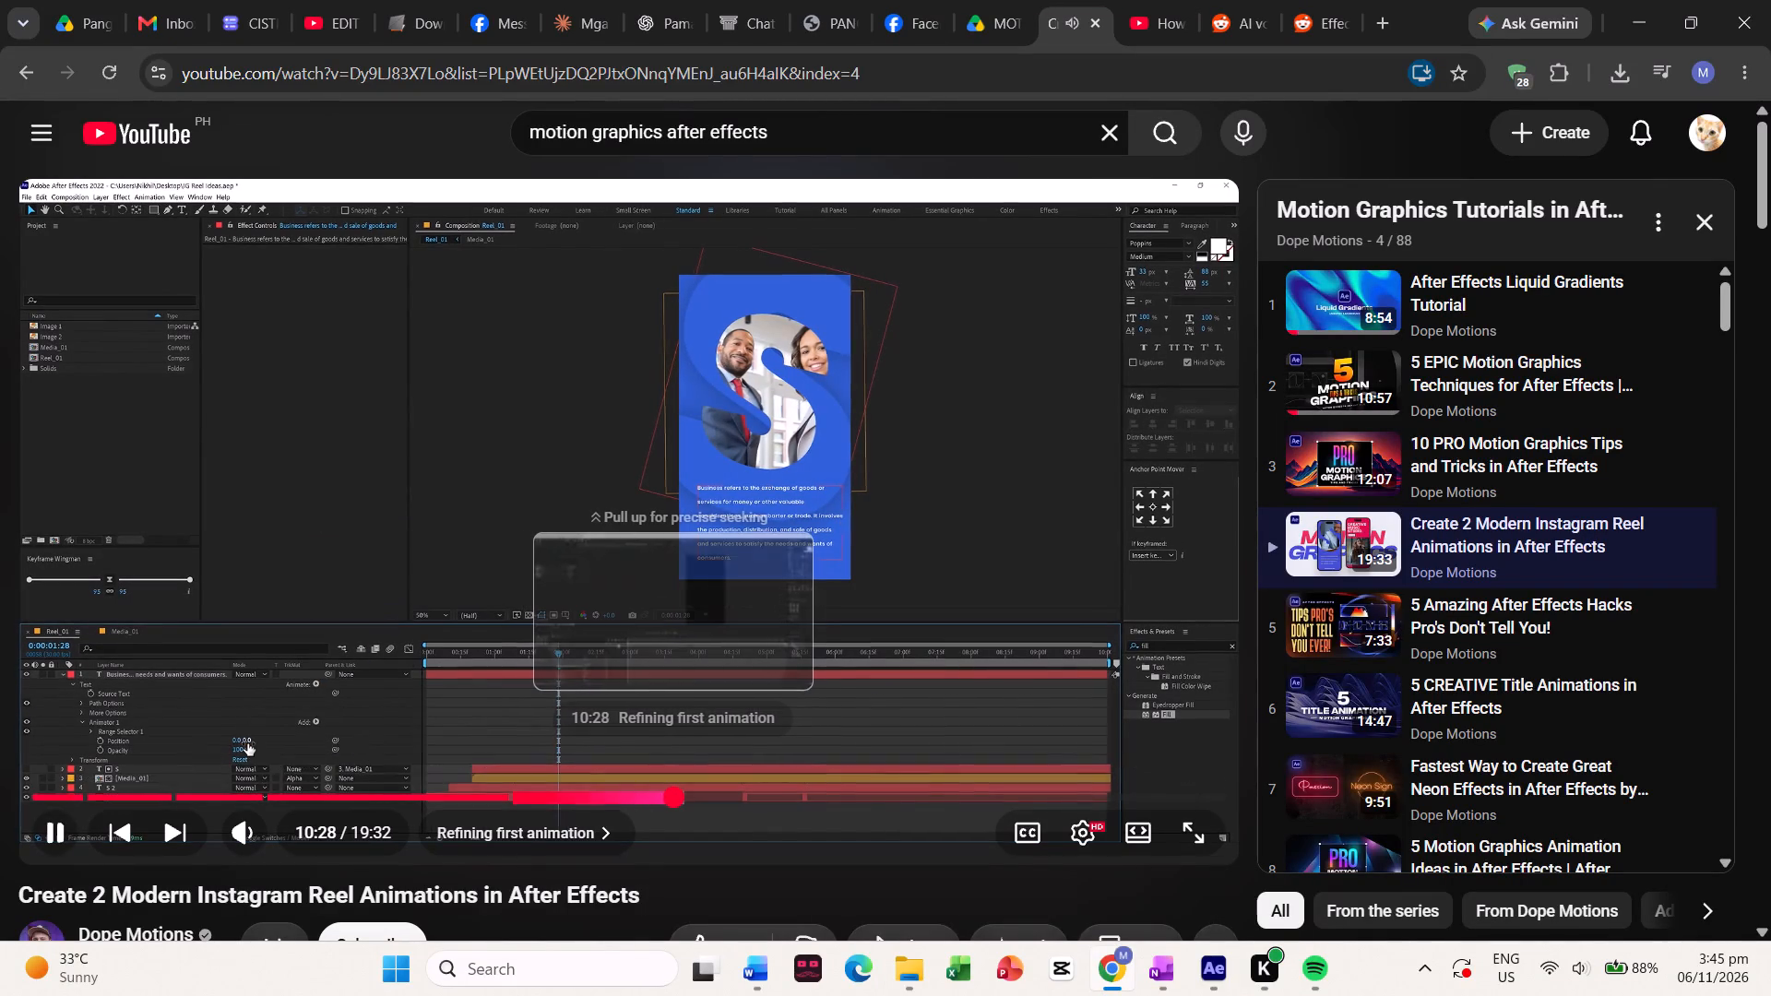
click(728, 792)
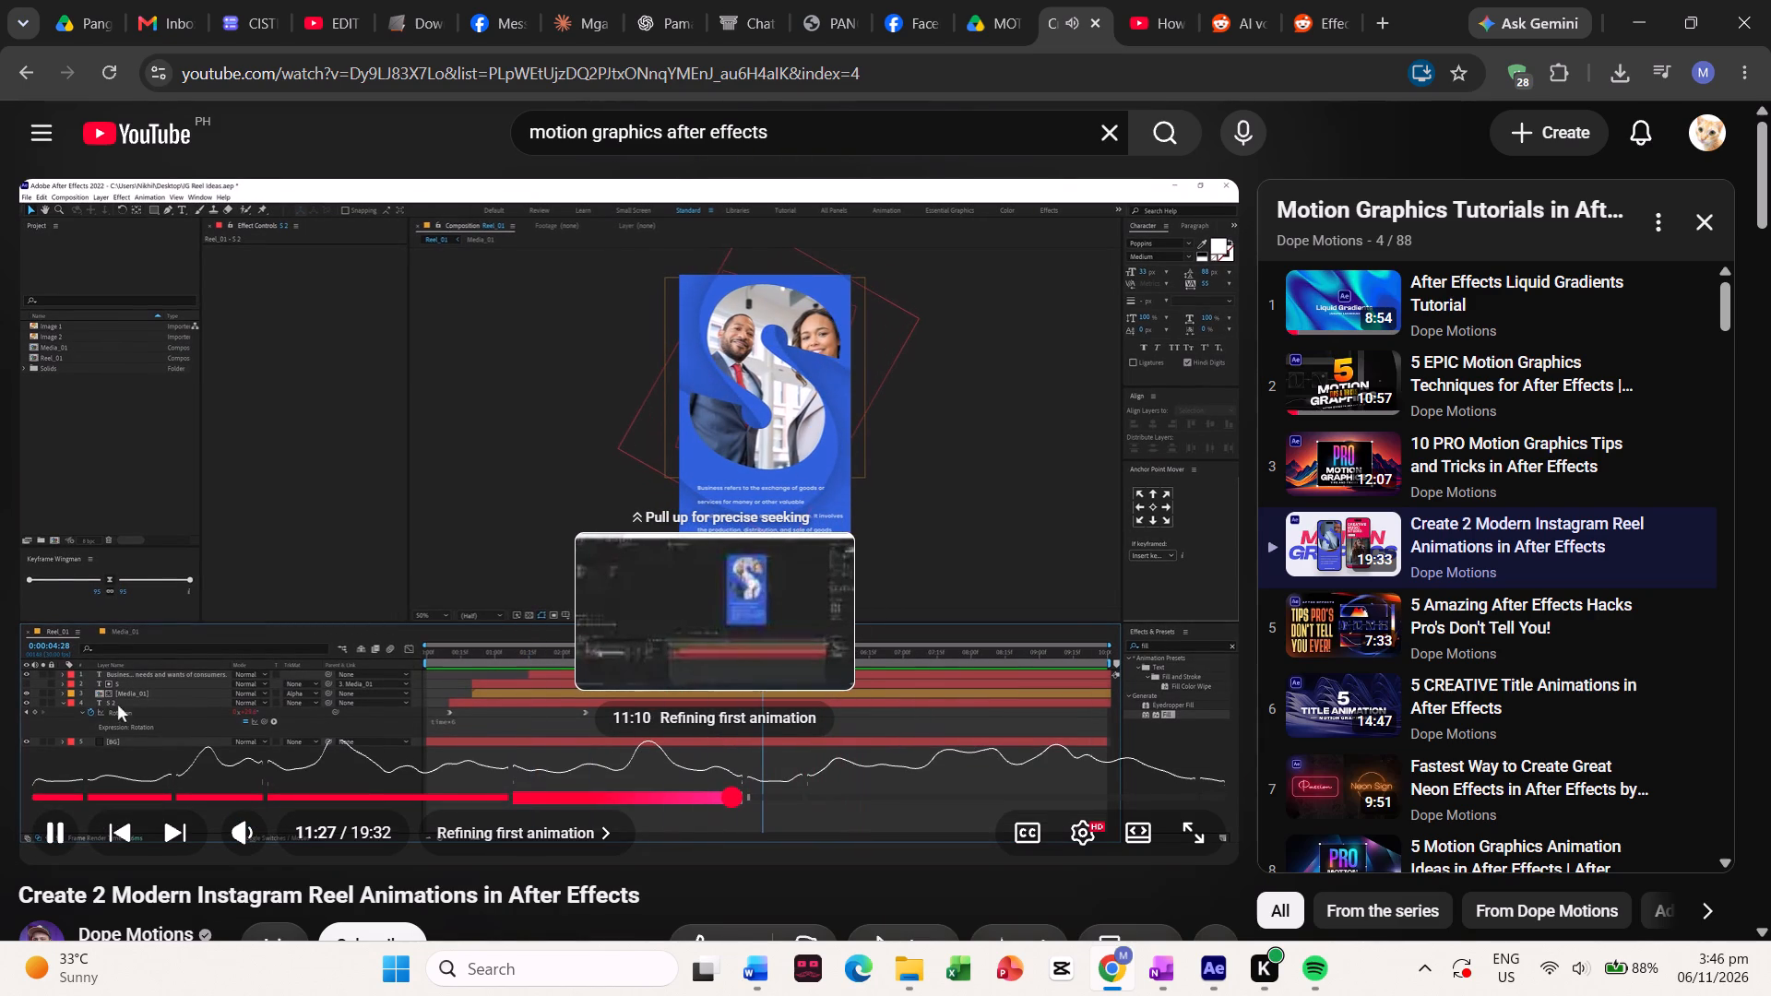
click(716, 789)
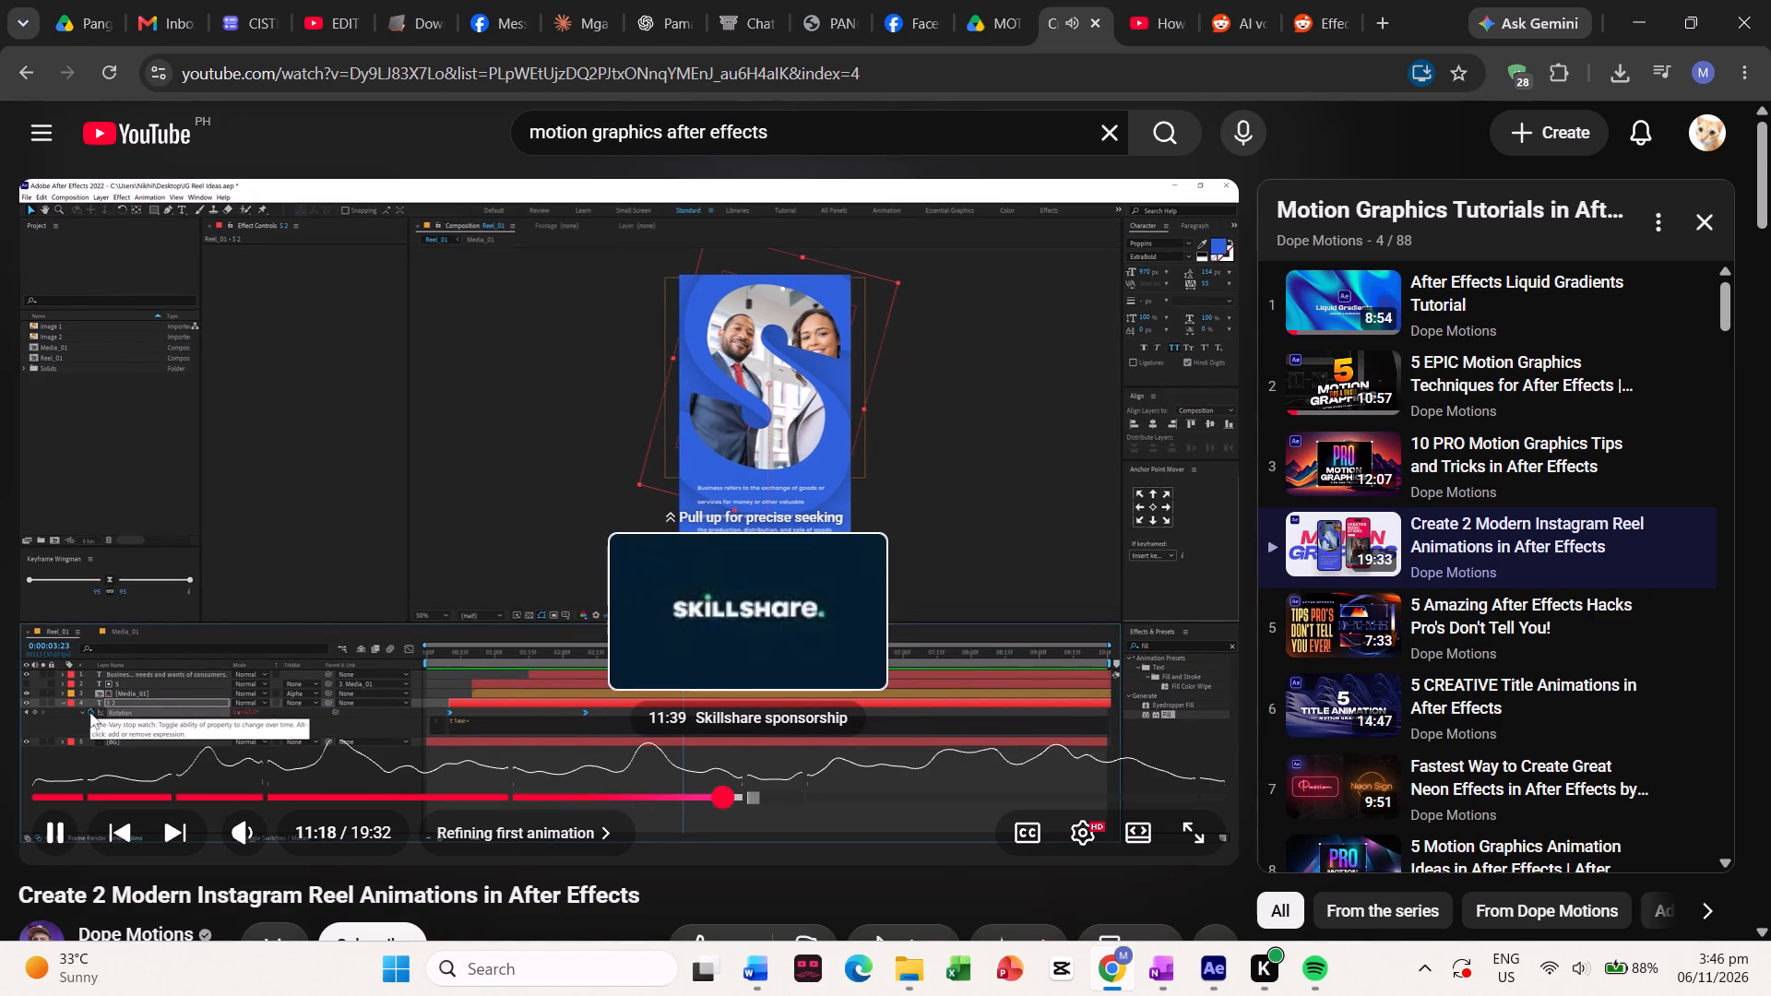
click(738, 798)
click(822, 797)
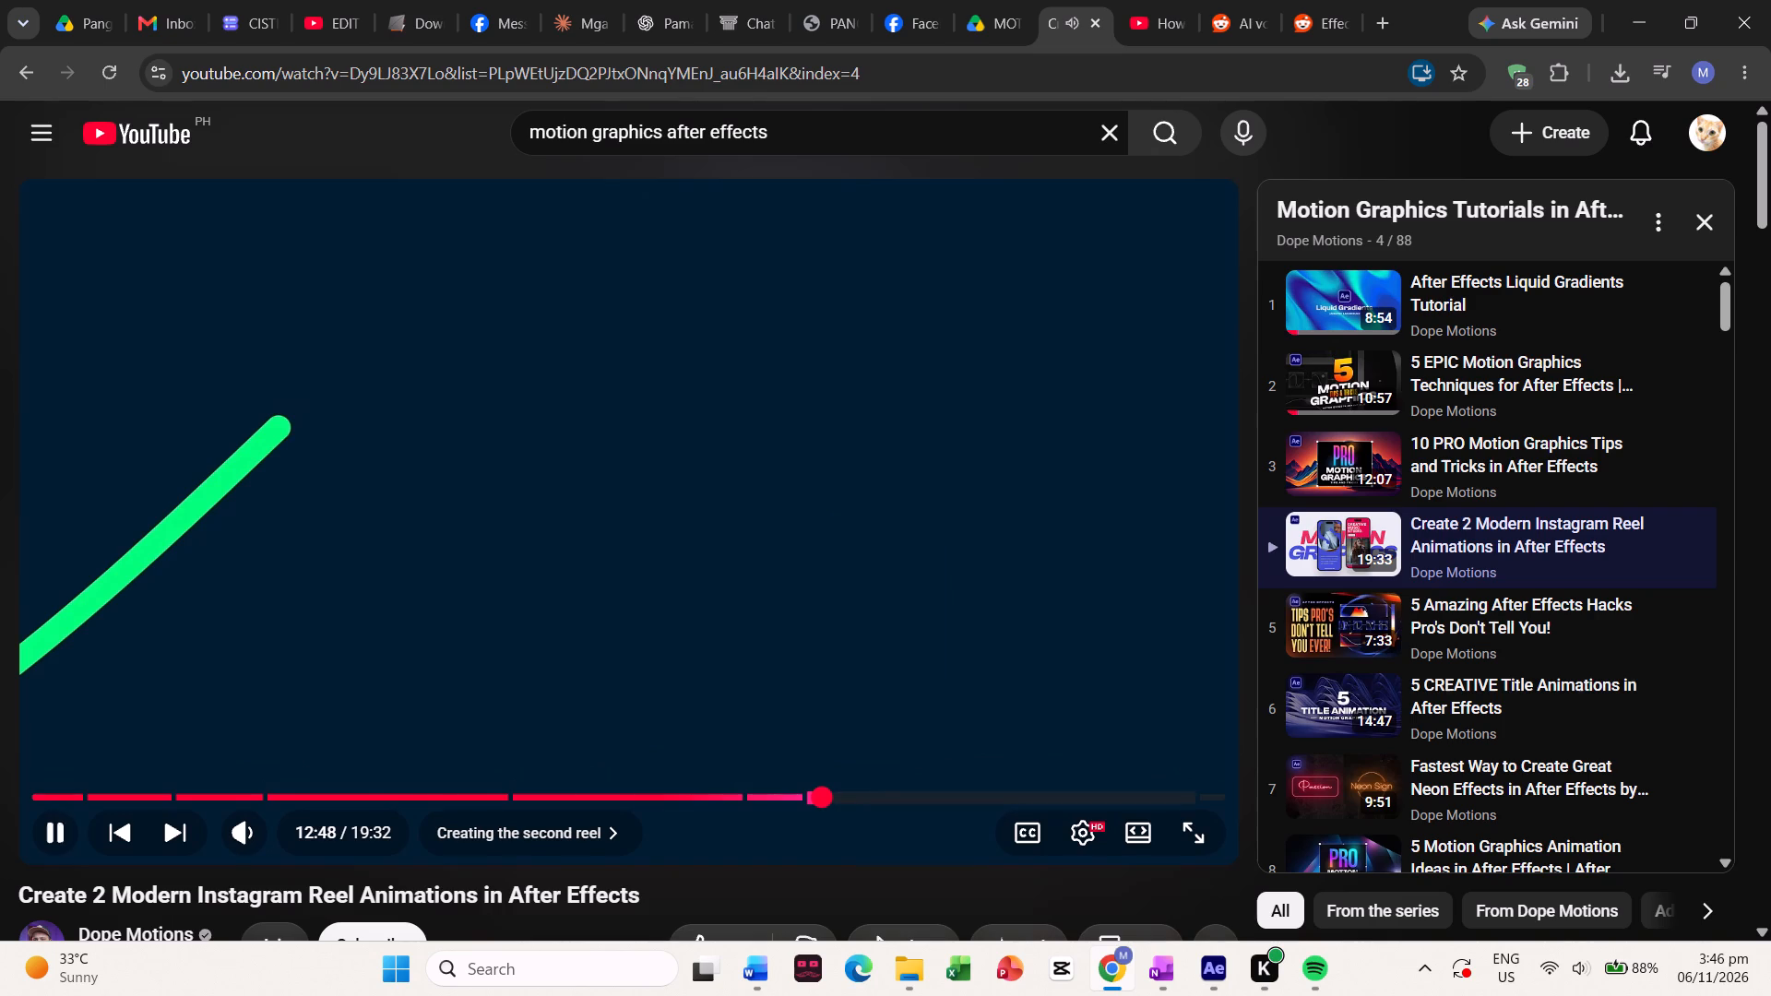
click(897, 798)
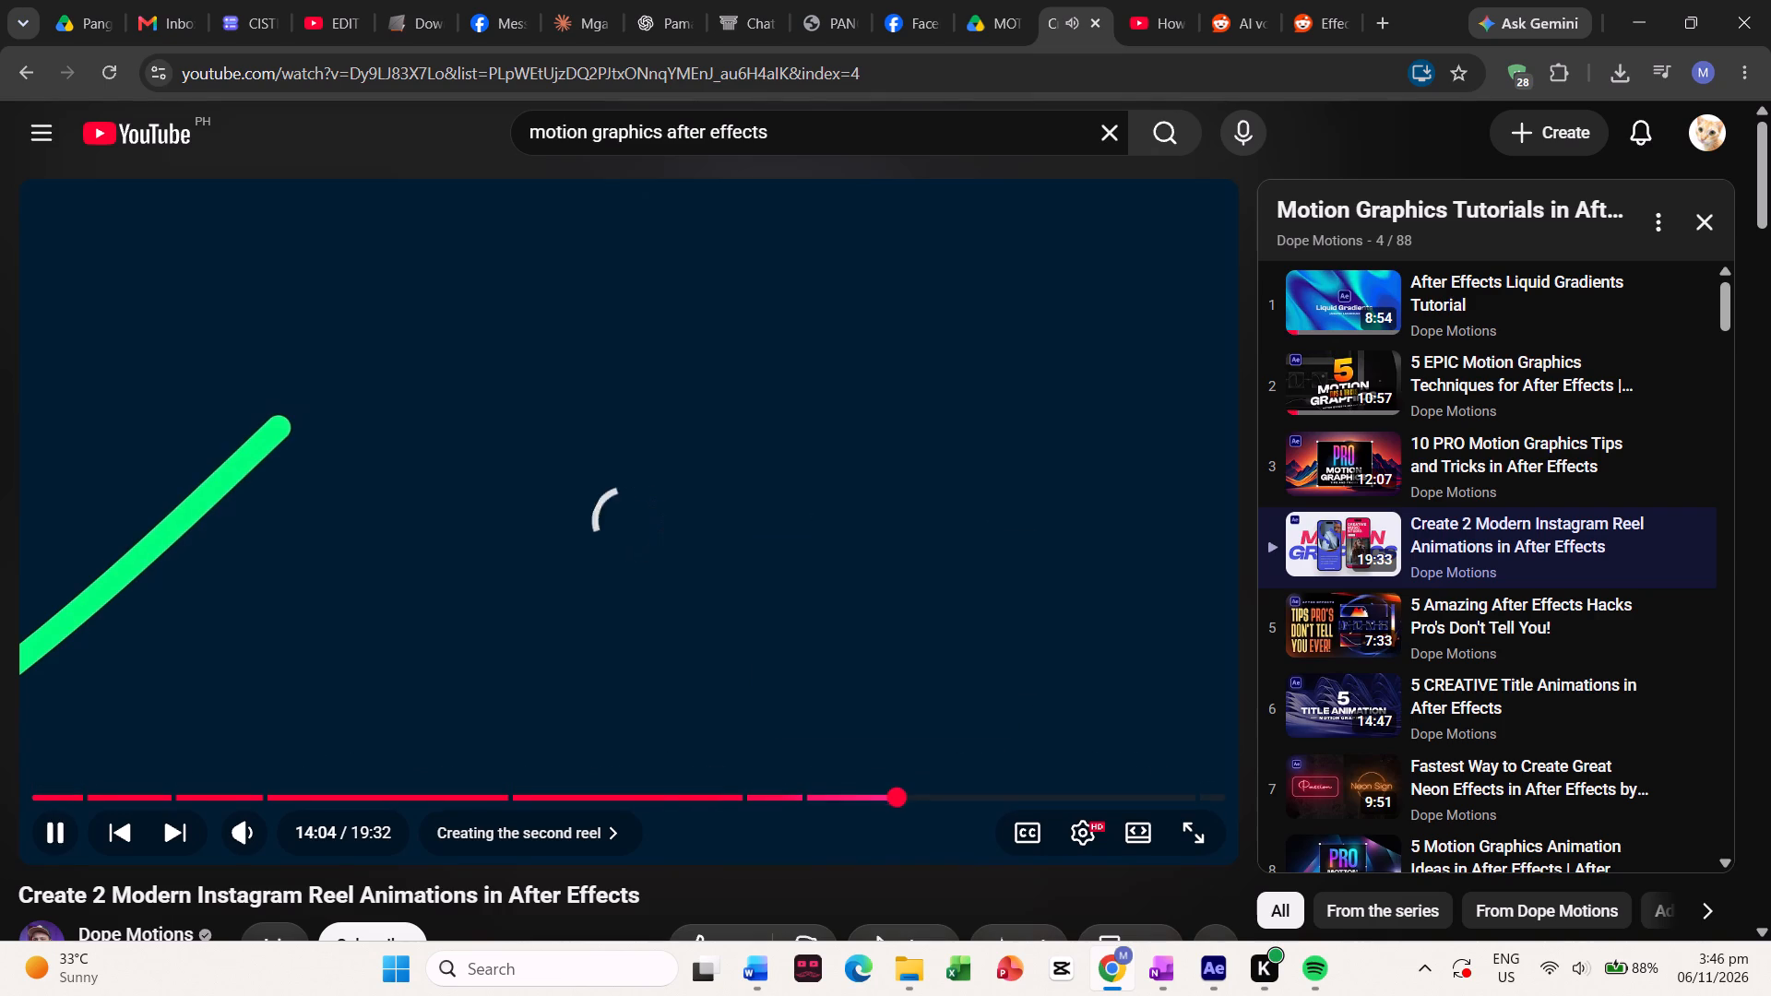
click(904, 692)
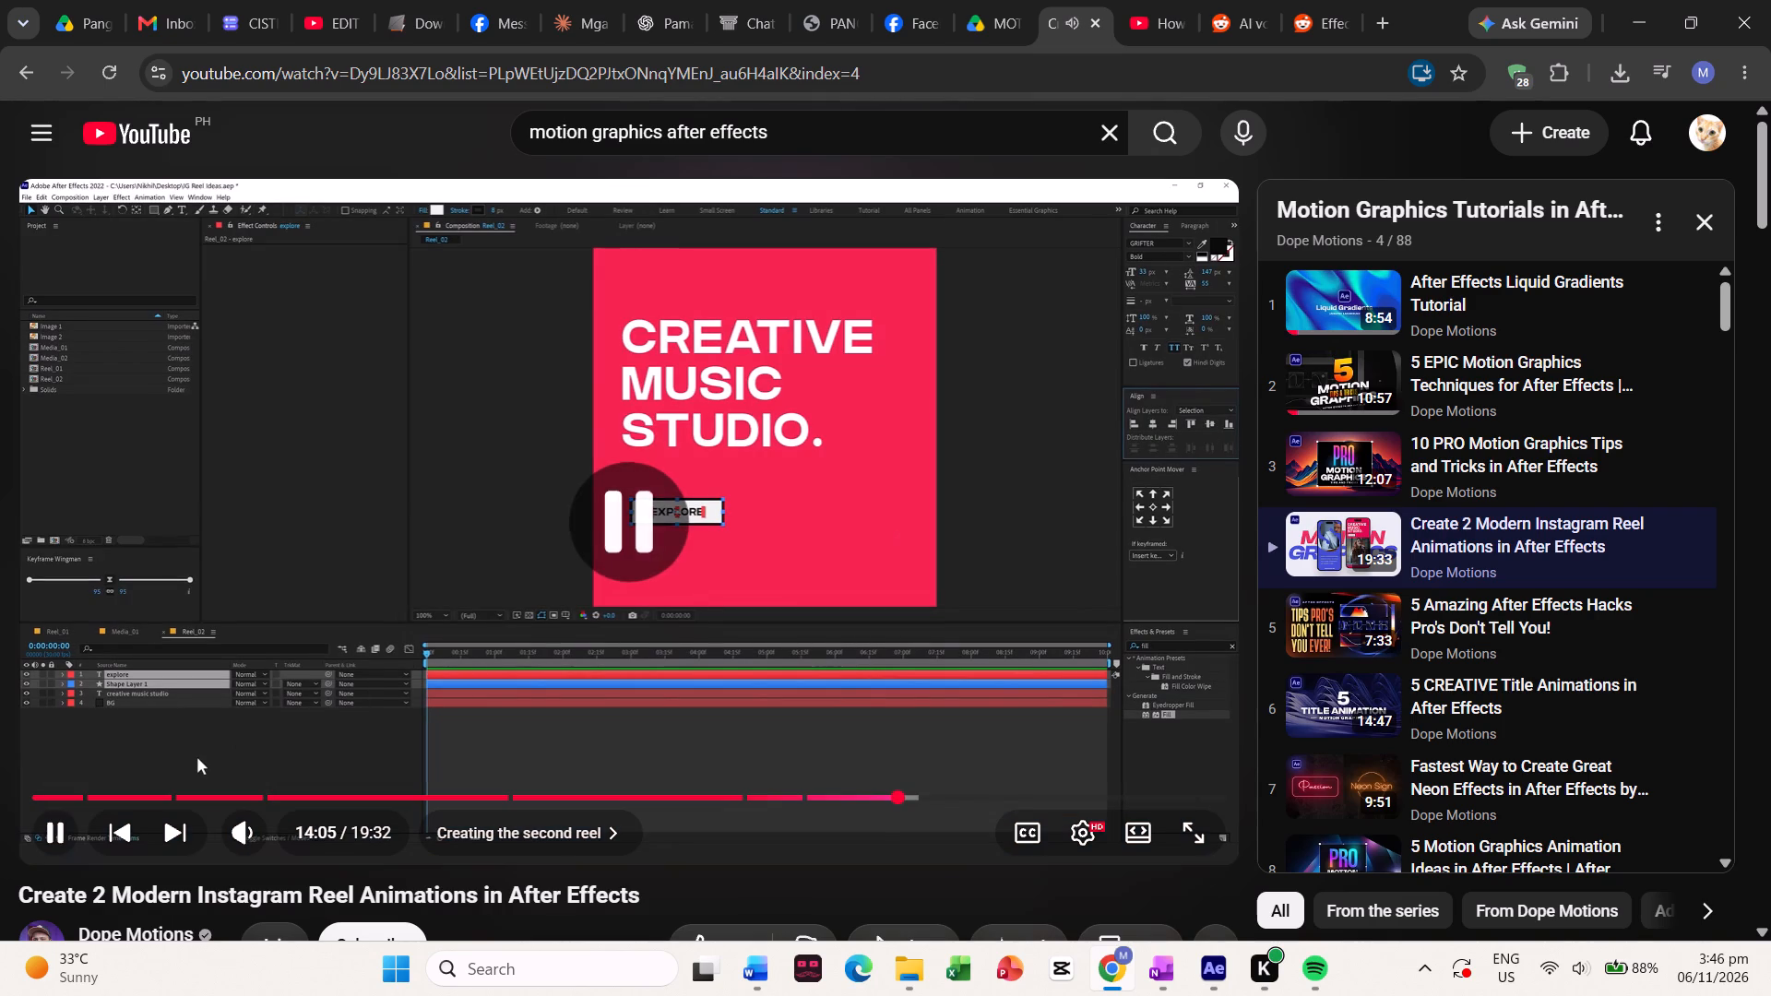
Search YouTube for "how to make moving effect in after effect".
click(1111, 141)
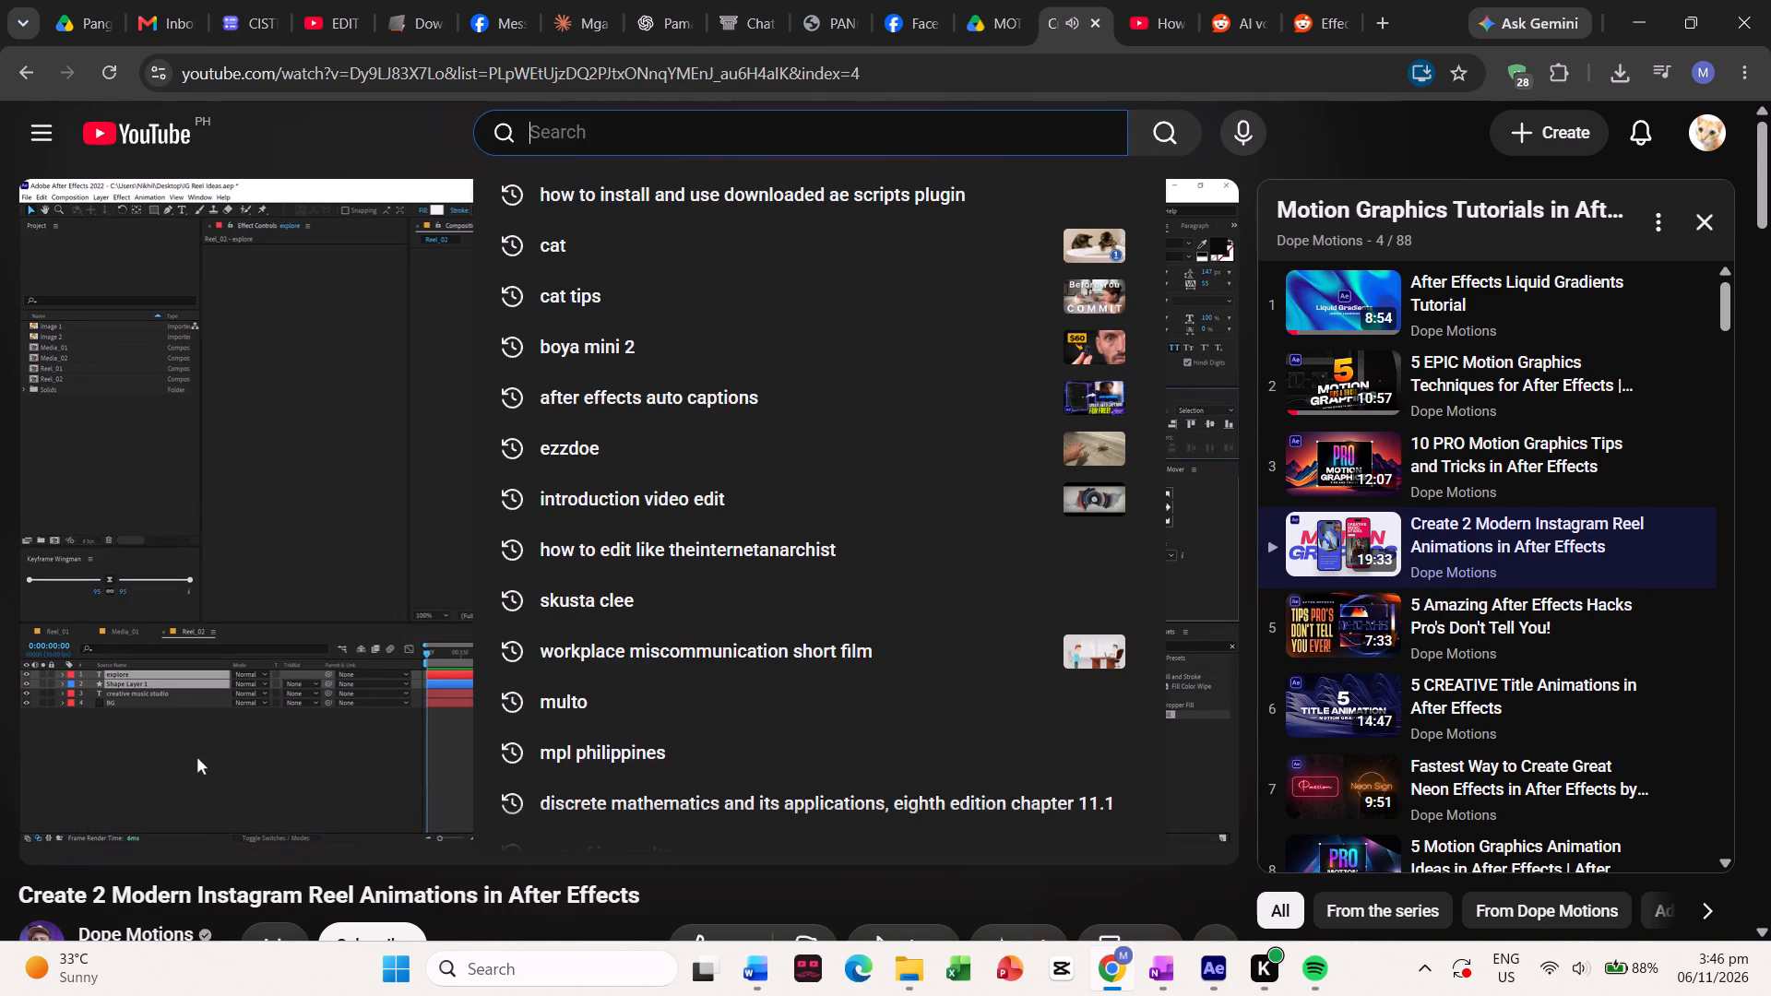
text(how to make)
key(space)
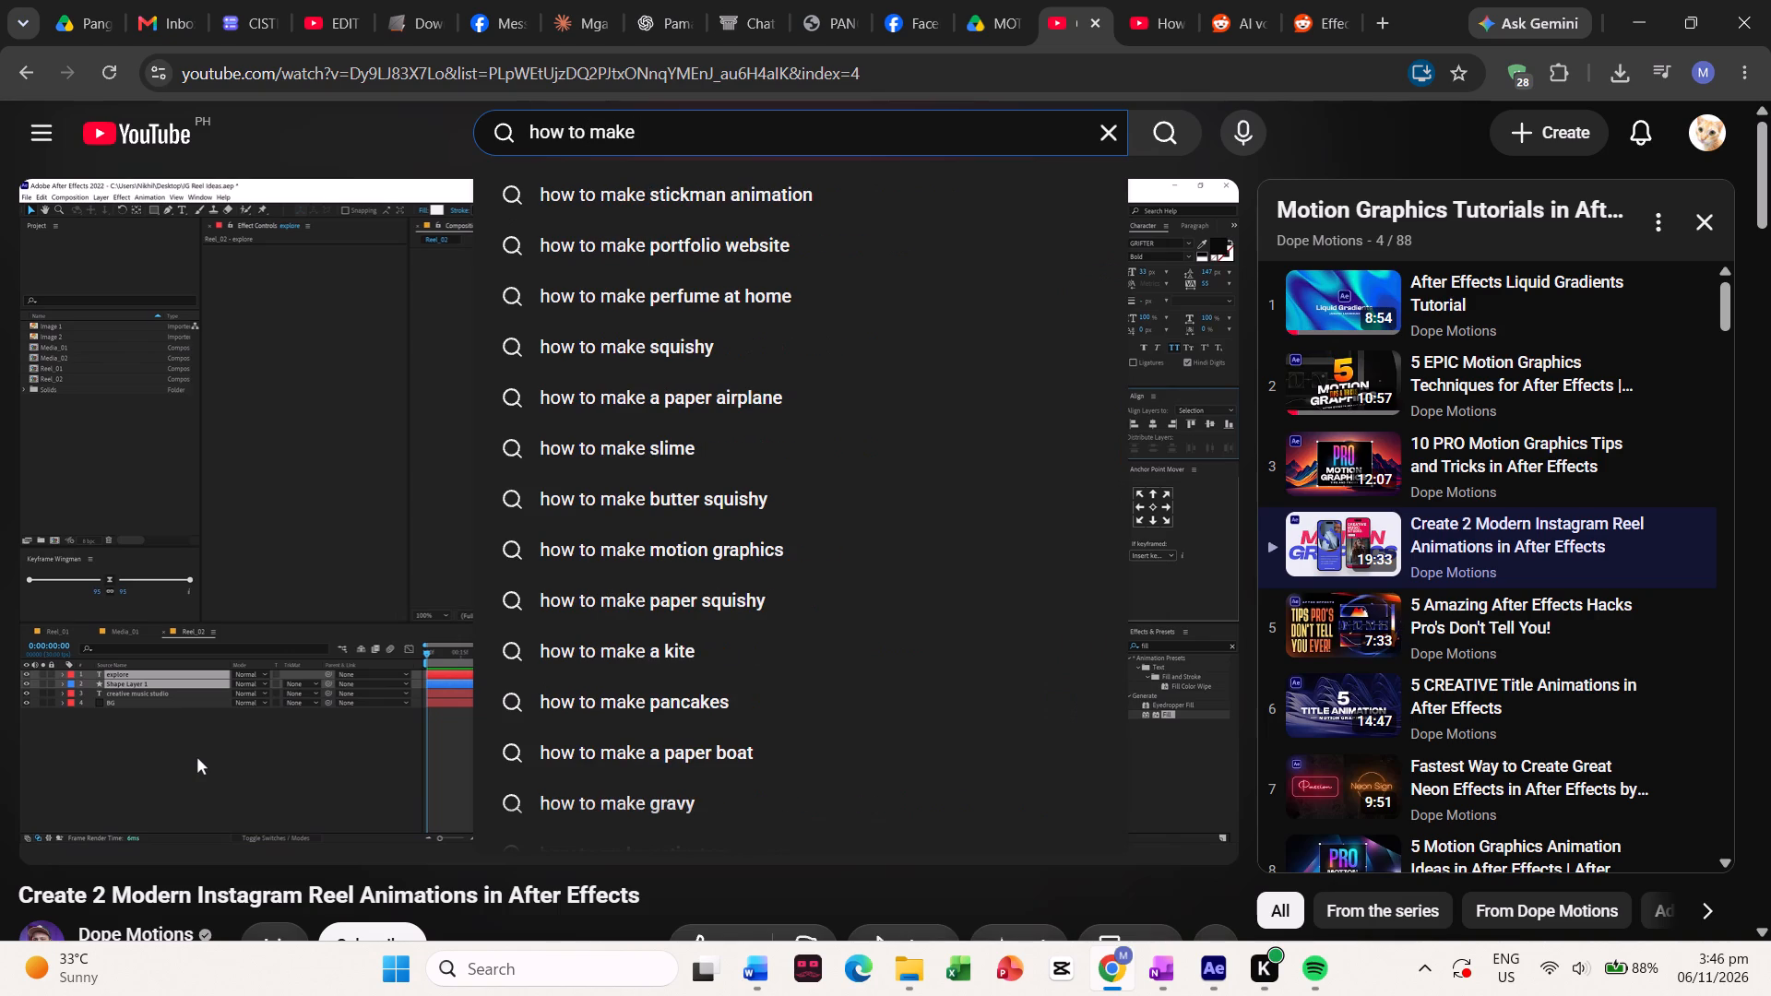
text(moving effect in after effect)
key(Return)
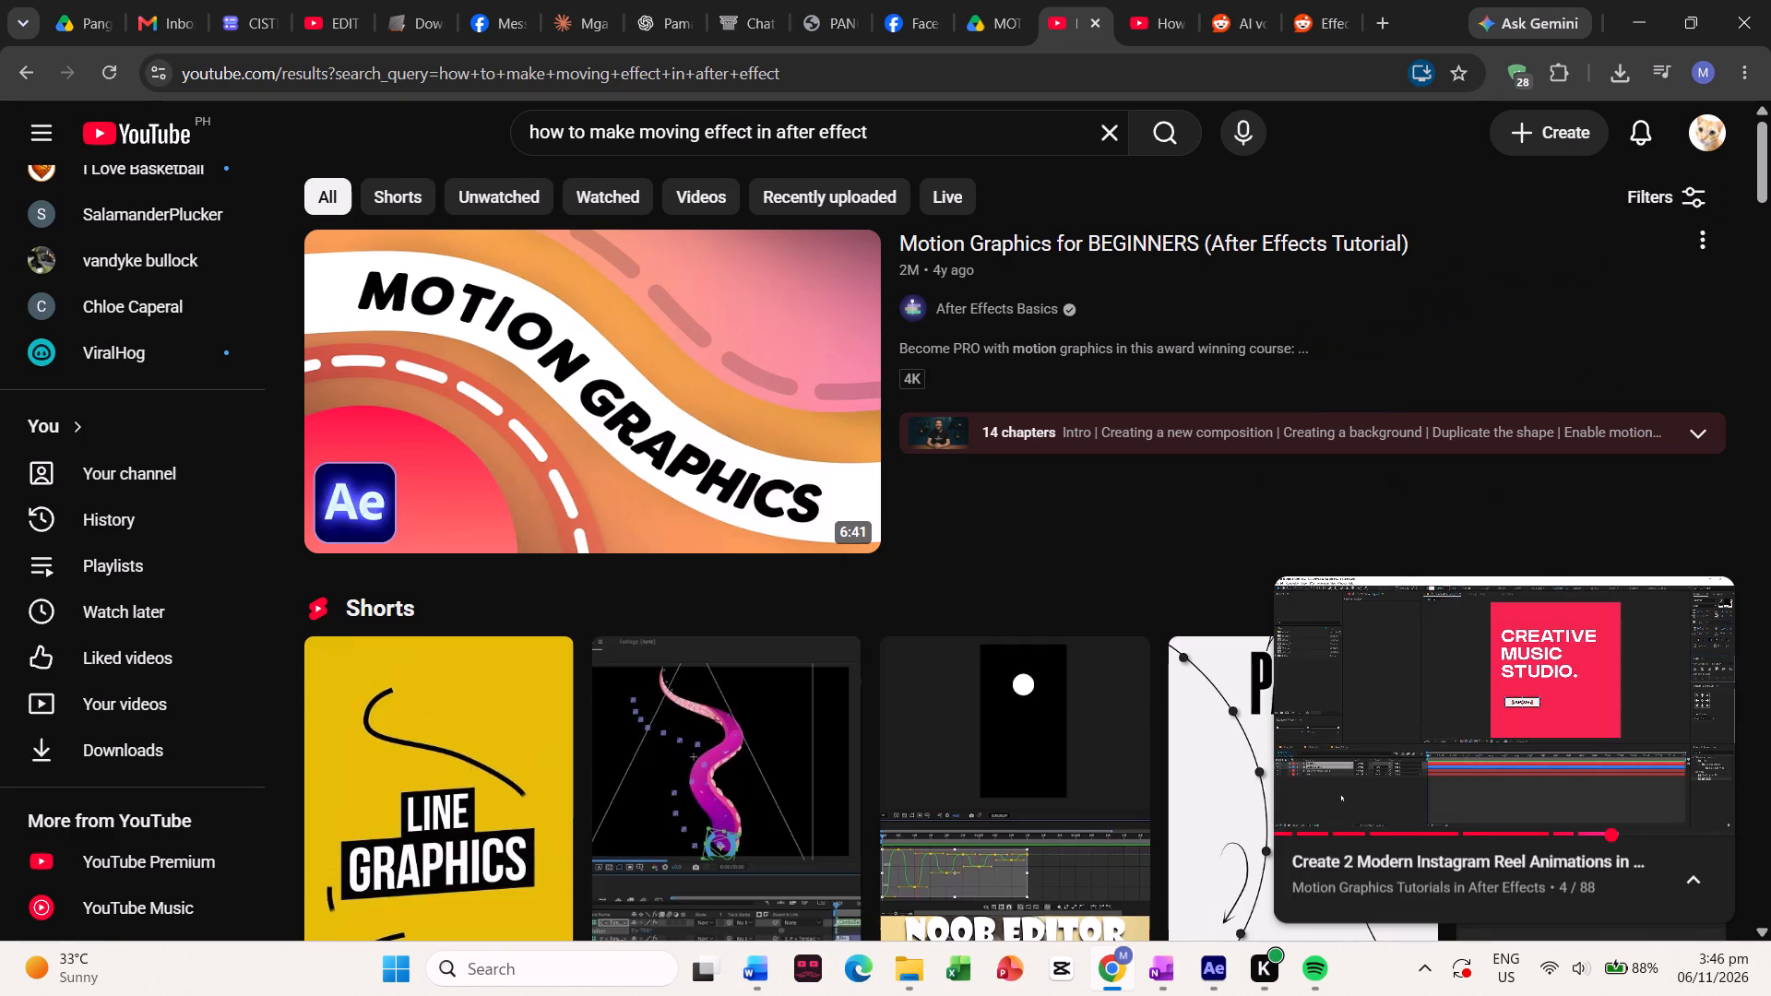
Browse the search results for After Effects movement and animation tutorials, dismissing the minimised reel tutorial video.
scroll(927, 425, down, 4)
scroll(570, 492, down, 1)
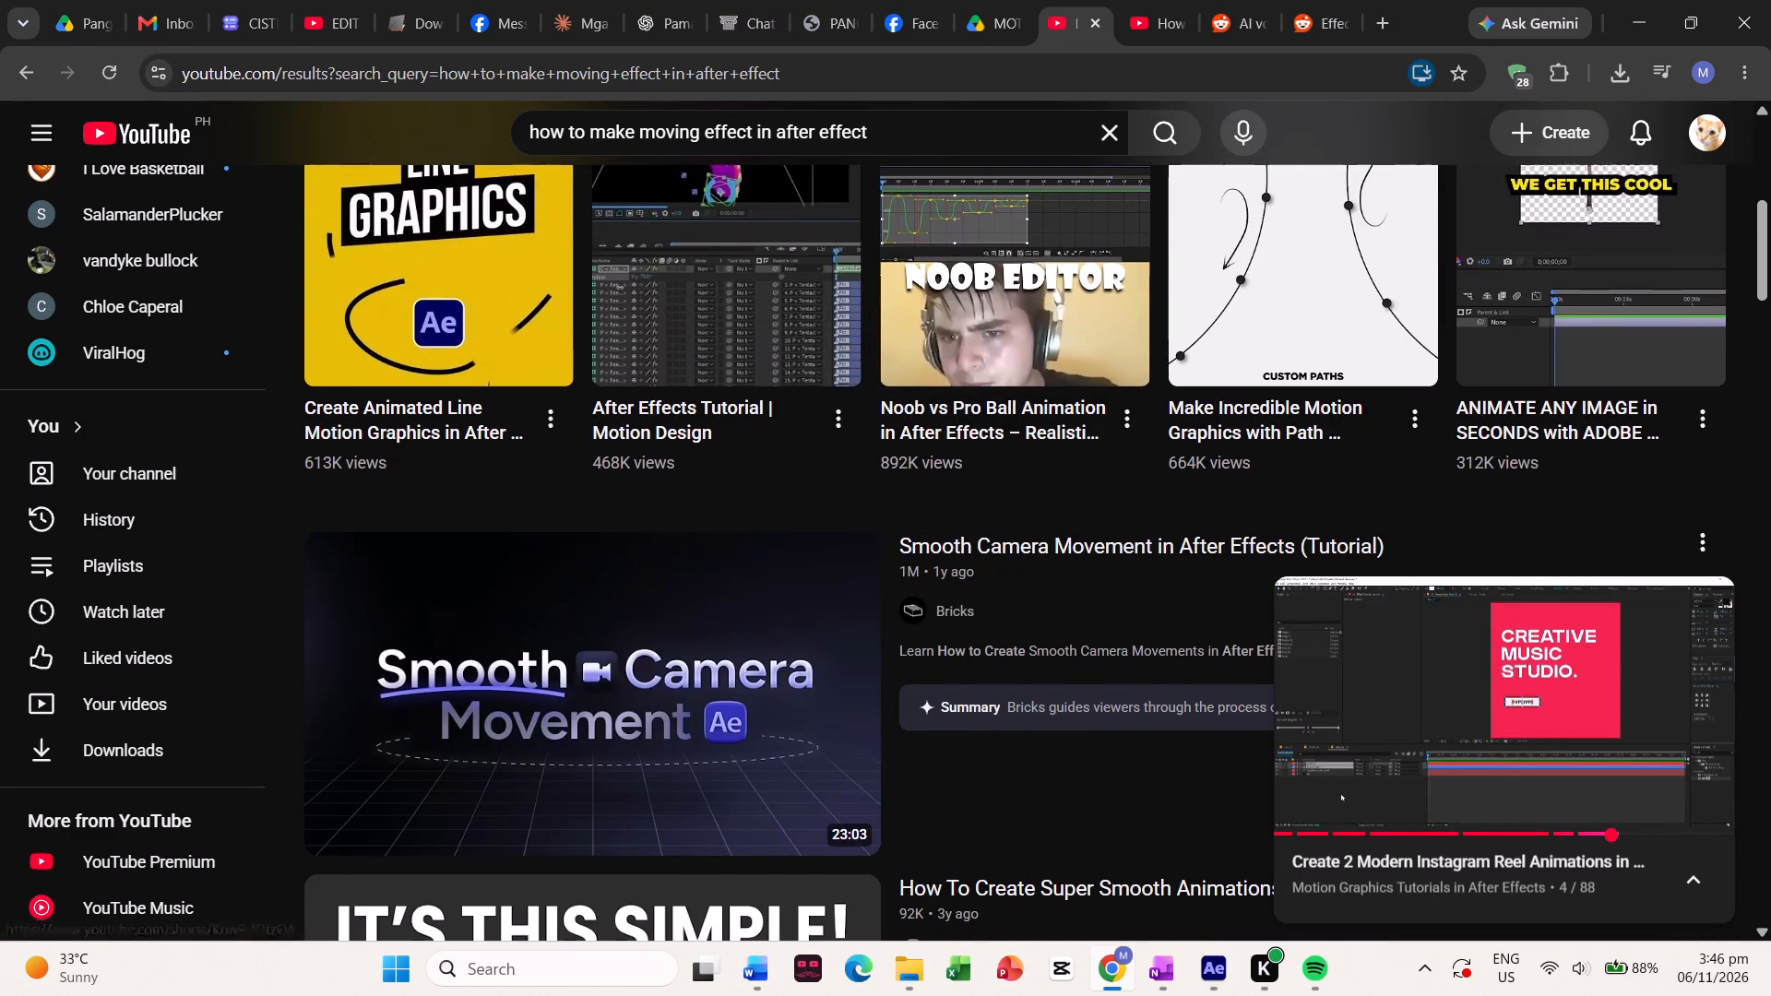
scroll(570, 492, down, 1)
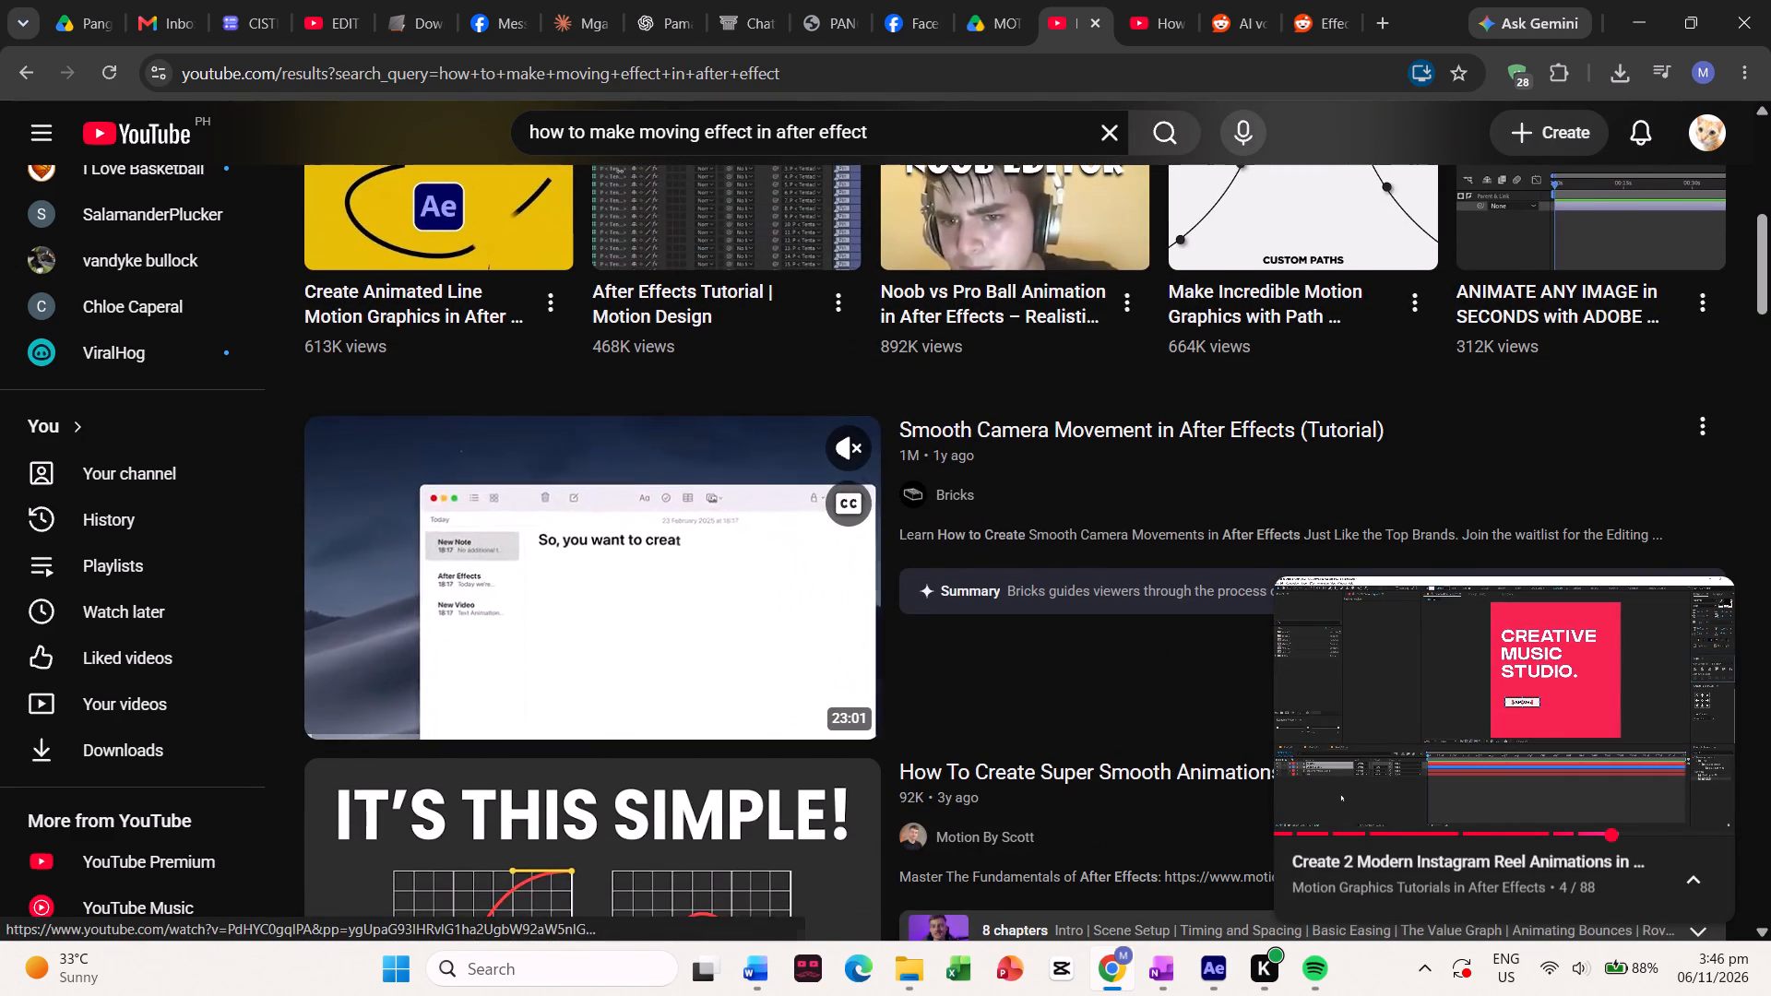
scroll(589, 546, down, 2)
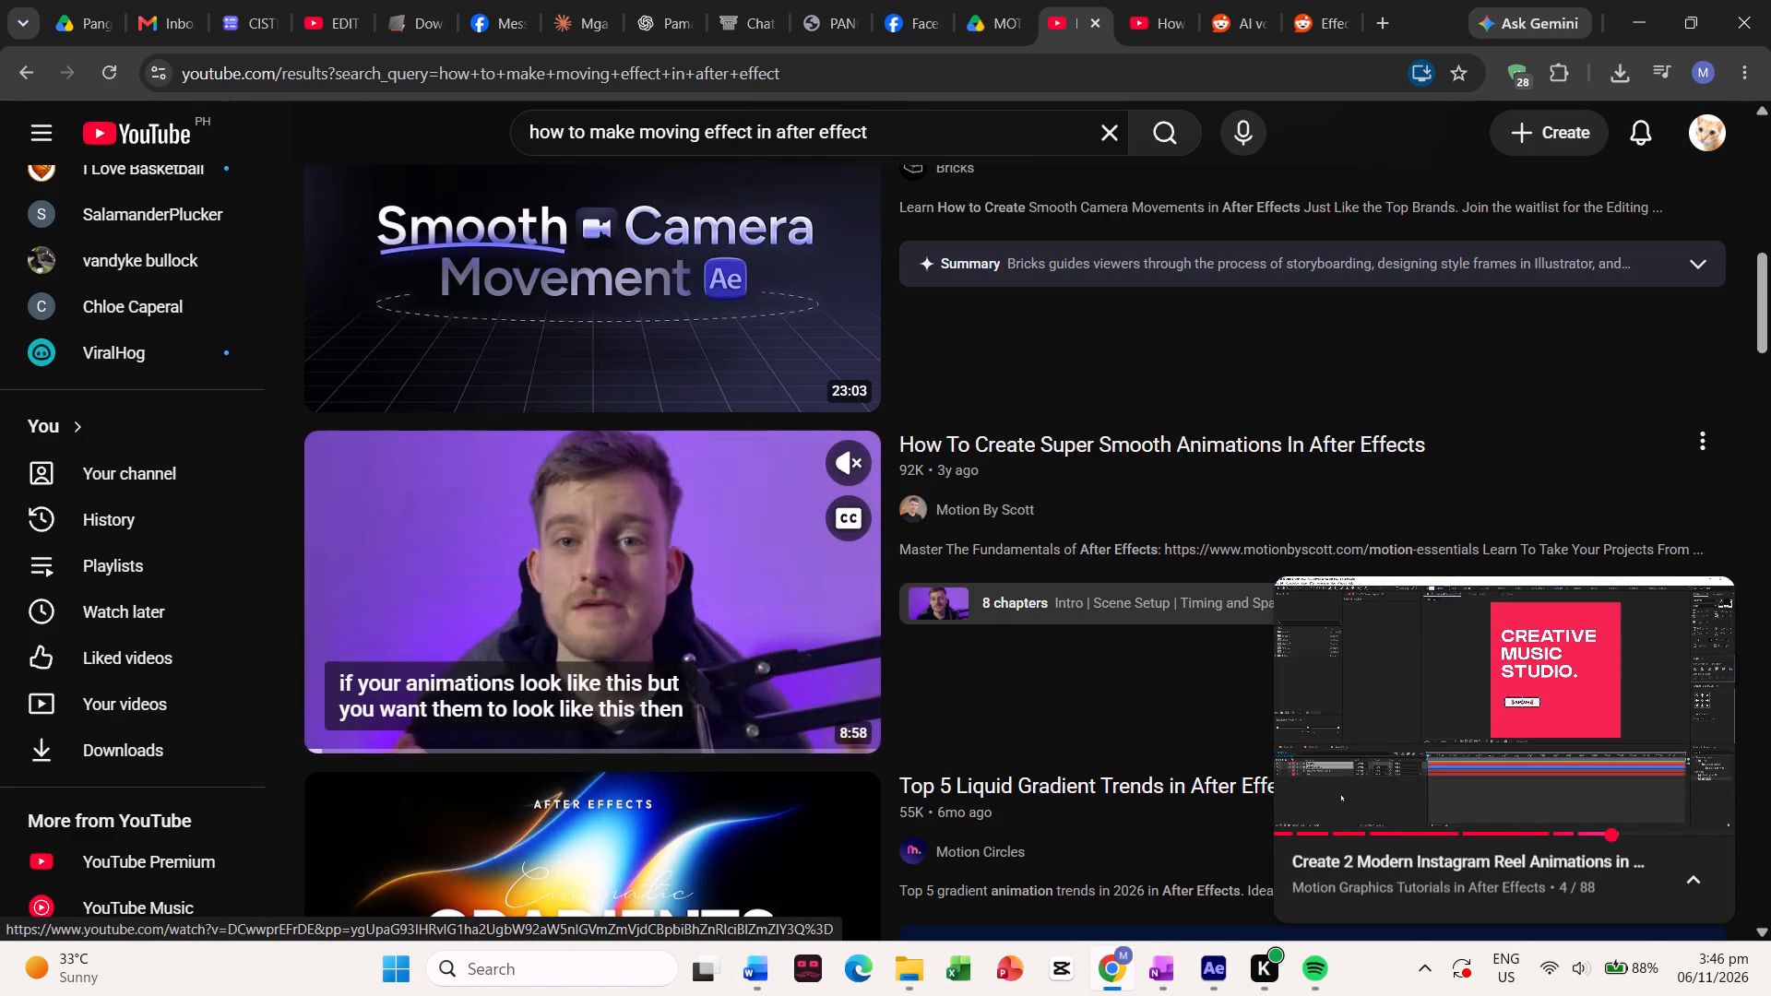
scroll(608, 583, down, 3)
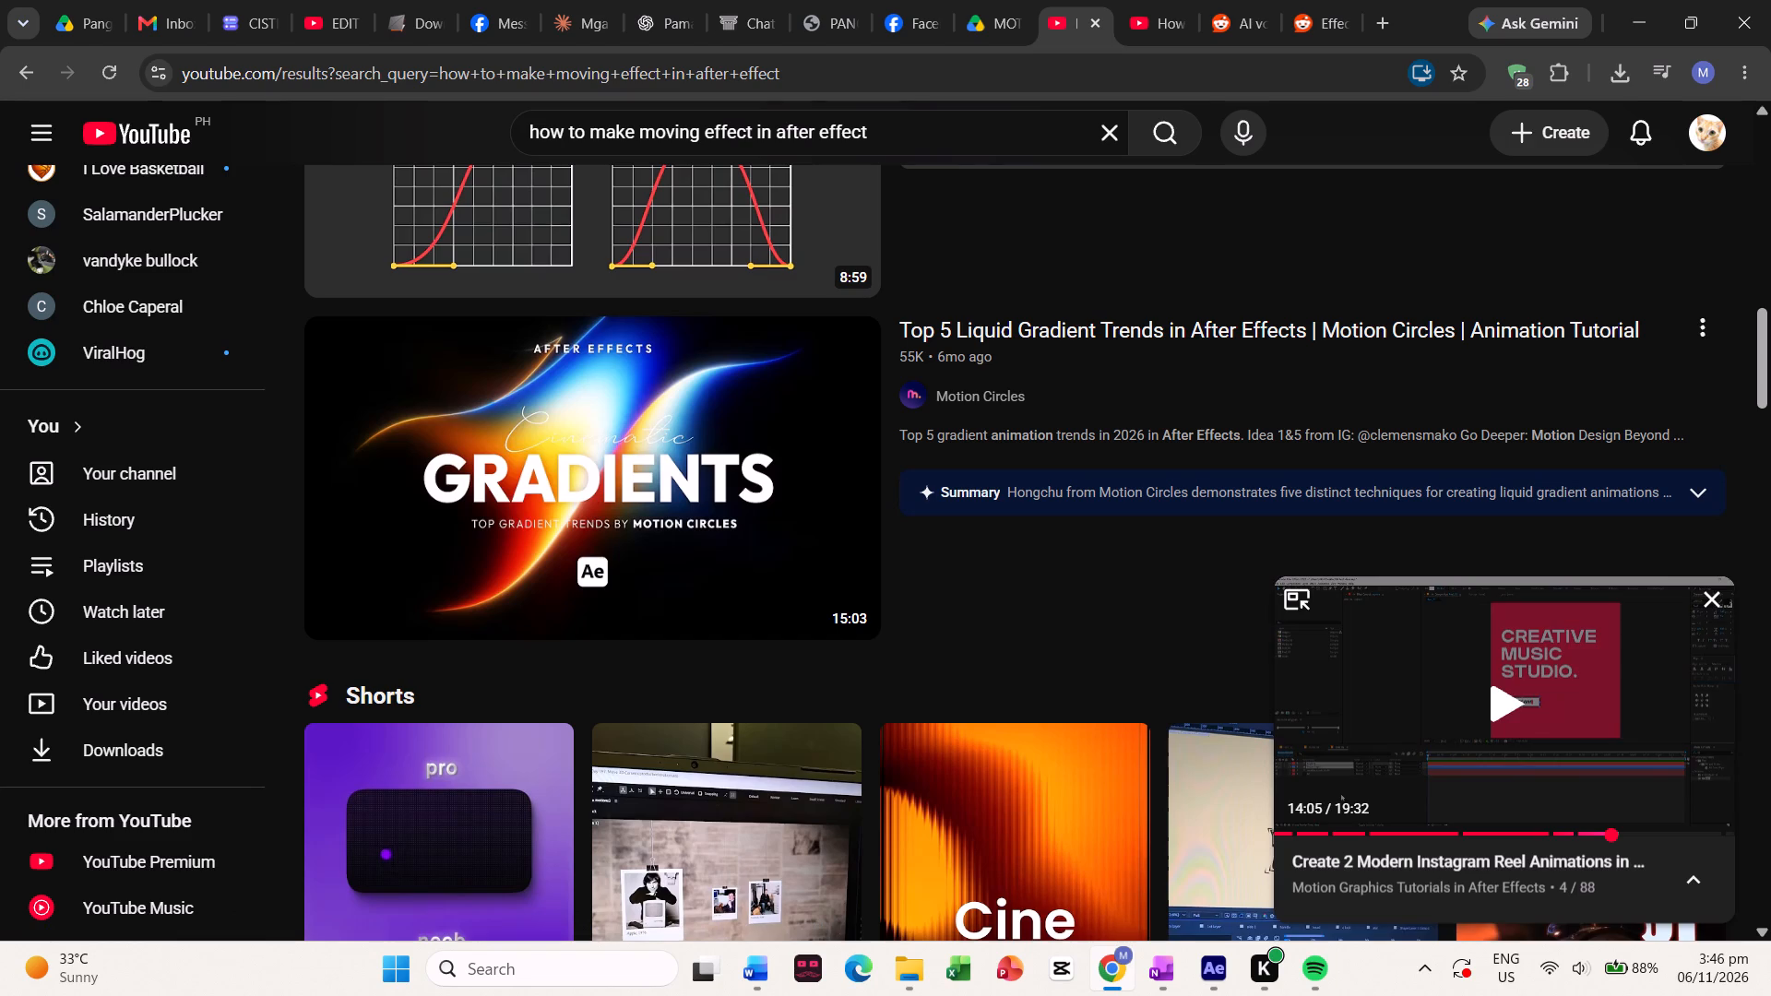
click(1718, 607)
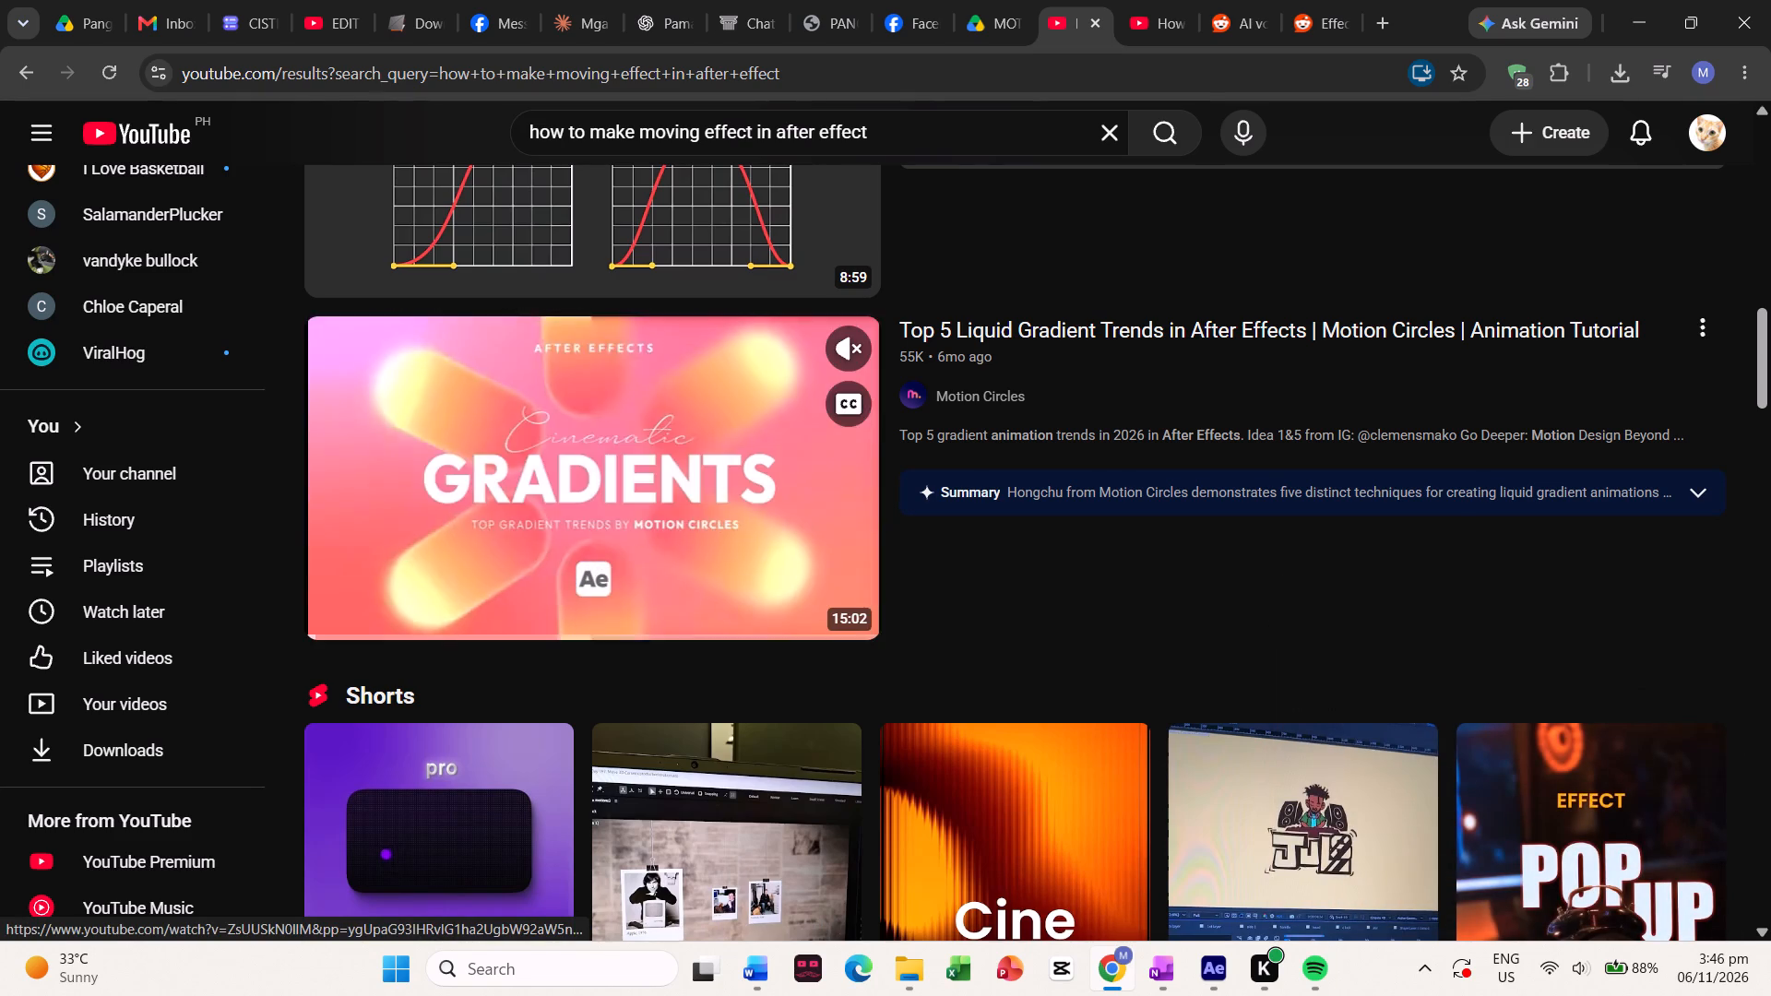
scroll(822, 511, down, 1)
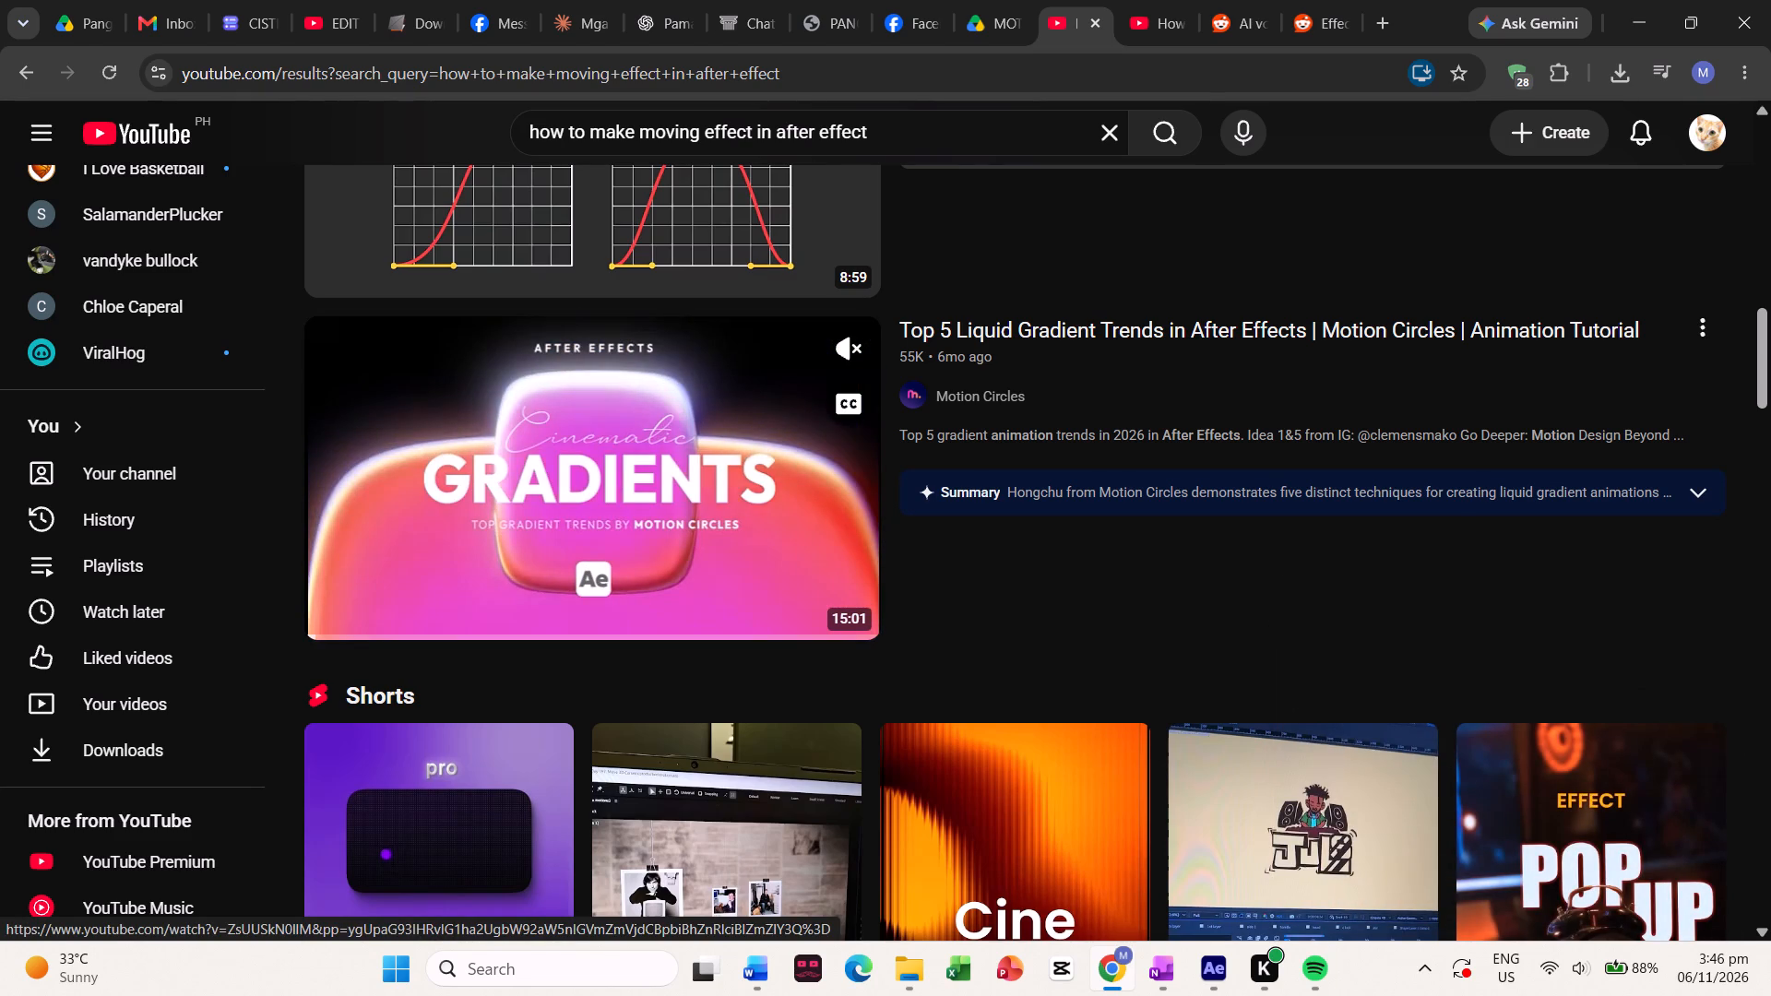
scroll(822, 511, down, 1)
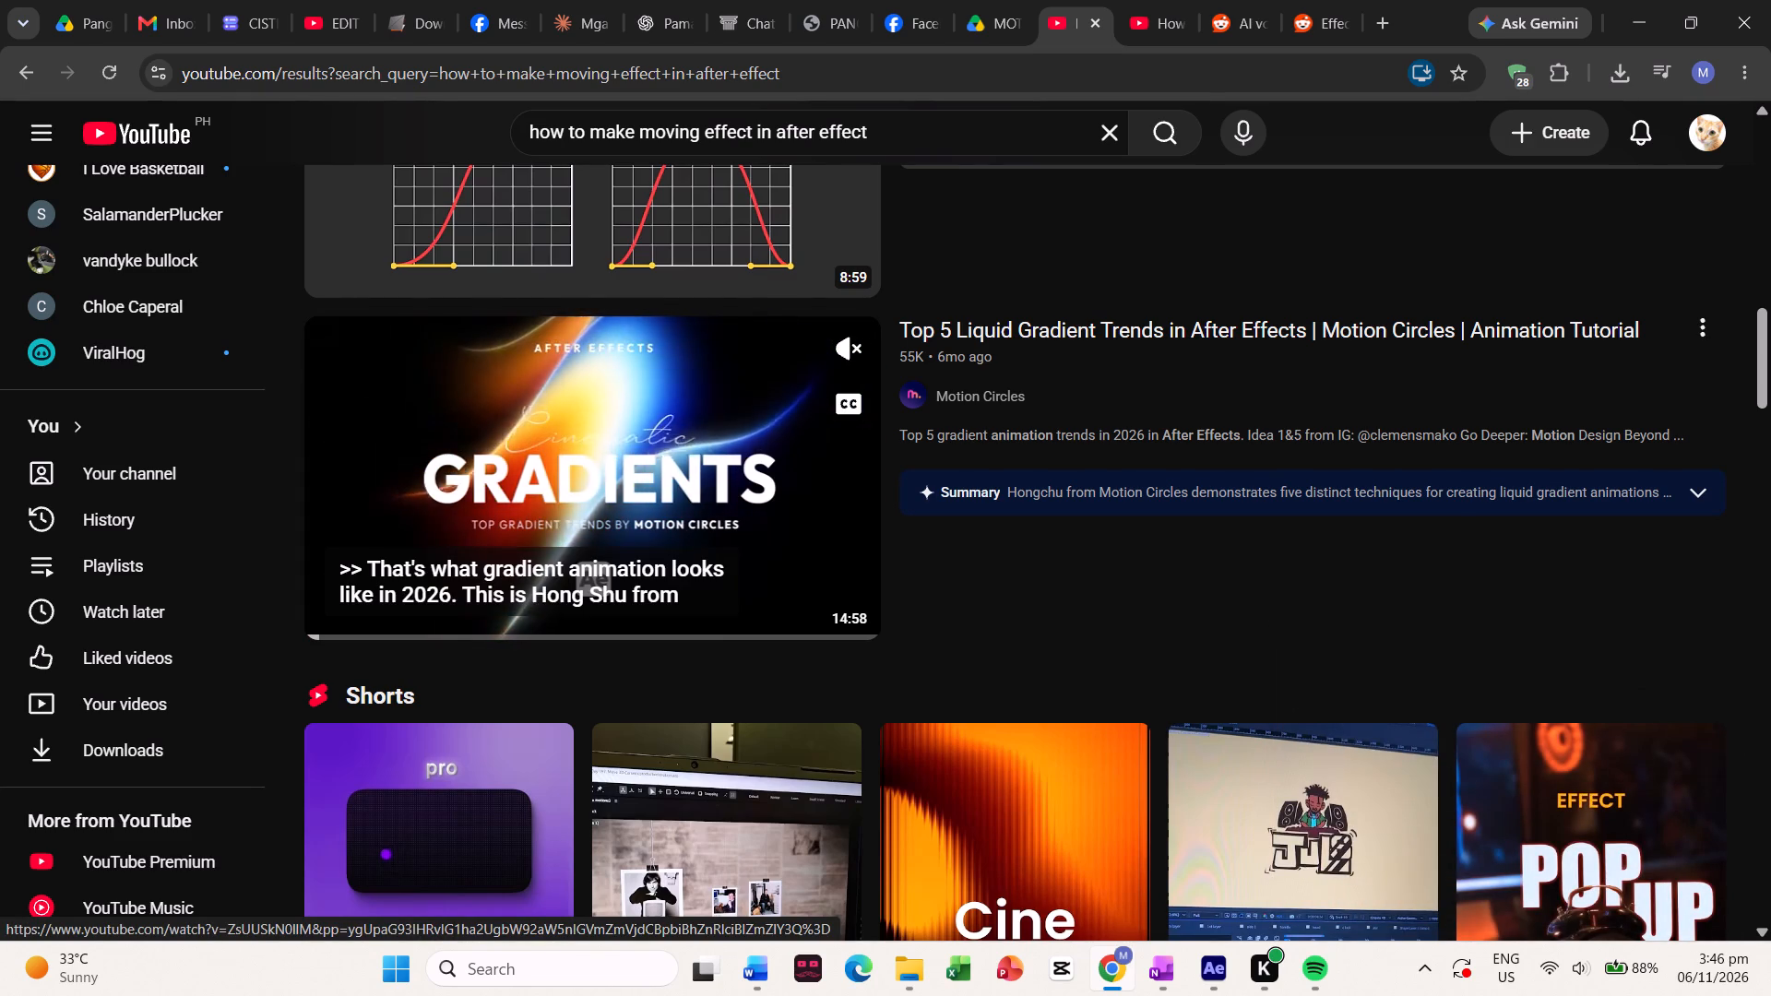
scroll(695, 394, down, 5)
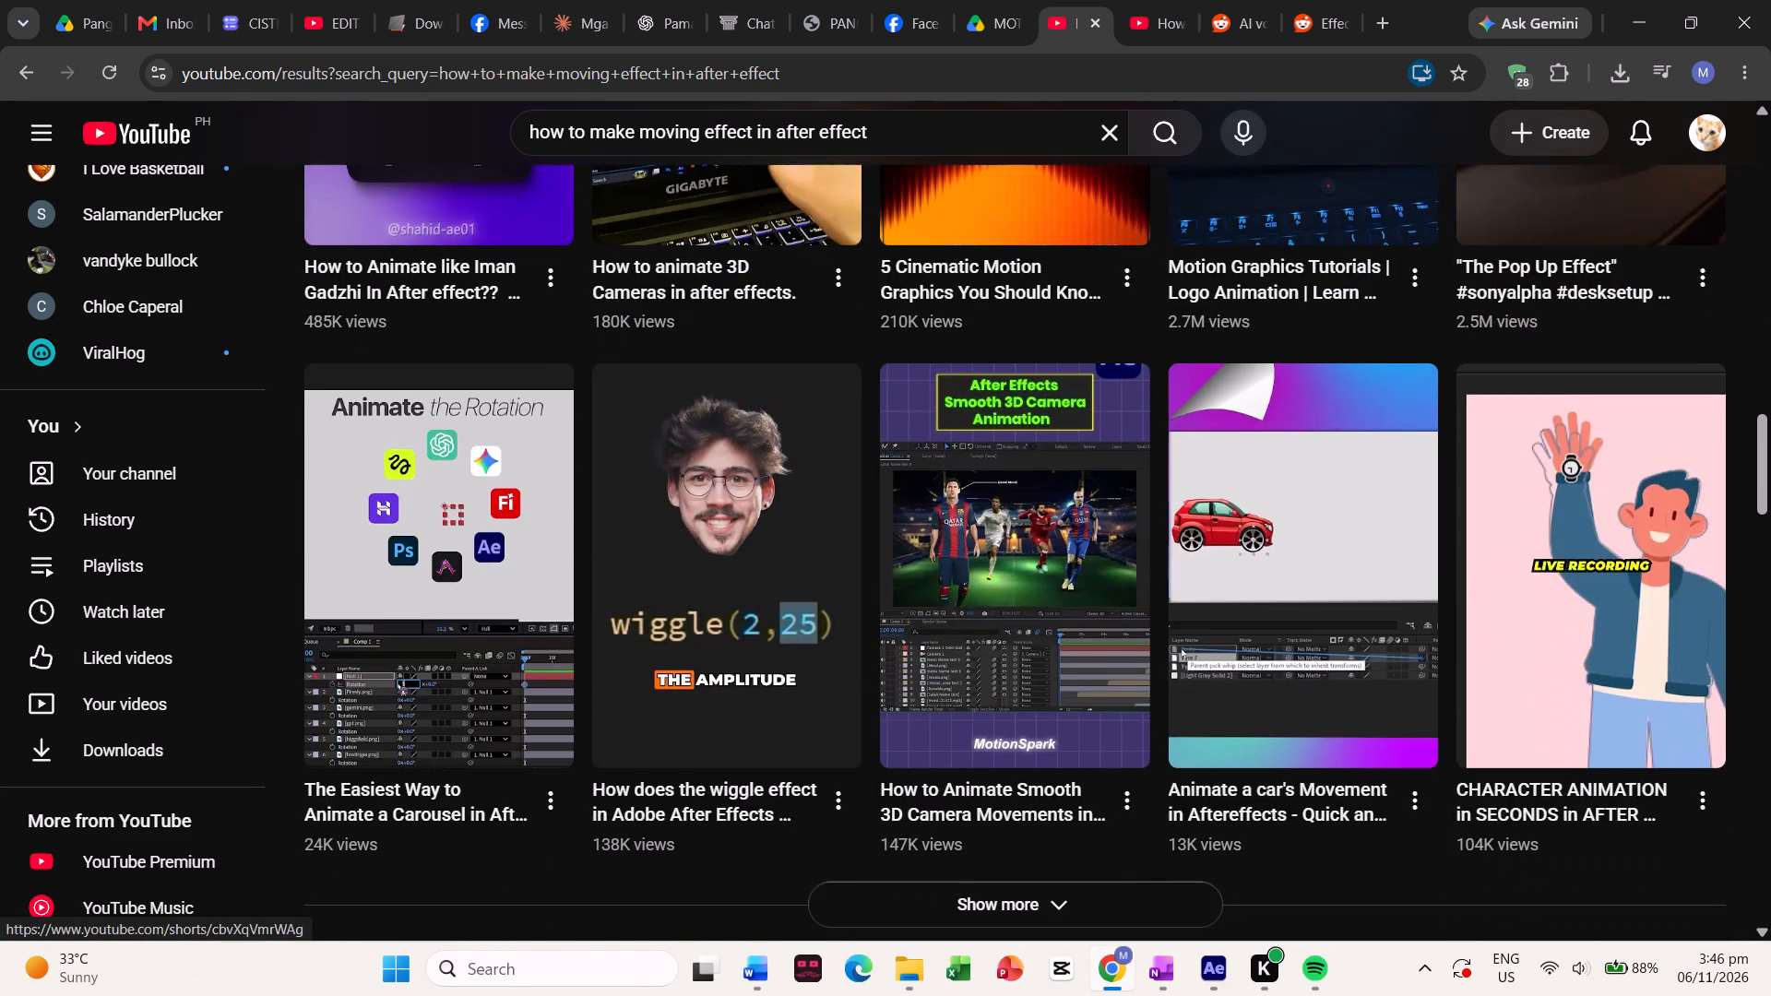
scroll(695, 394, down, 3)
scroll(676, 598, down, 2)
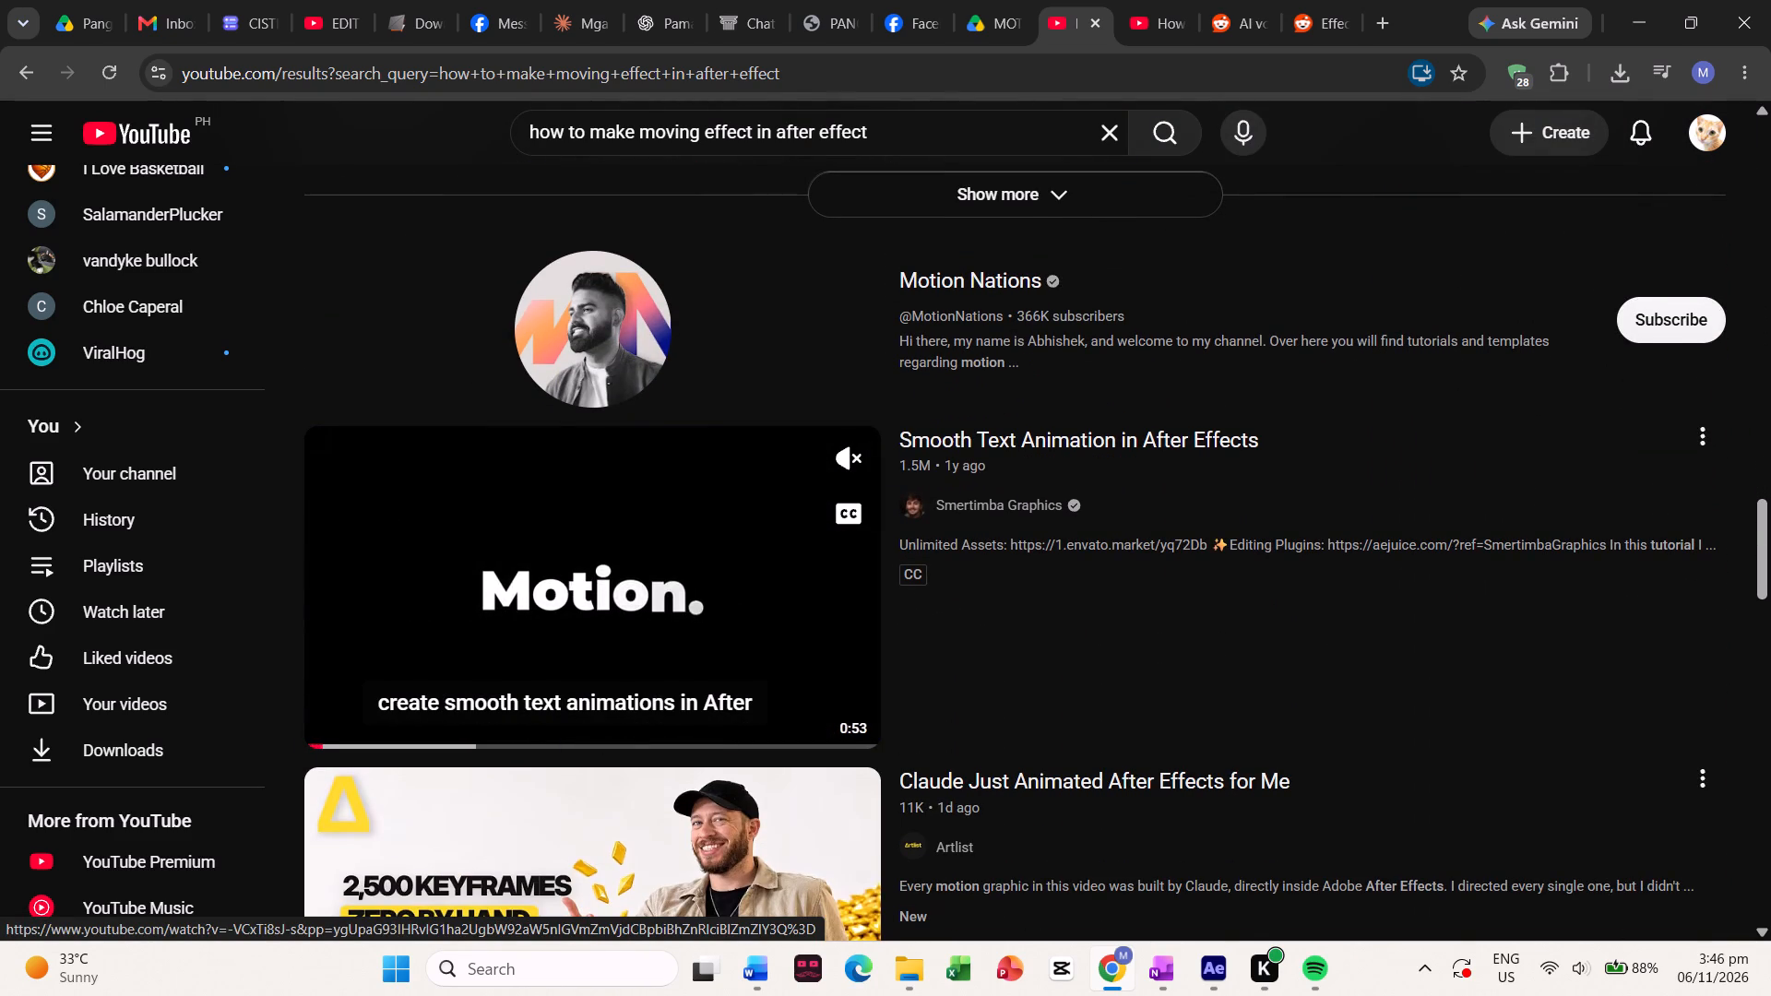
scroll(669, 646, down, 1)
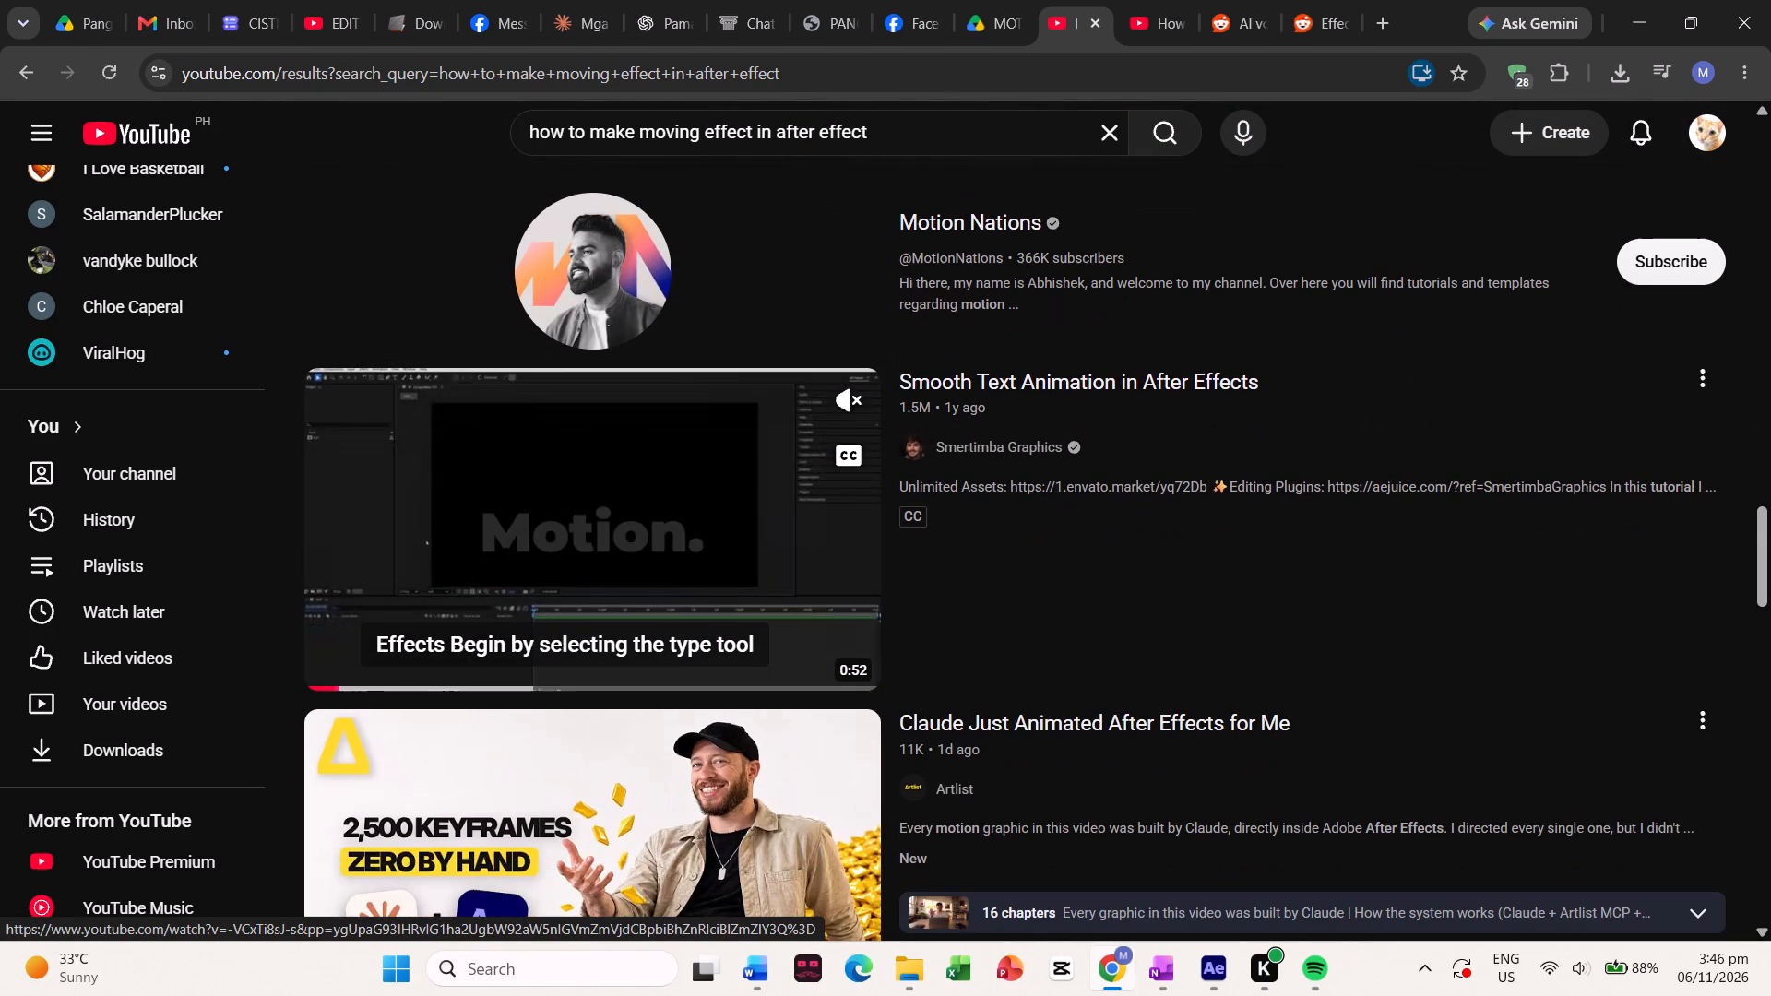
scroll(669, 646, down, 4)
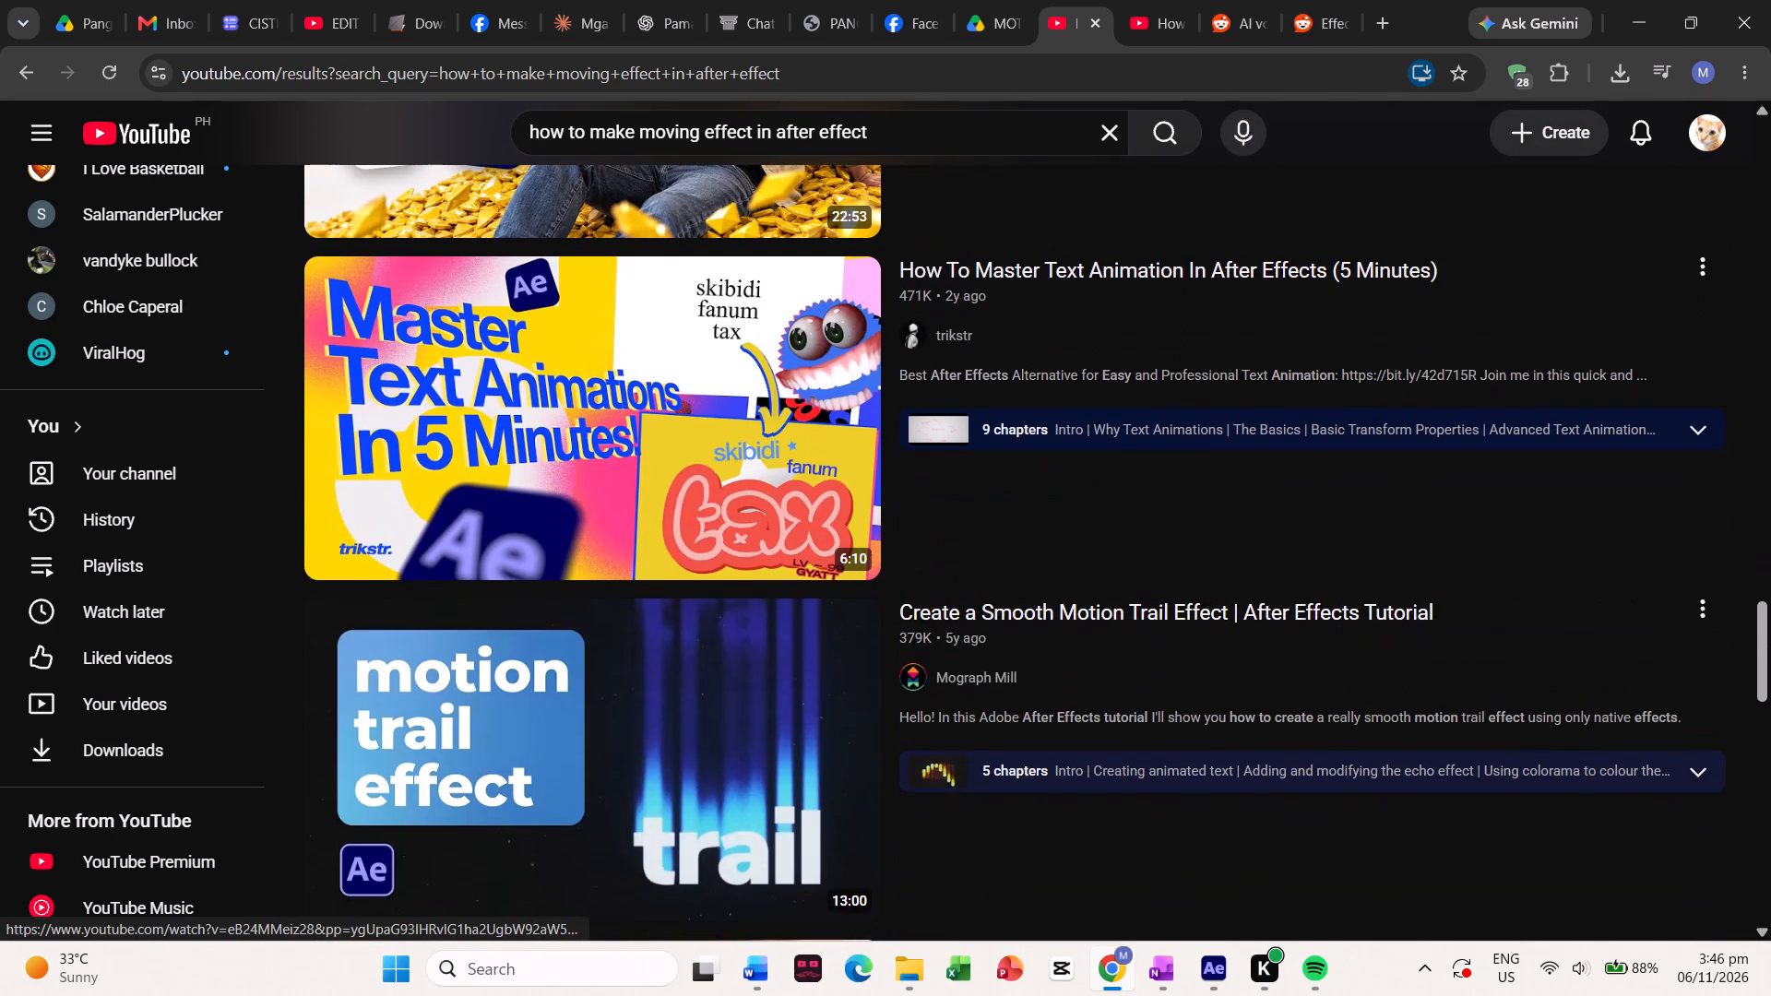
scroll(668, 444, down, 1)
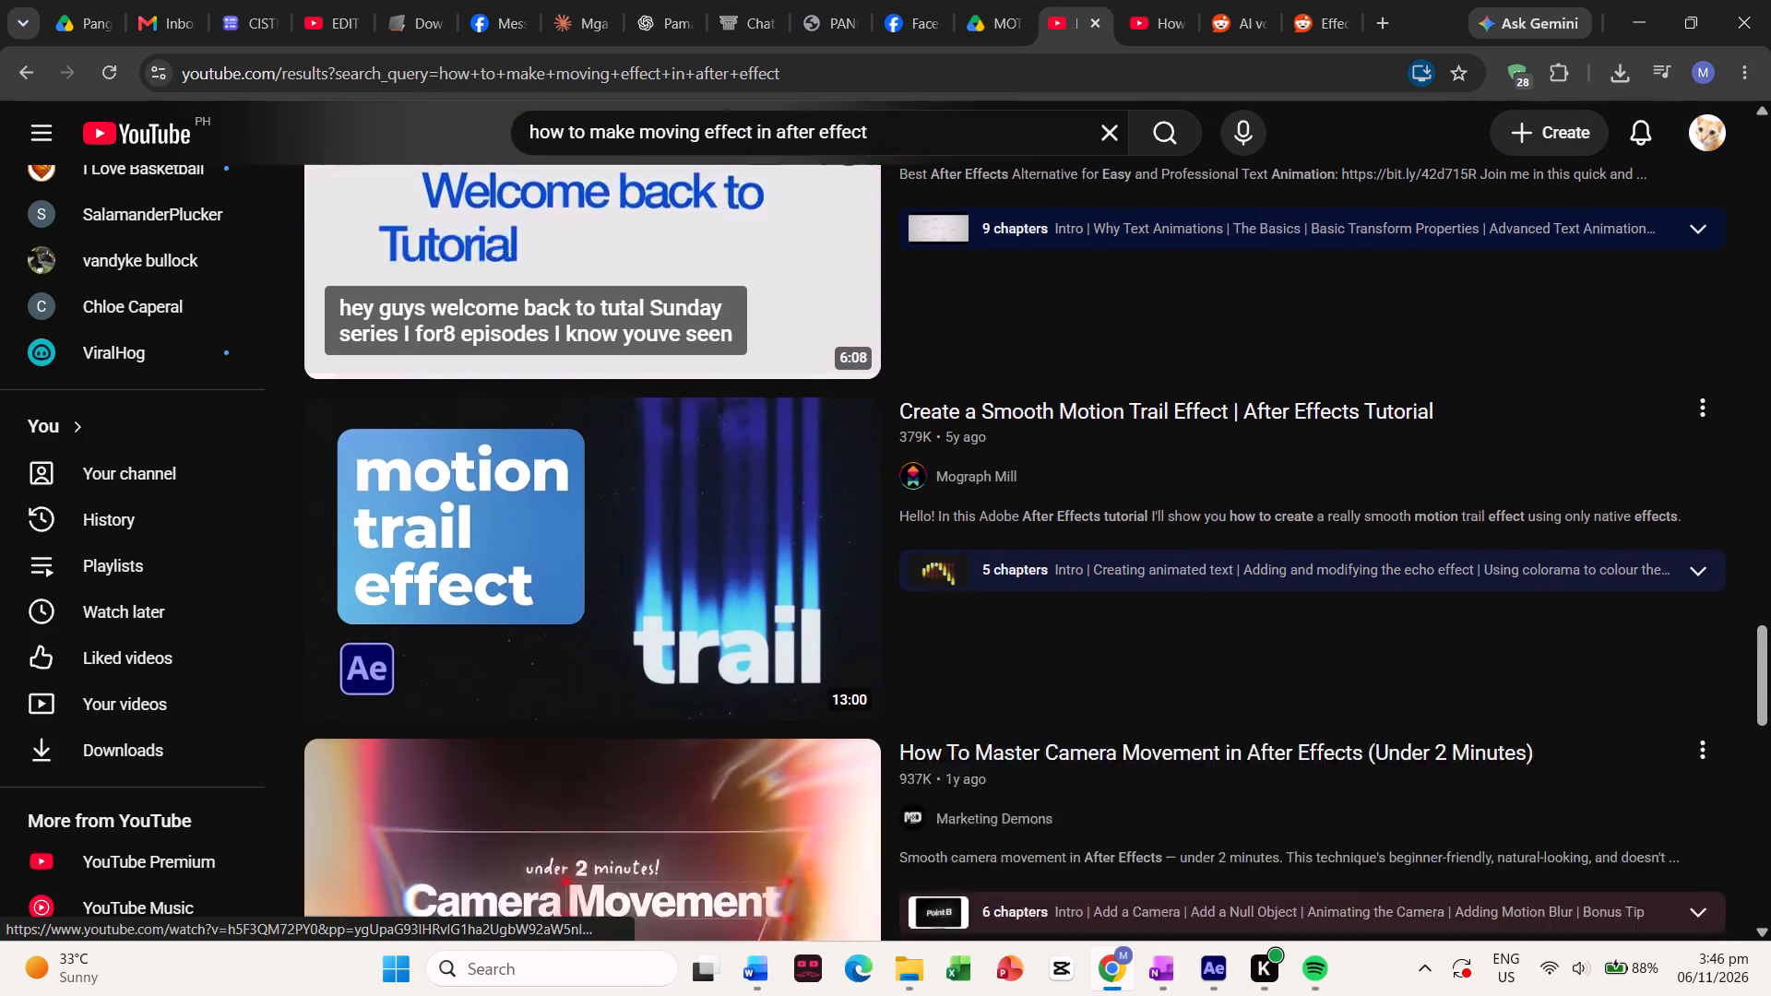
scroll(668, 444, down, 3)
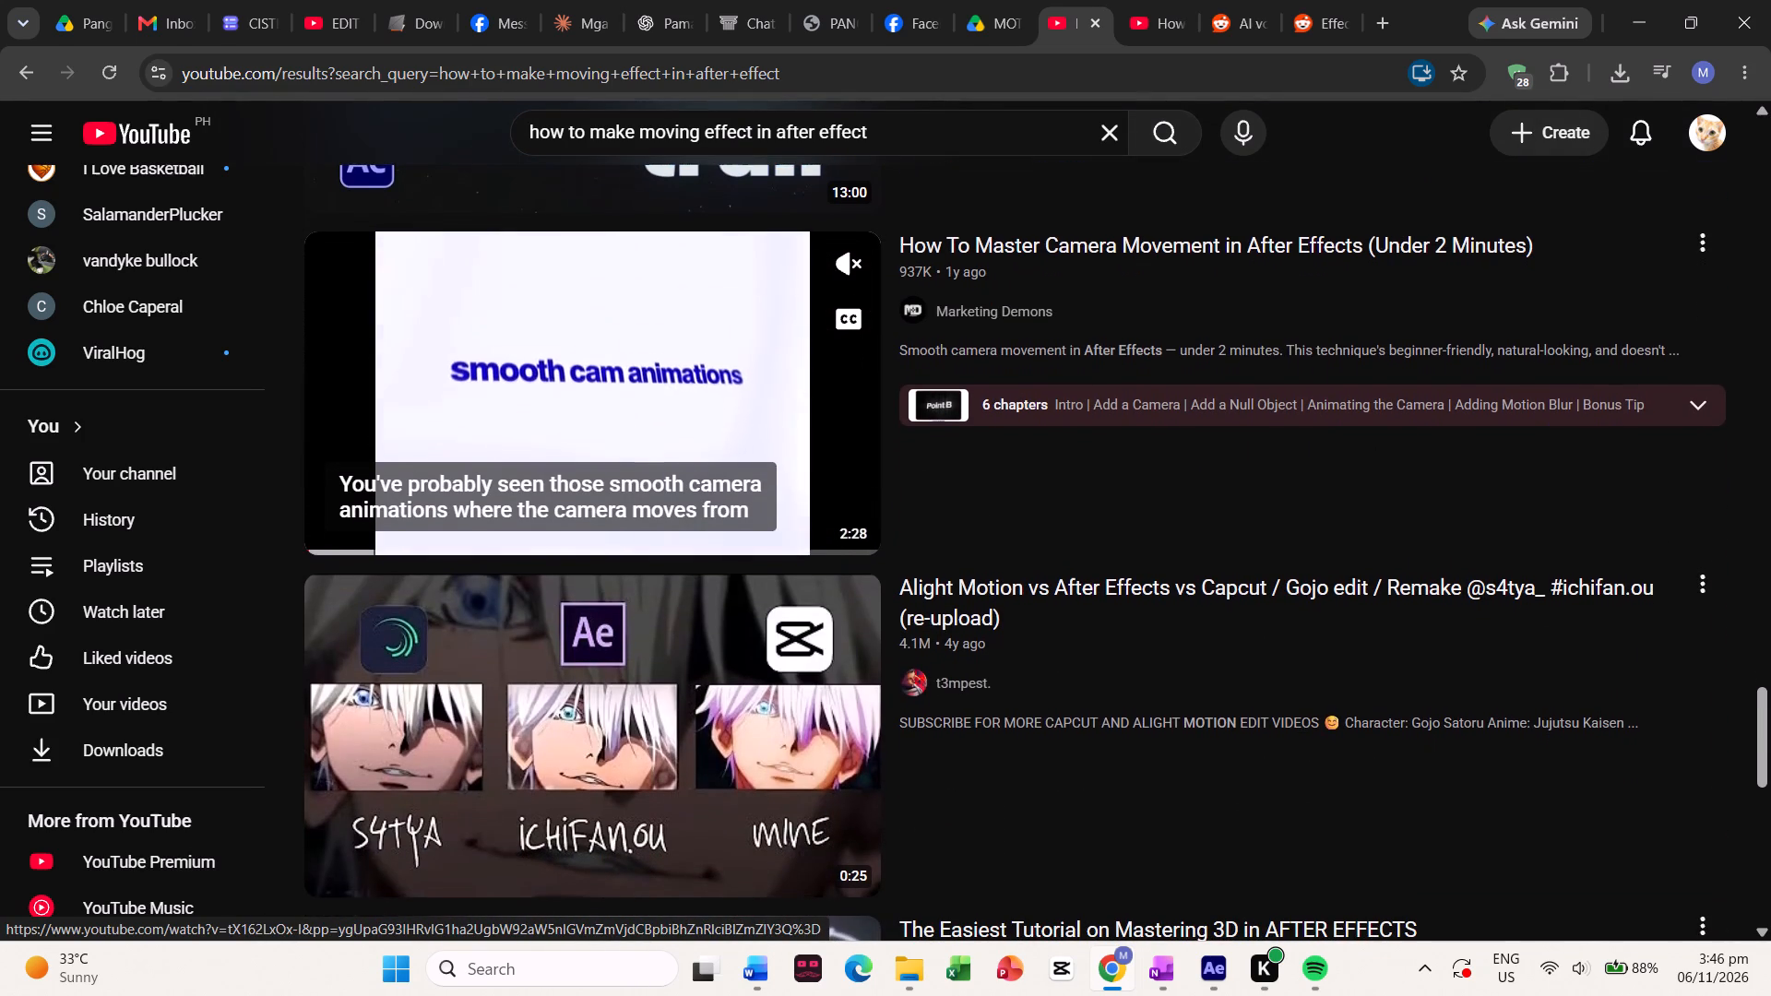
scroll(668, 444, down, 1)
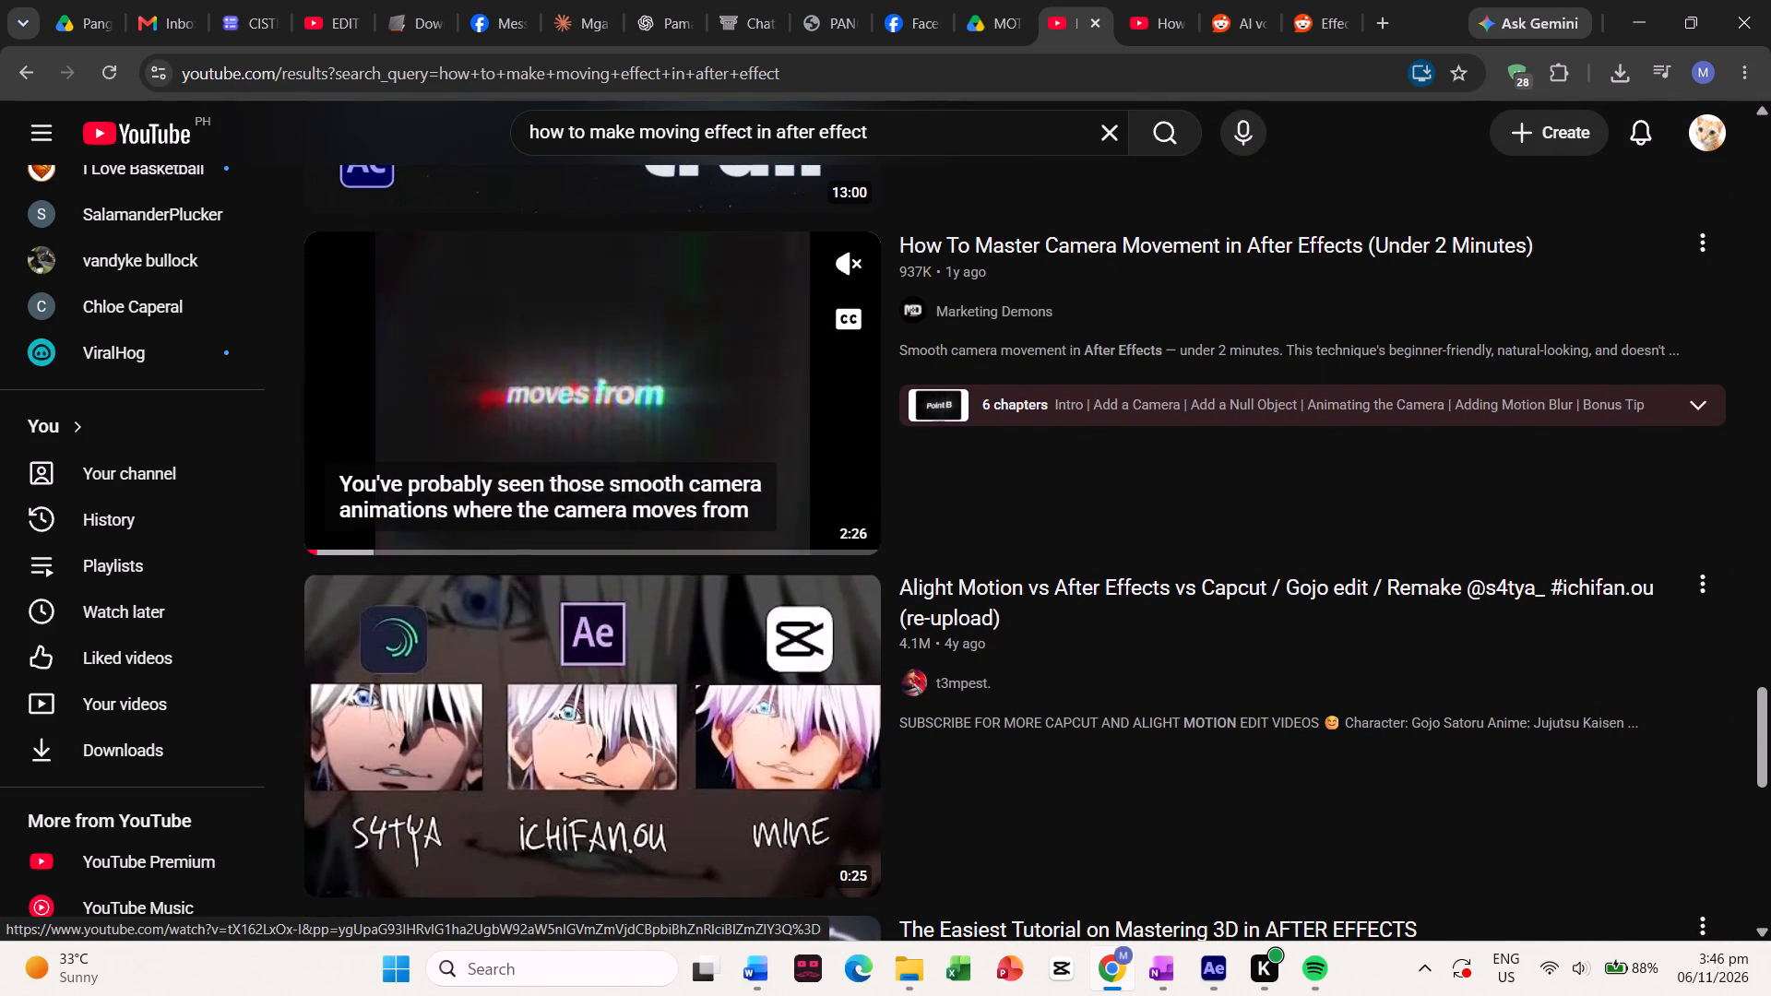
scroll(668, 444, down, 1)
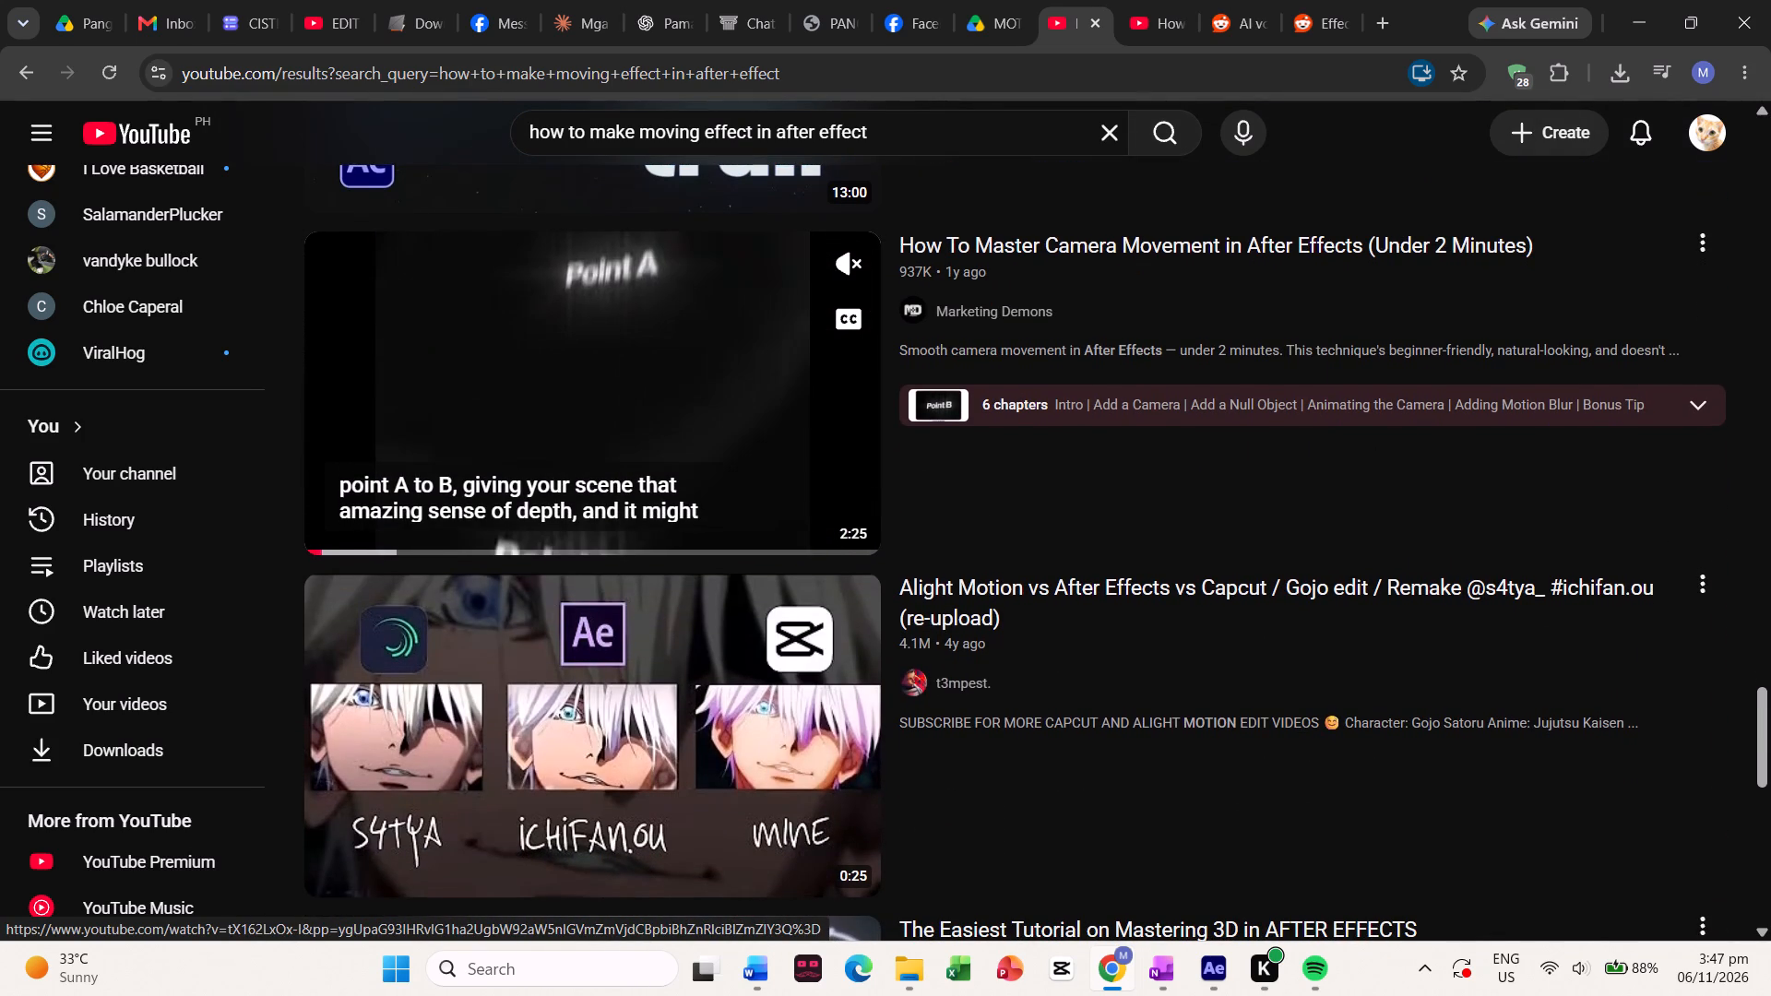
Switch to After Effects and scrub Comp 1 through to its last frame at 0;00;09;29.
click(1213, 969)
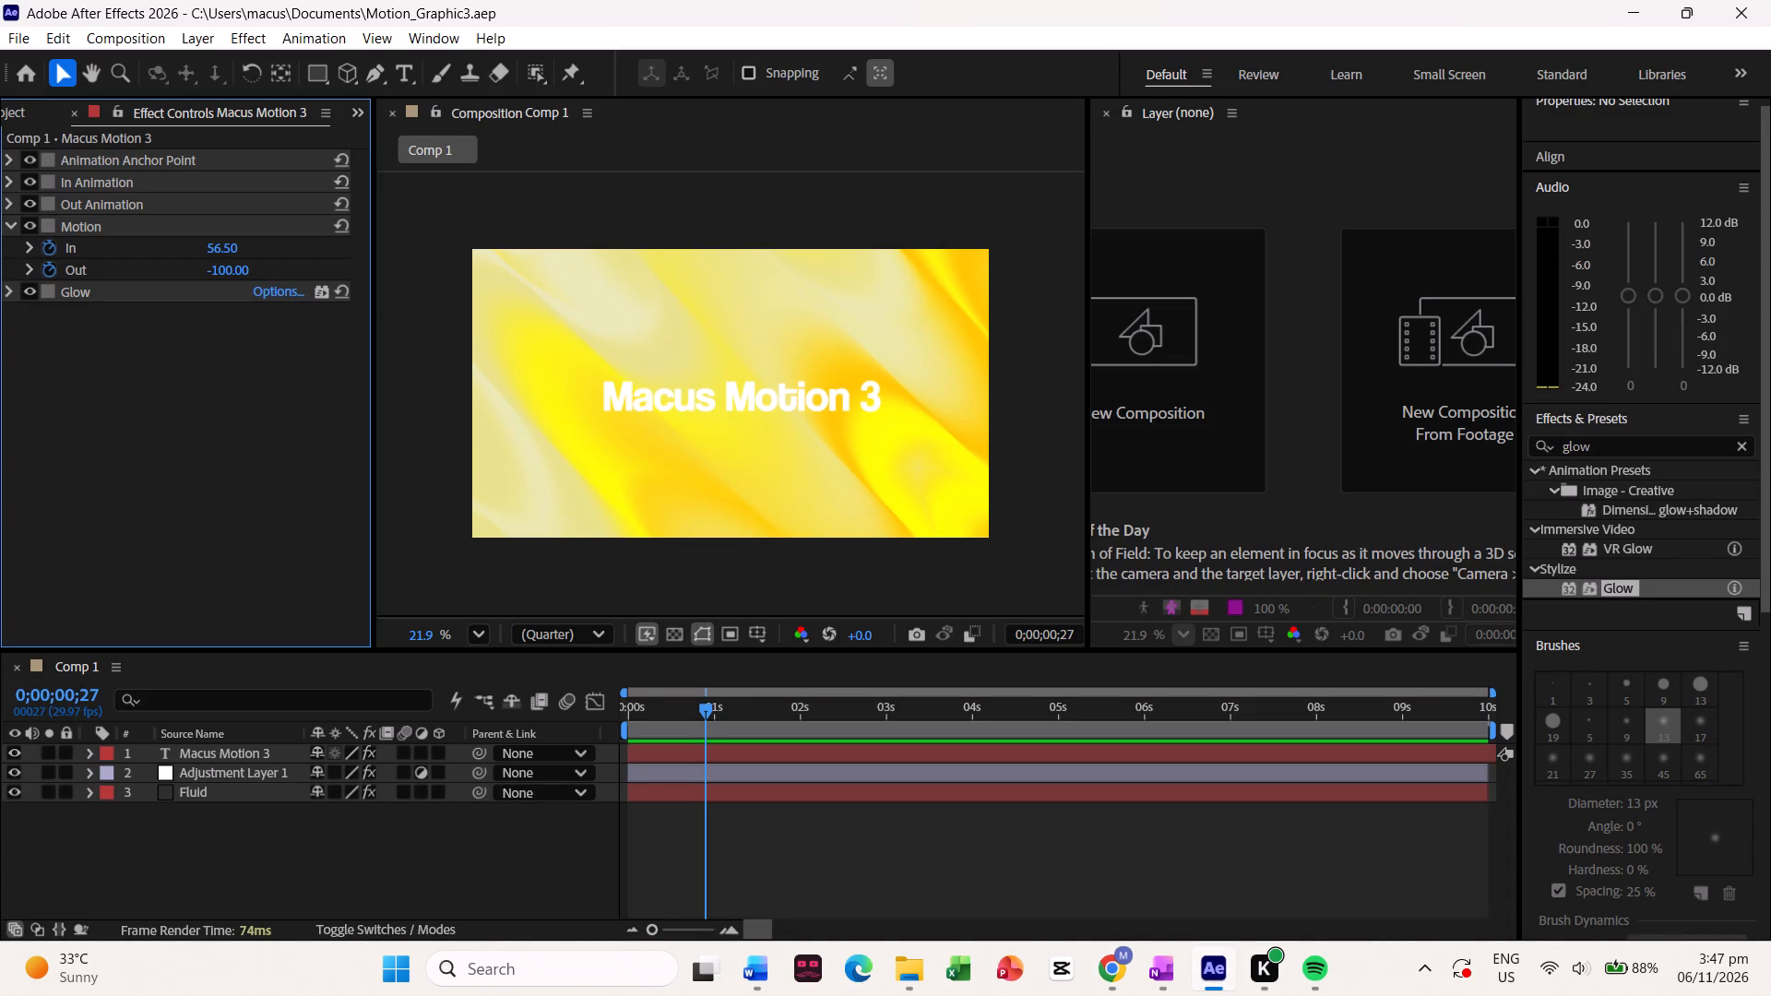
drag(695, 705, 1397, 746)
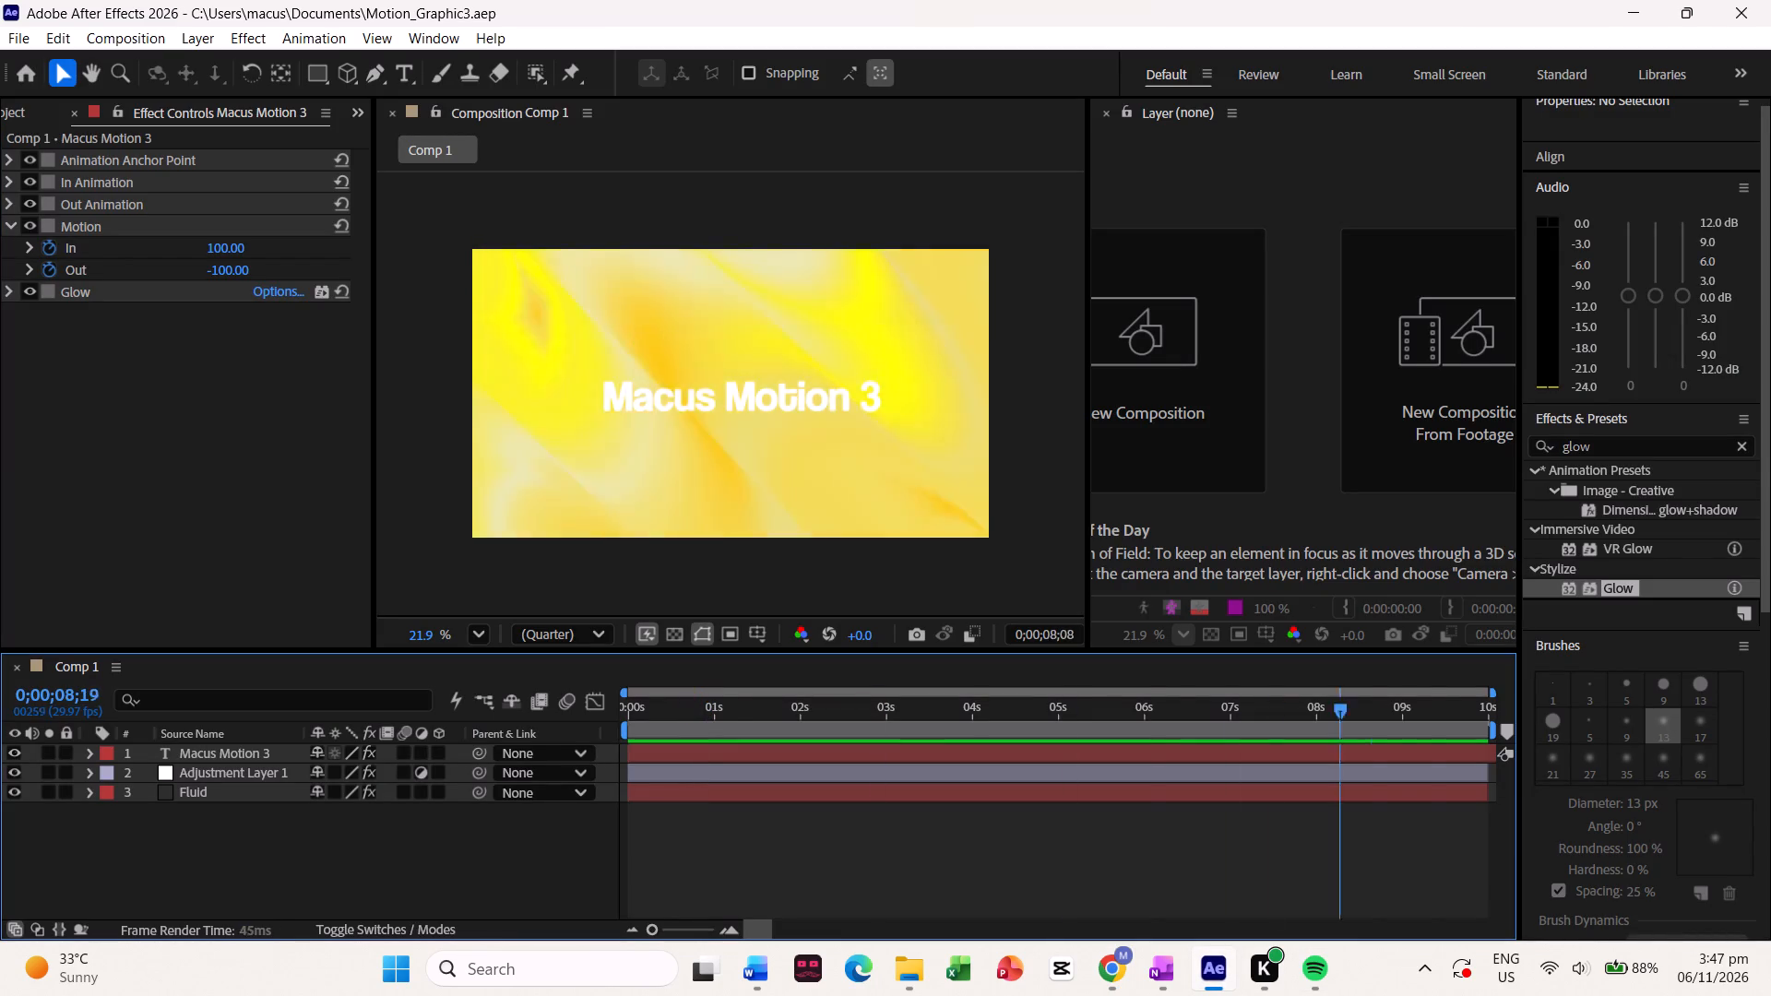
drag(1397, 746, 1501, 755)
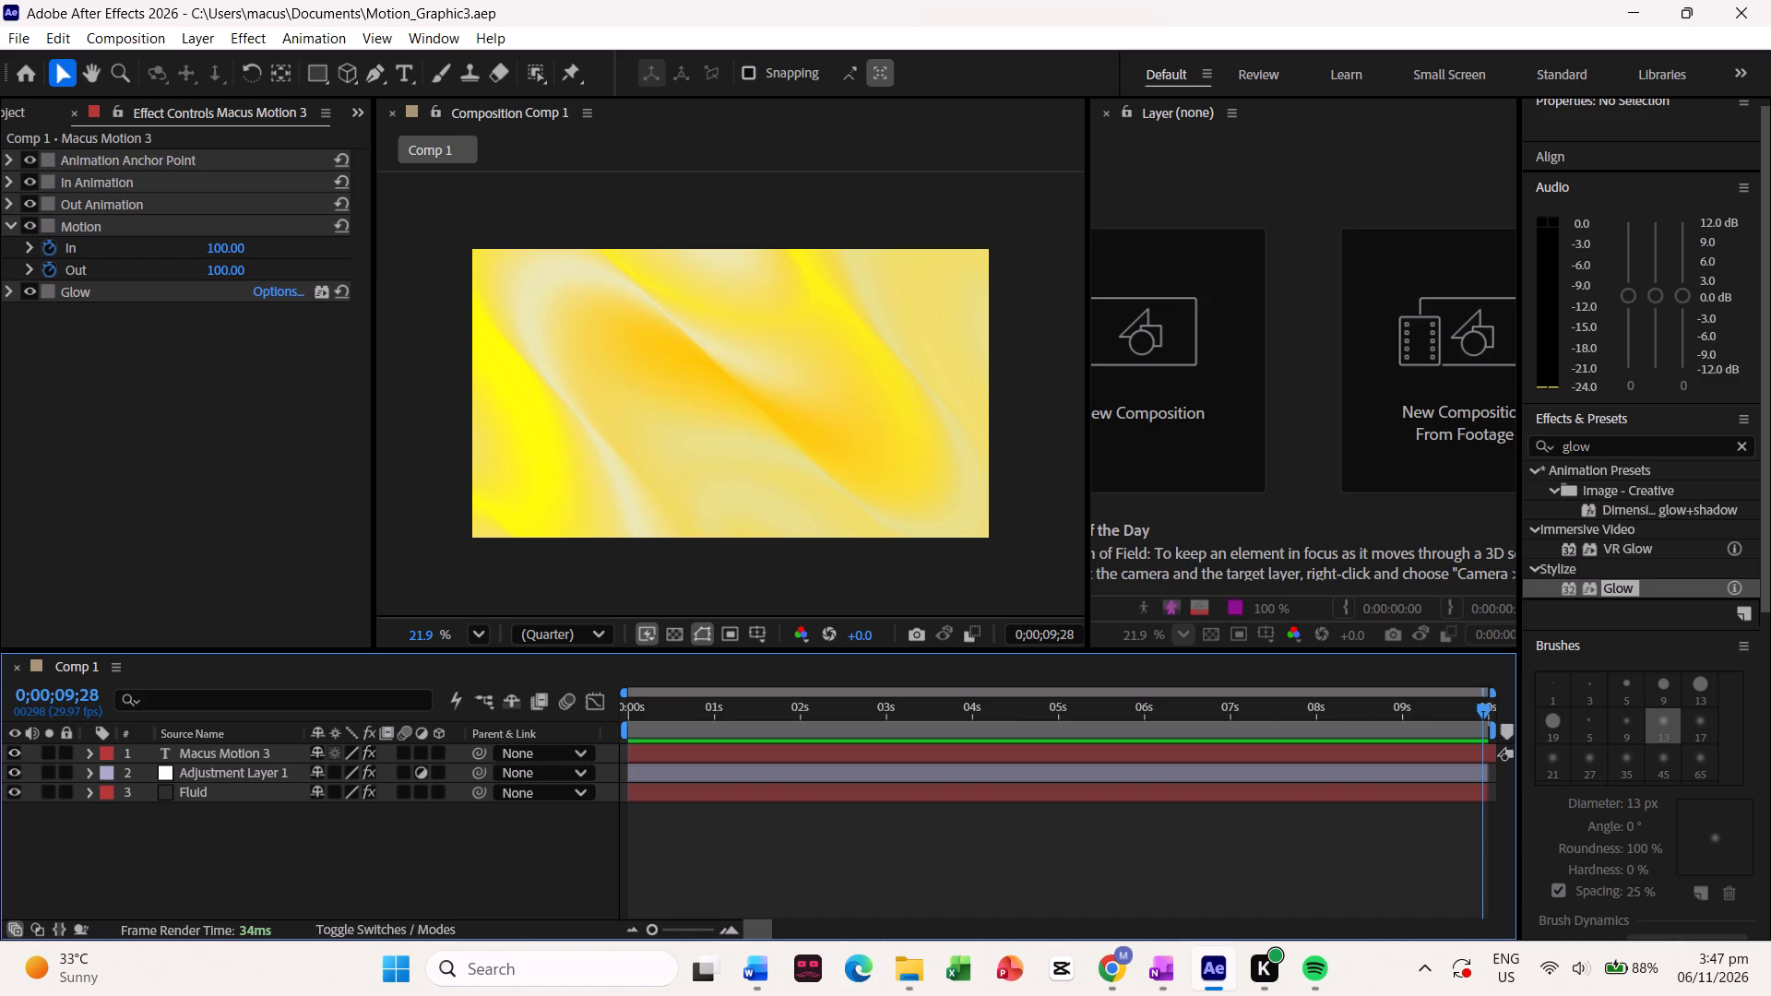
click(1216, 843)
drag(1488, 710, 1508, 706)
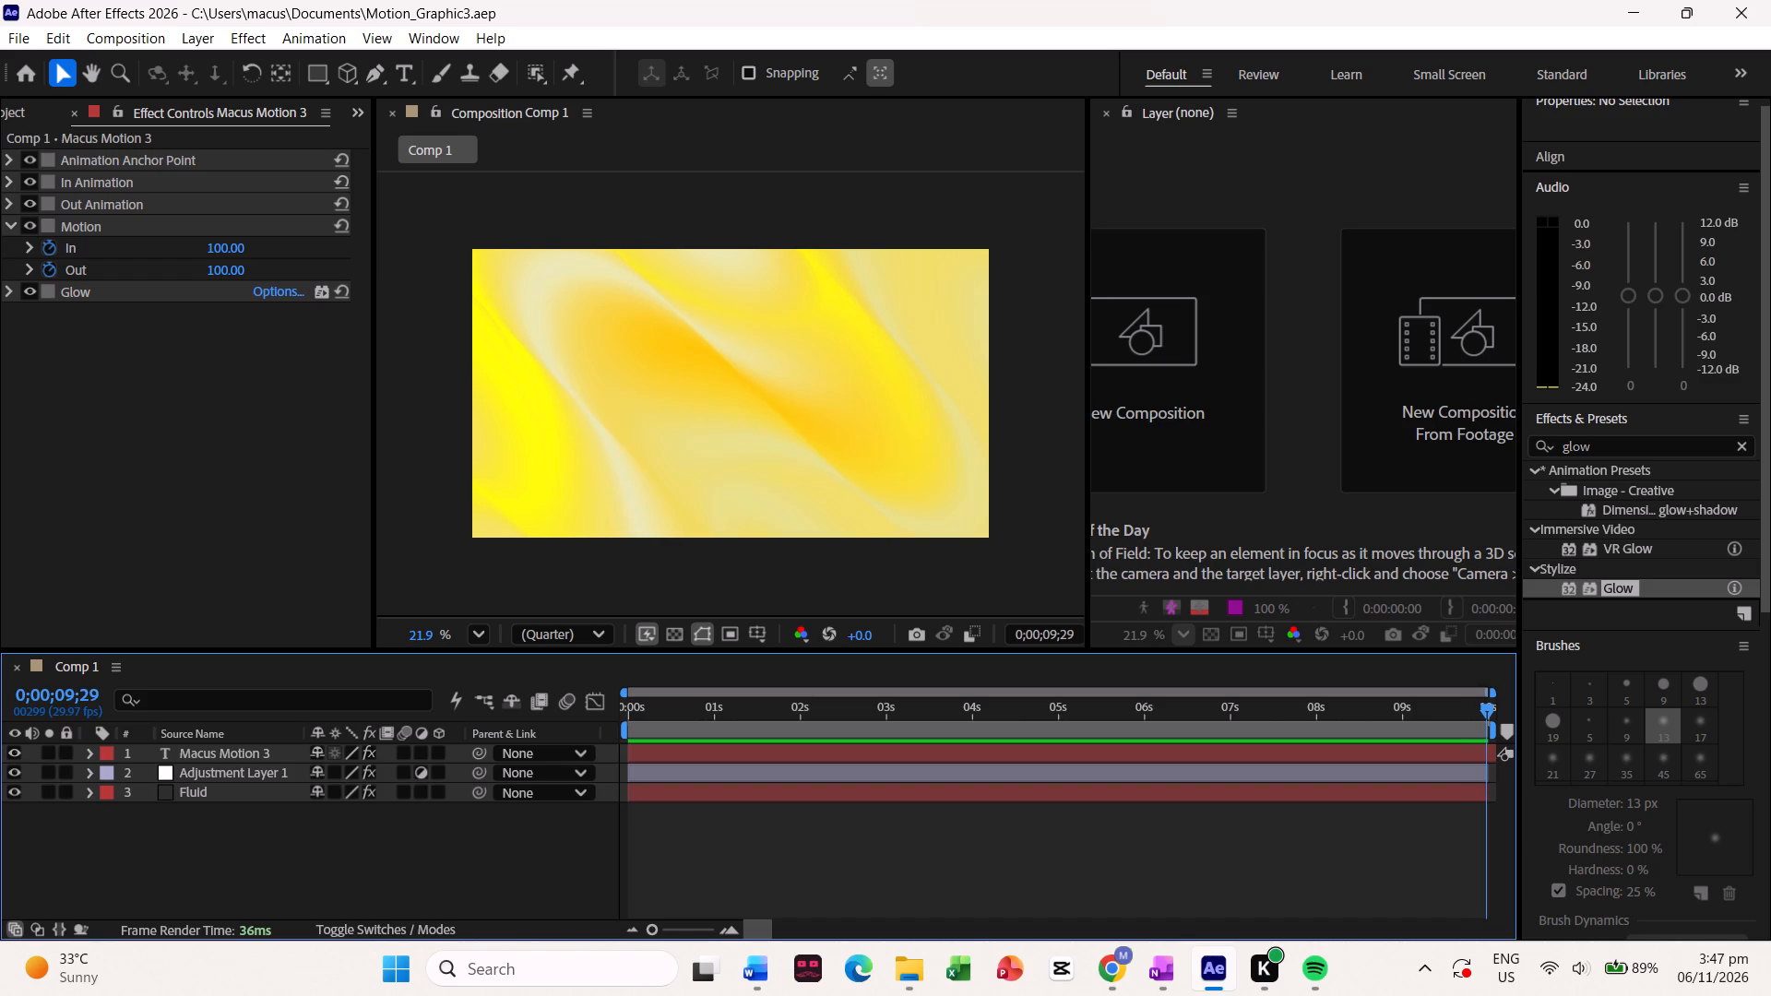
drag(1508, 706, 1515, 706)
Extend the out point of Adjustment Layer 1 to the end of the Comp 1 timeline.
click(1450, 762)
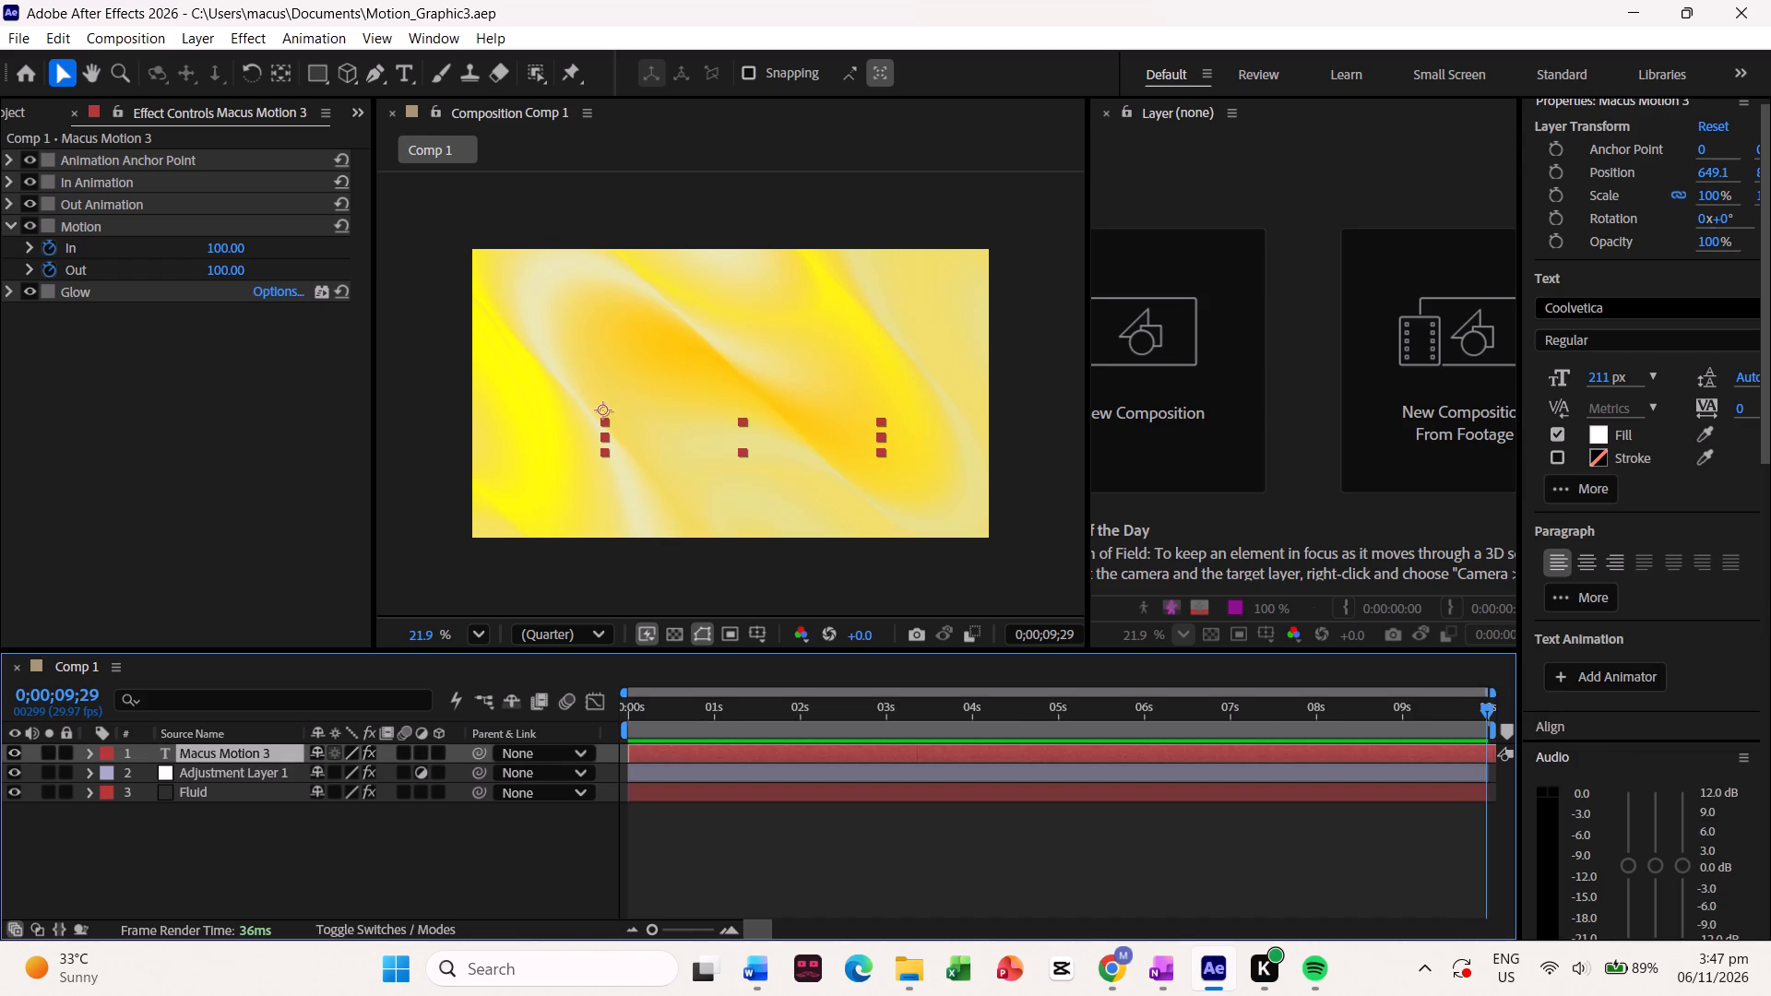
click(1468, 775)
drag(1486, 772, 1505, 772)
click(1475, 783)
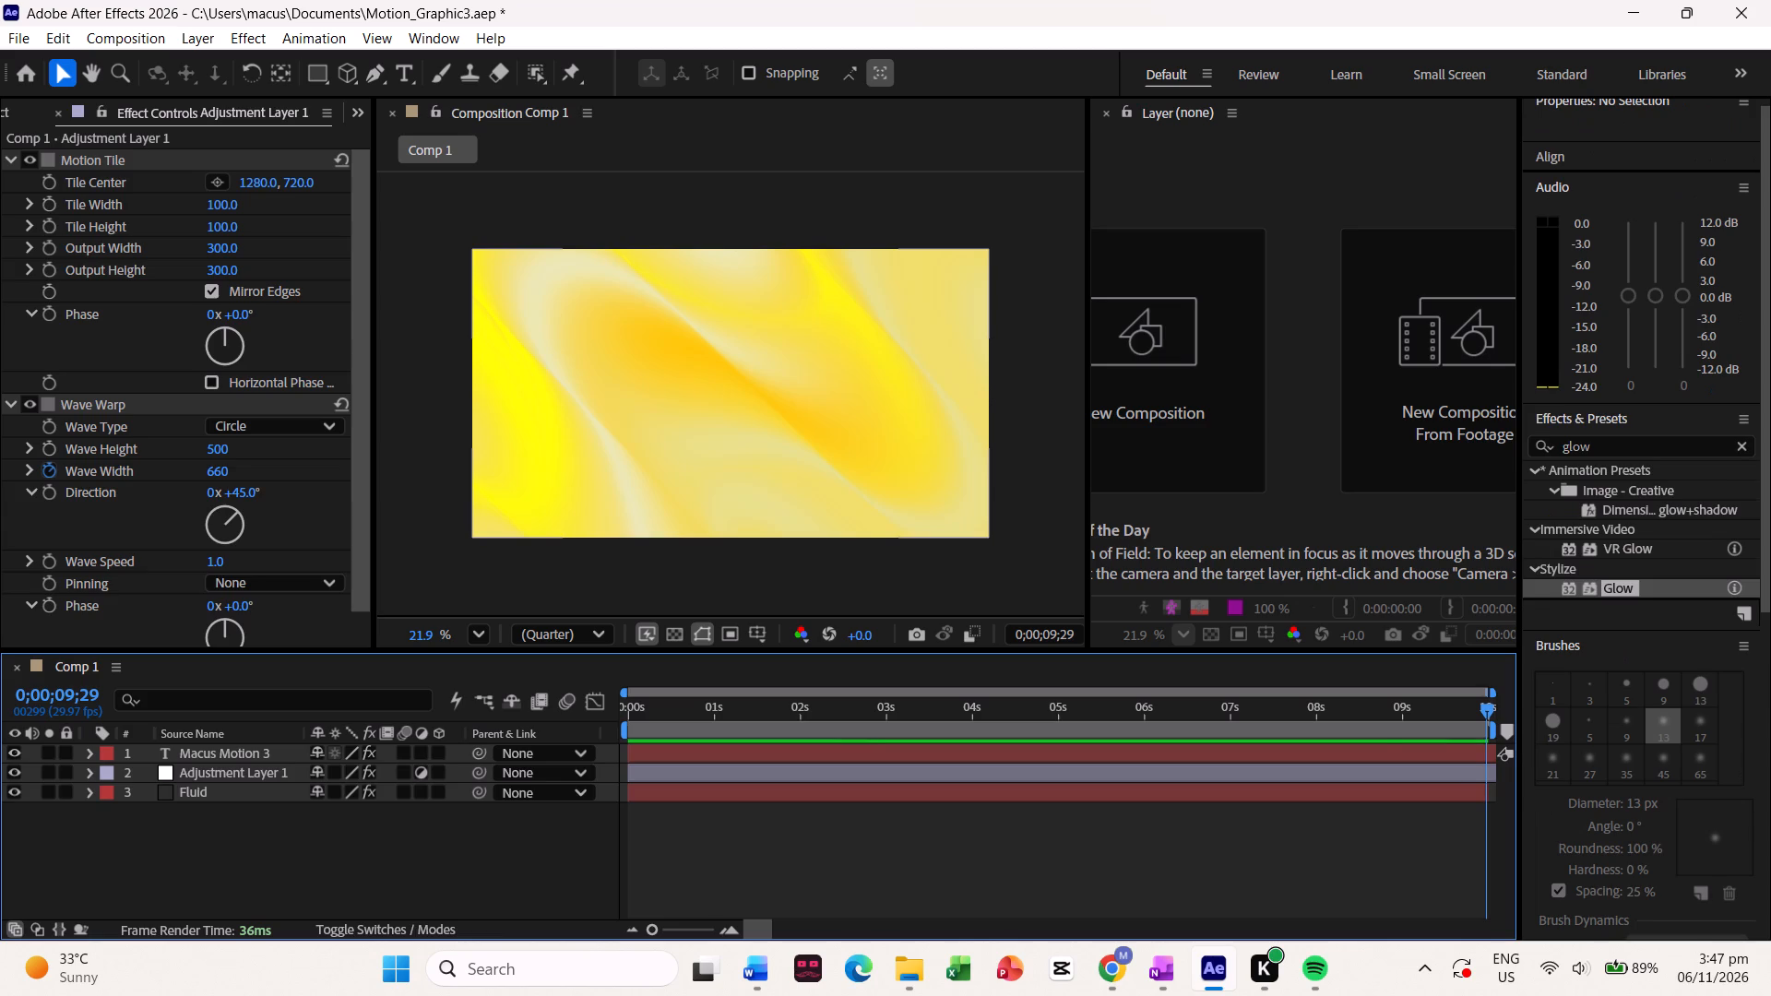
Extend the Fluid layer's out point to the end of the Comp 1 timeline, undoing any shift of the layer's start.
click(1478, 790)
drag(1492, 790, 1515, 789)
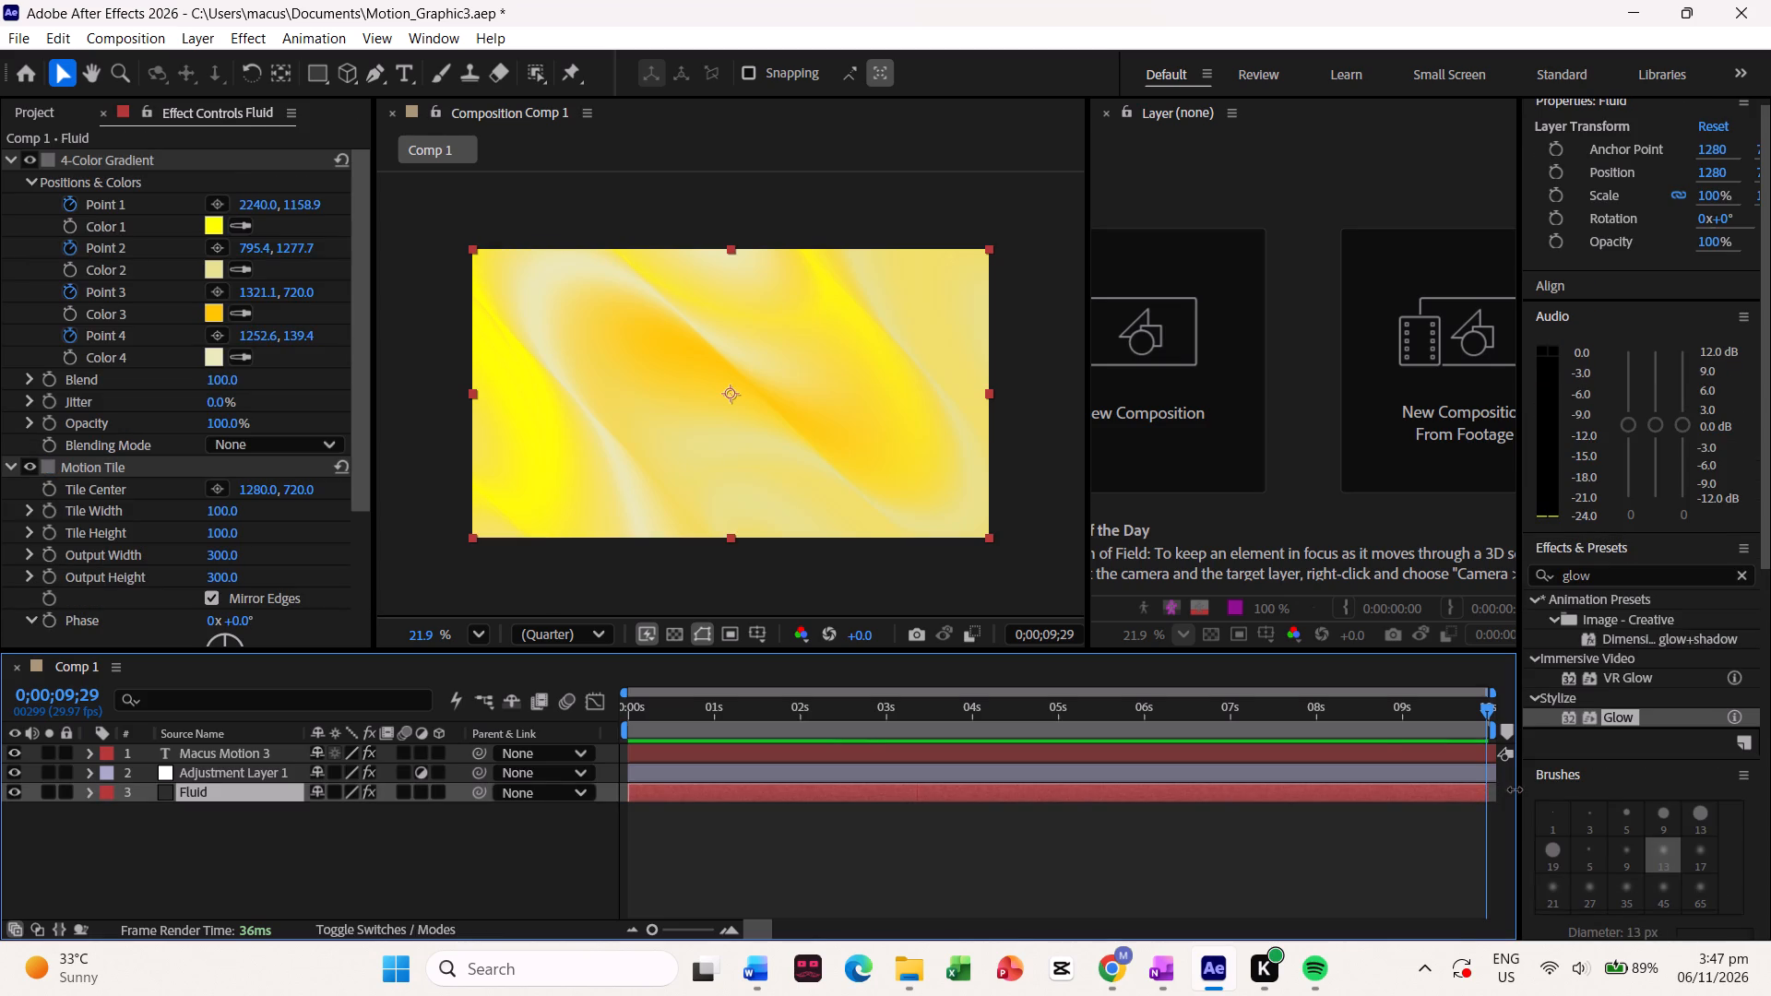
drag(1515, 789, 1480, 793)
click(1480, 793)
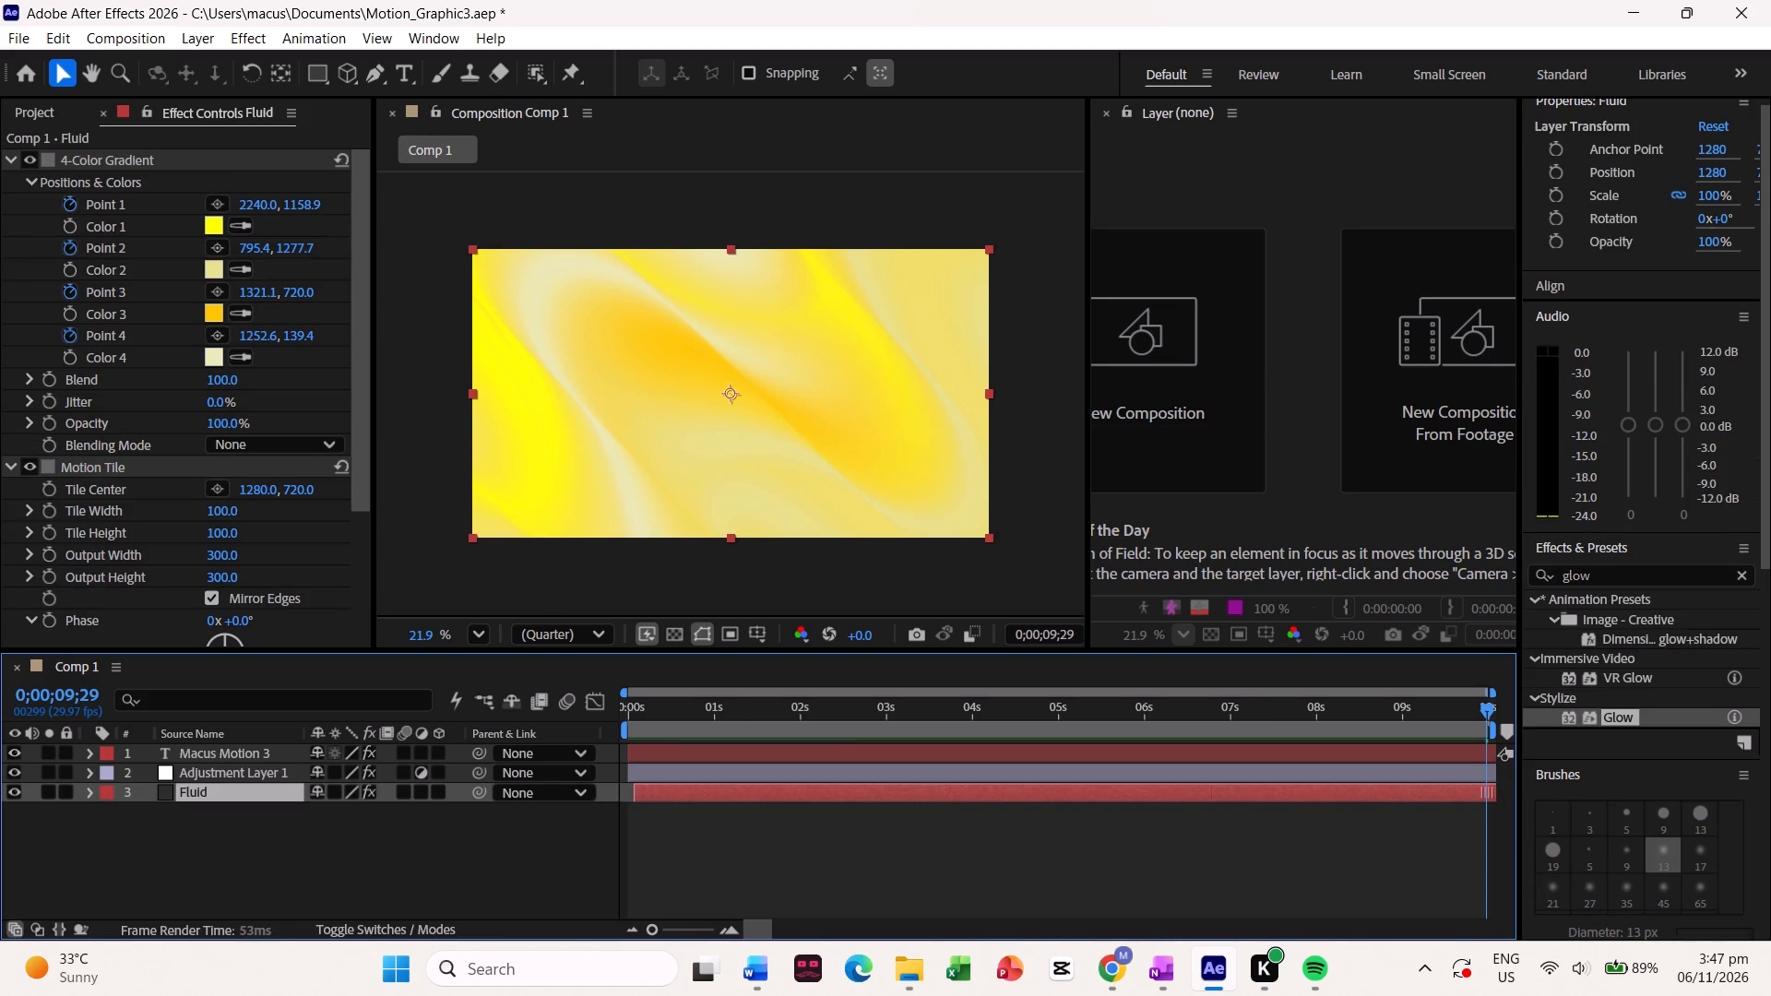
key(ctrl+z)
Open the Fluid layer in the Layer viewer.
double_click(1487, 797)
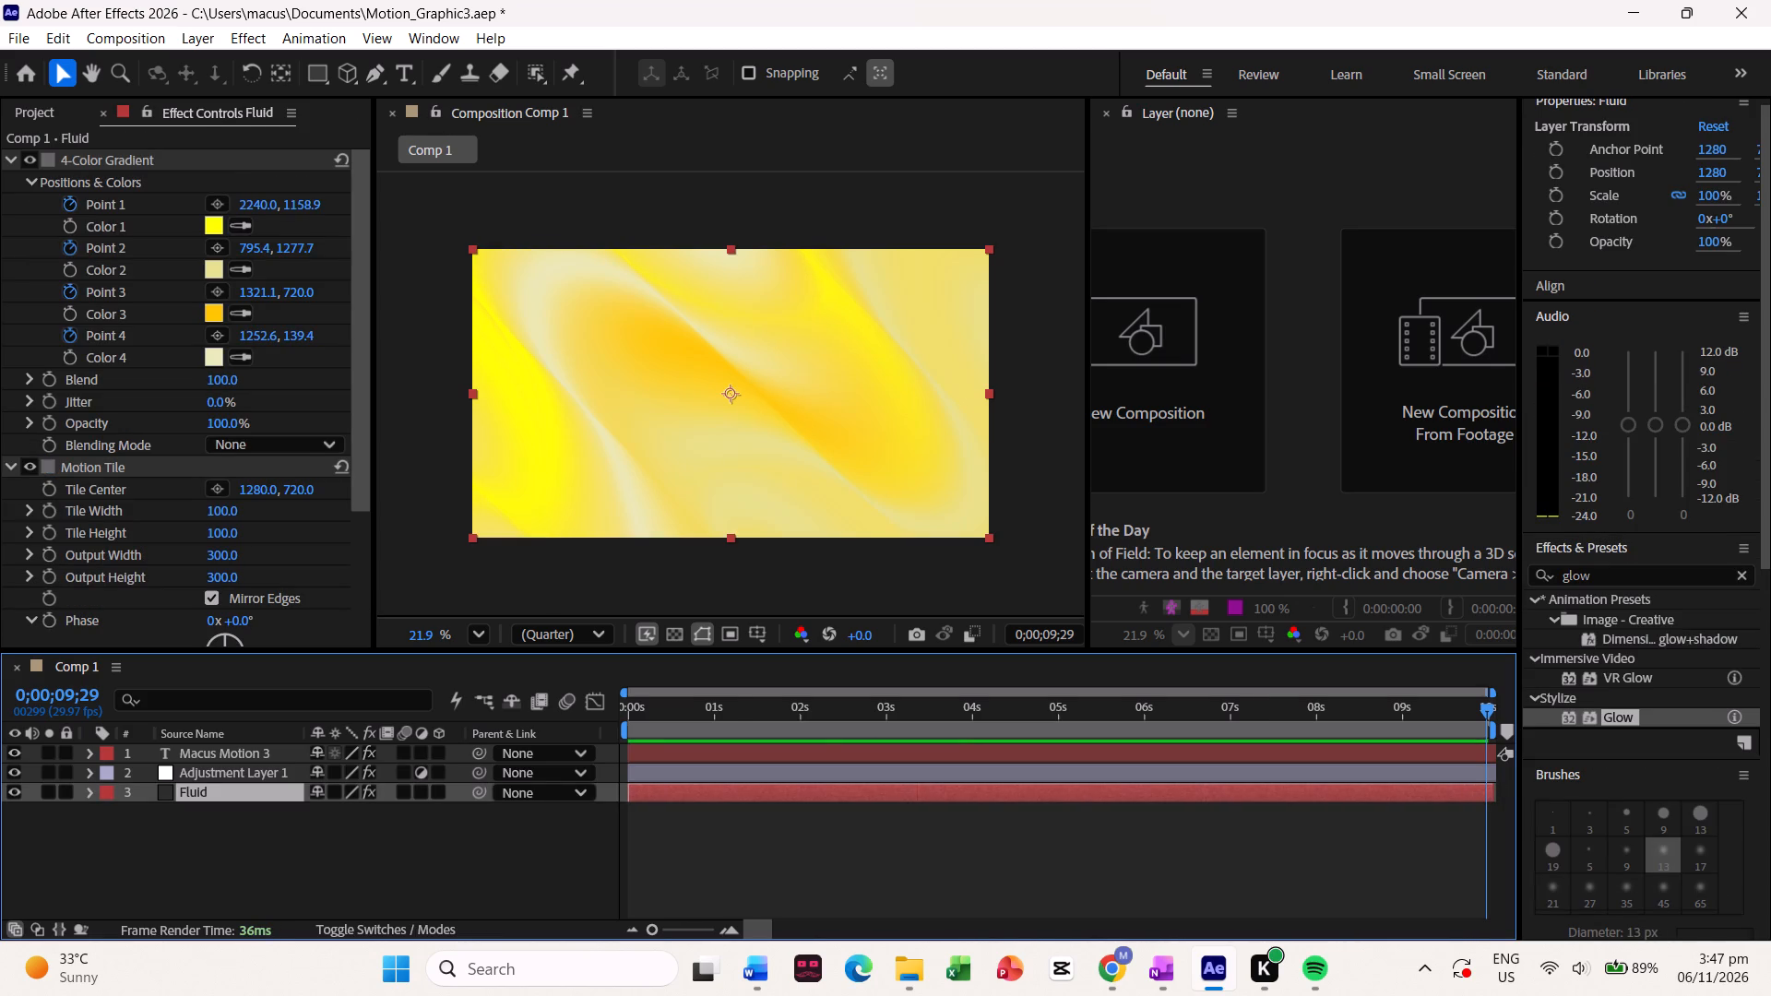
click(1470, 793)
click(1481, 793)
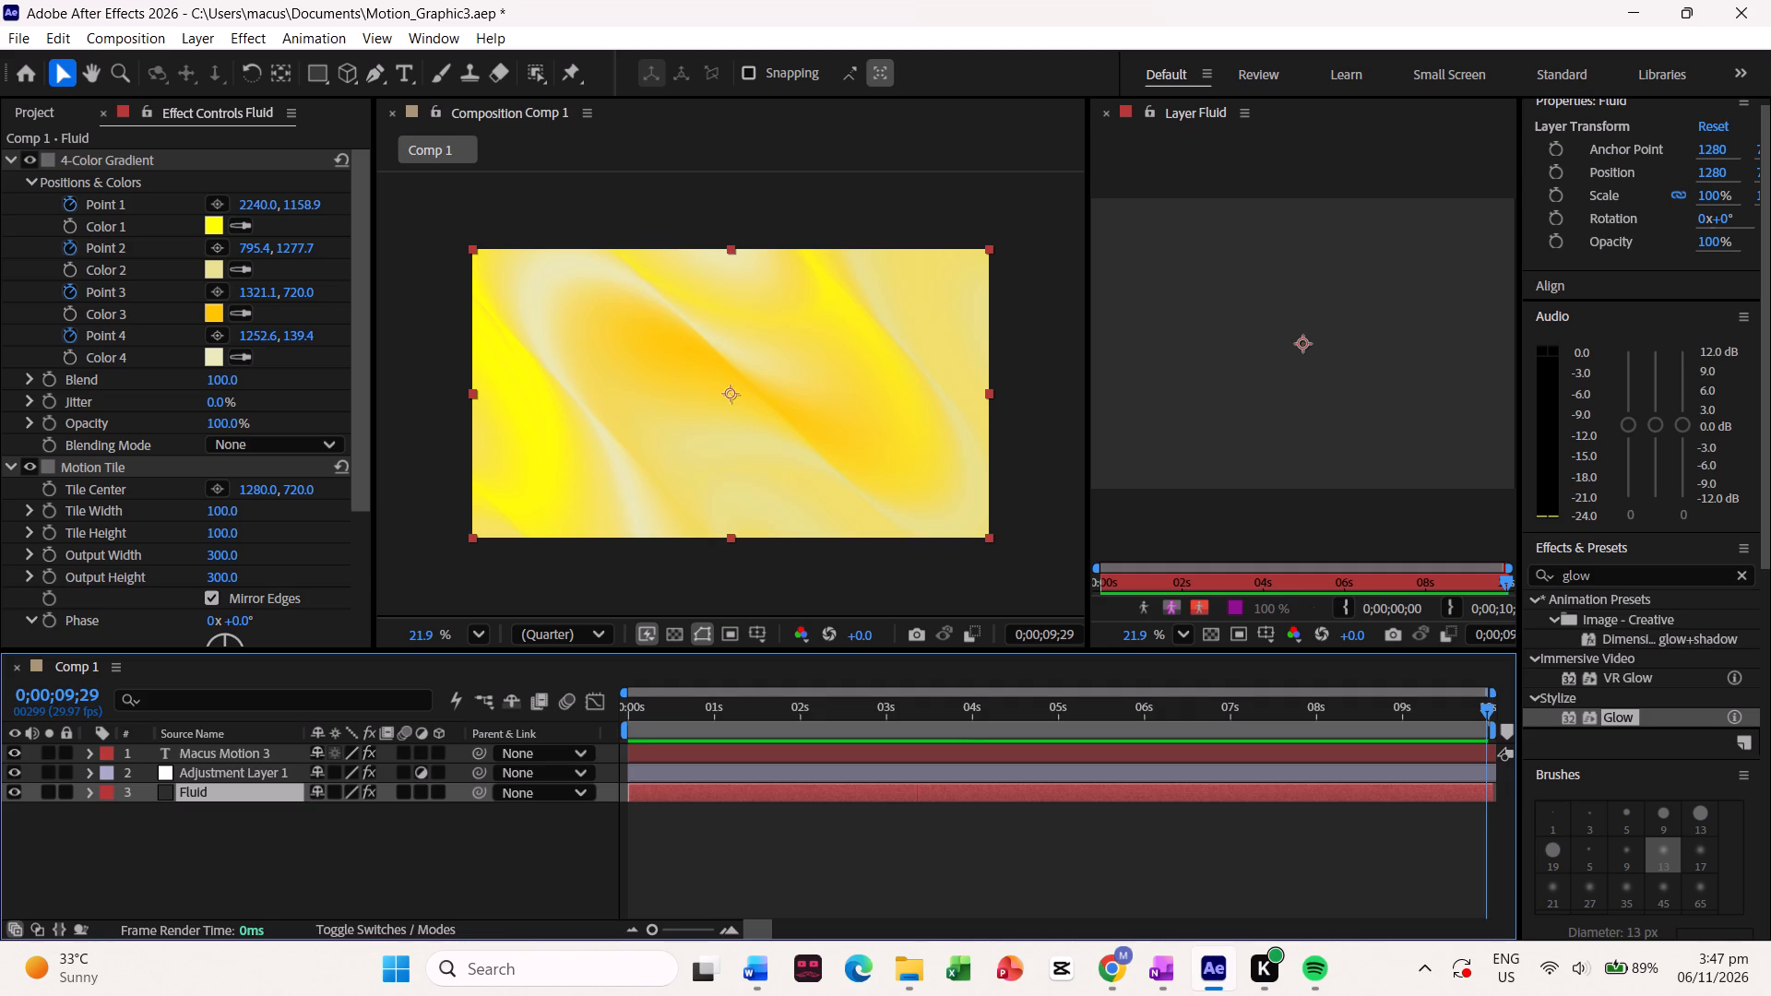
click(1447, 790)
click(1492, 793)
click(1492, 793)
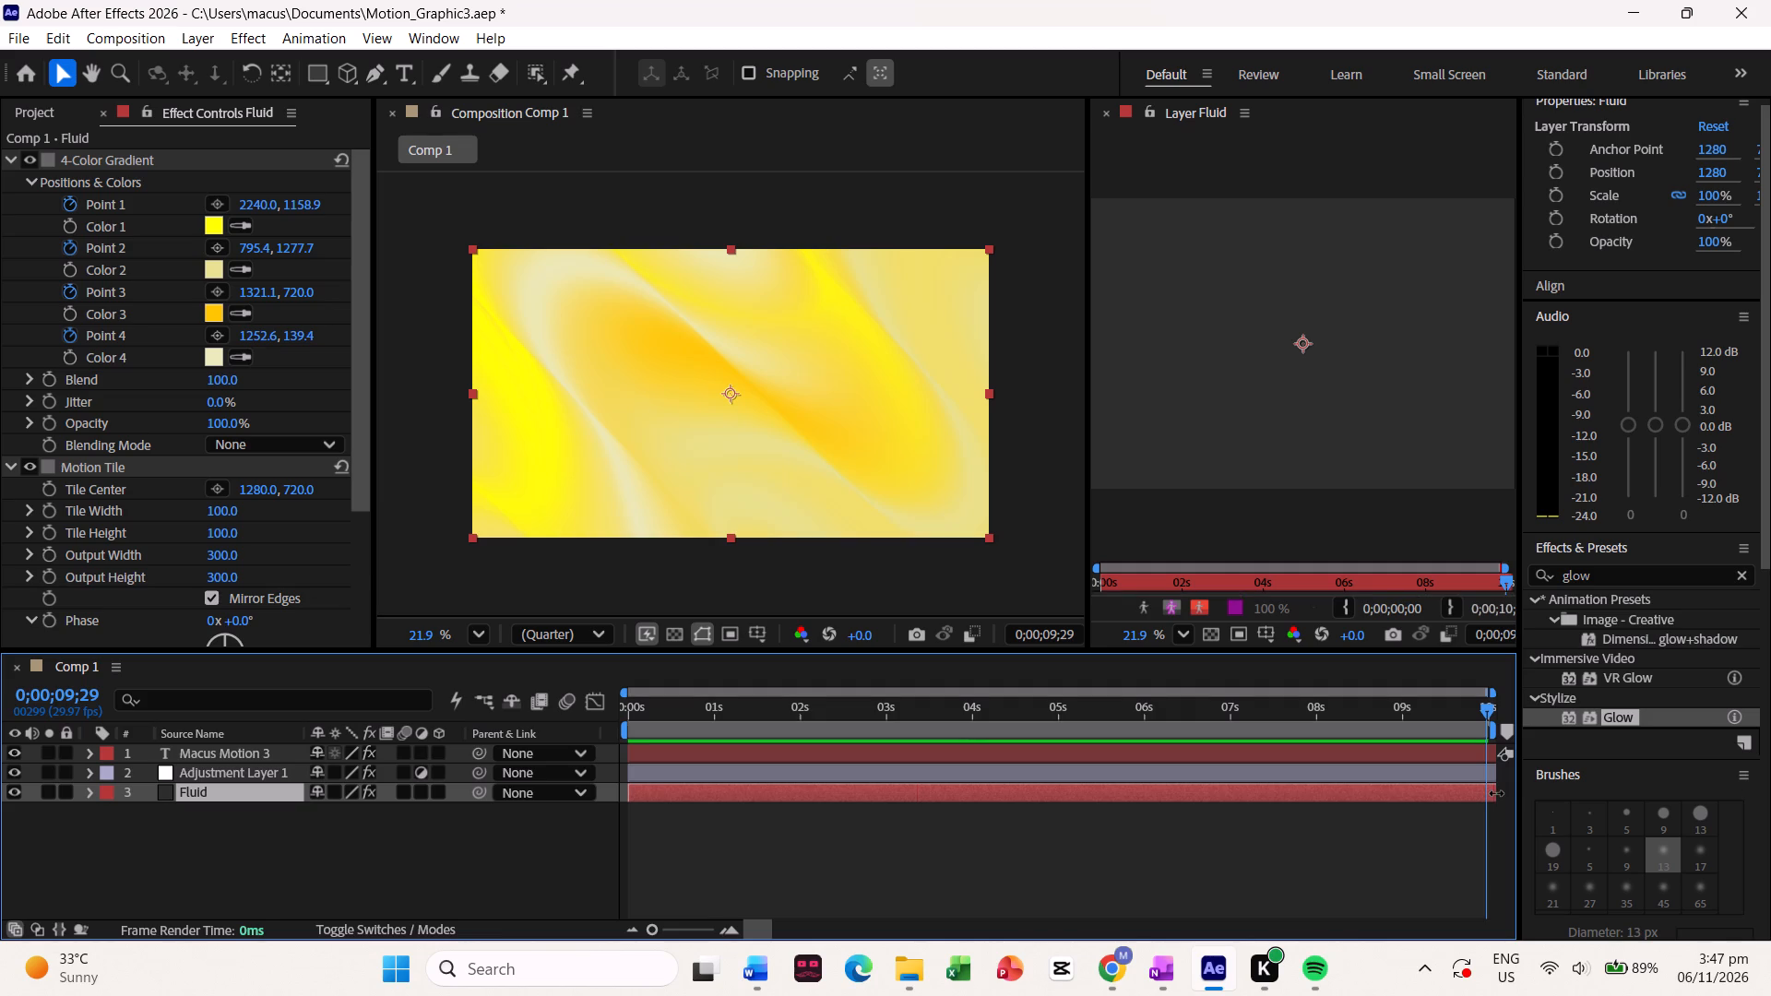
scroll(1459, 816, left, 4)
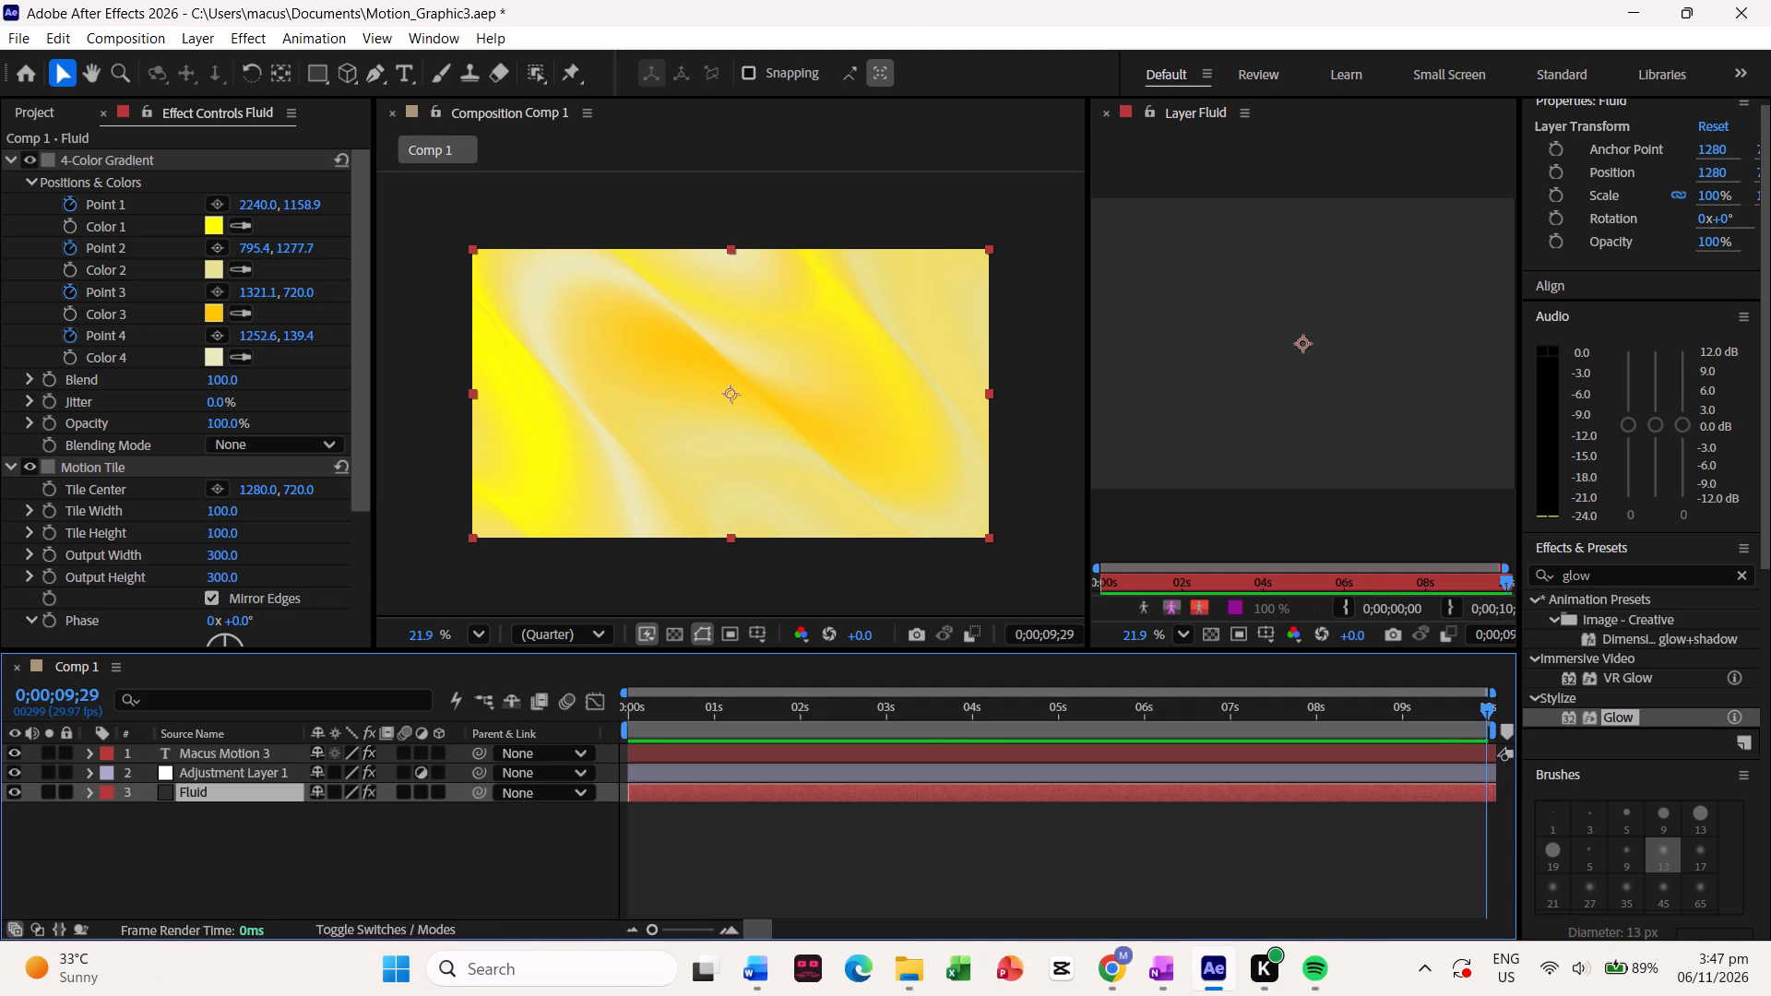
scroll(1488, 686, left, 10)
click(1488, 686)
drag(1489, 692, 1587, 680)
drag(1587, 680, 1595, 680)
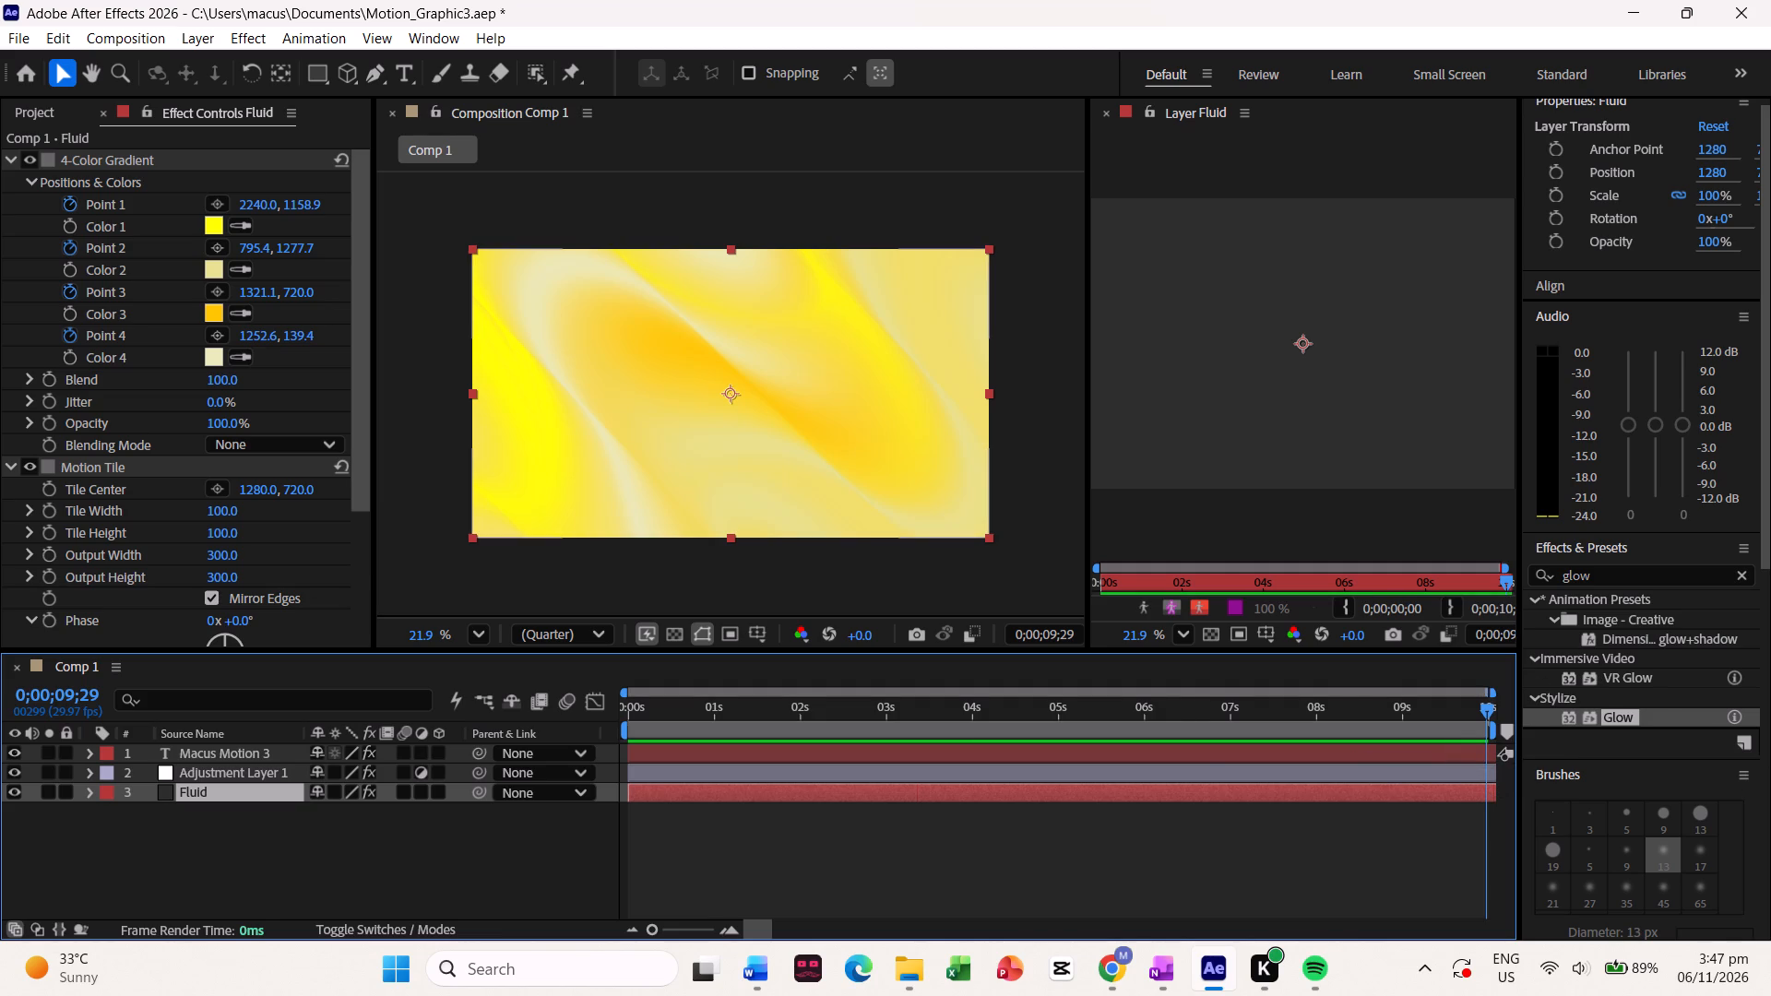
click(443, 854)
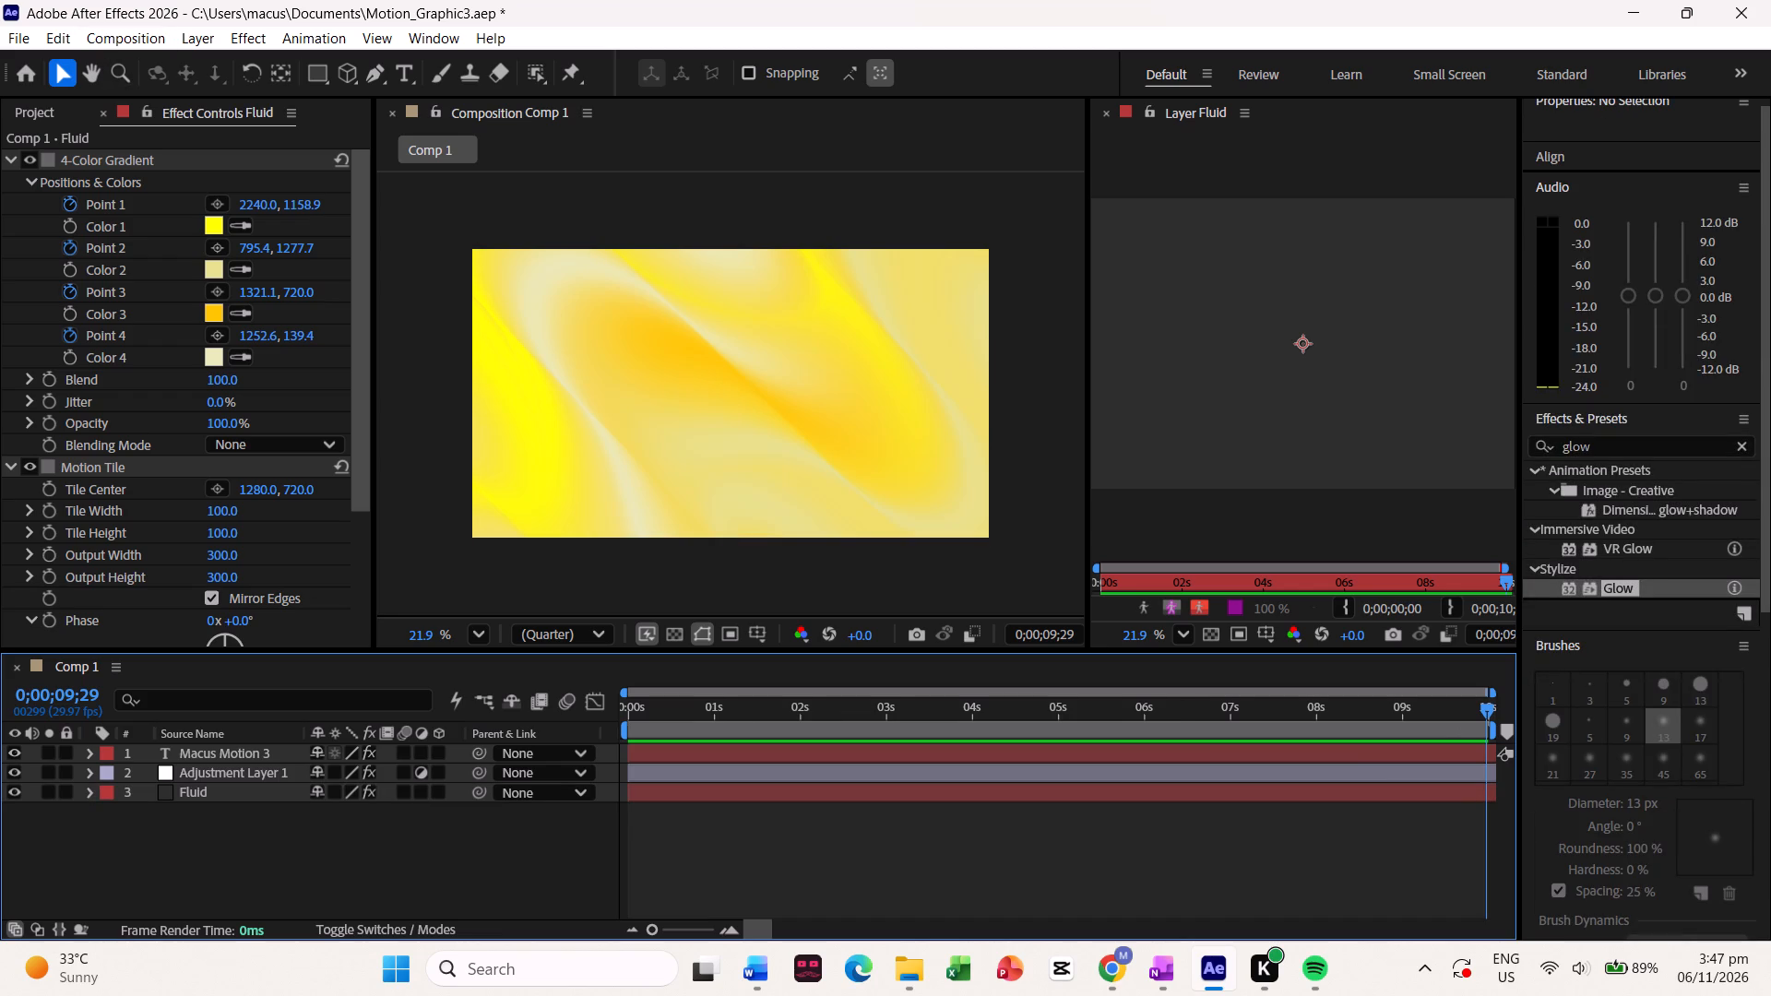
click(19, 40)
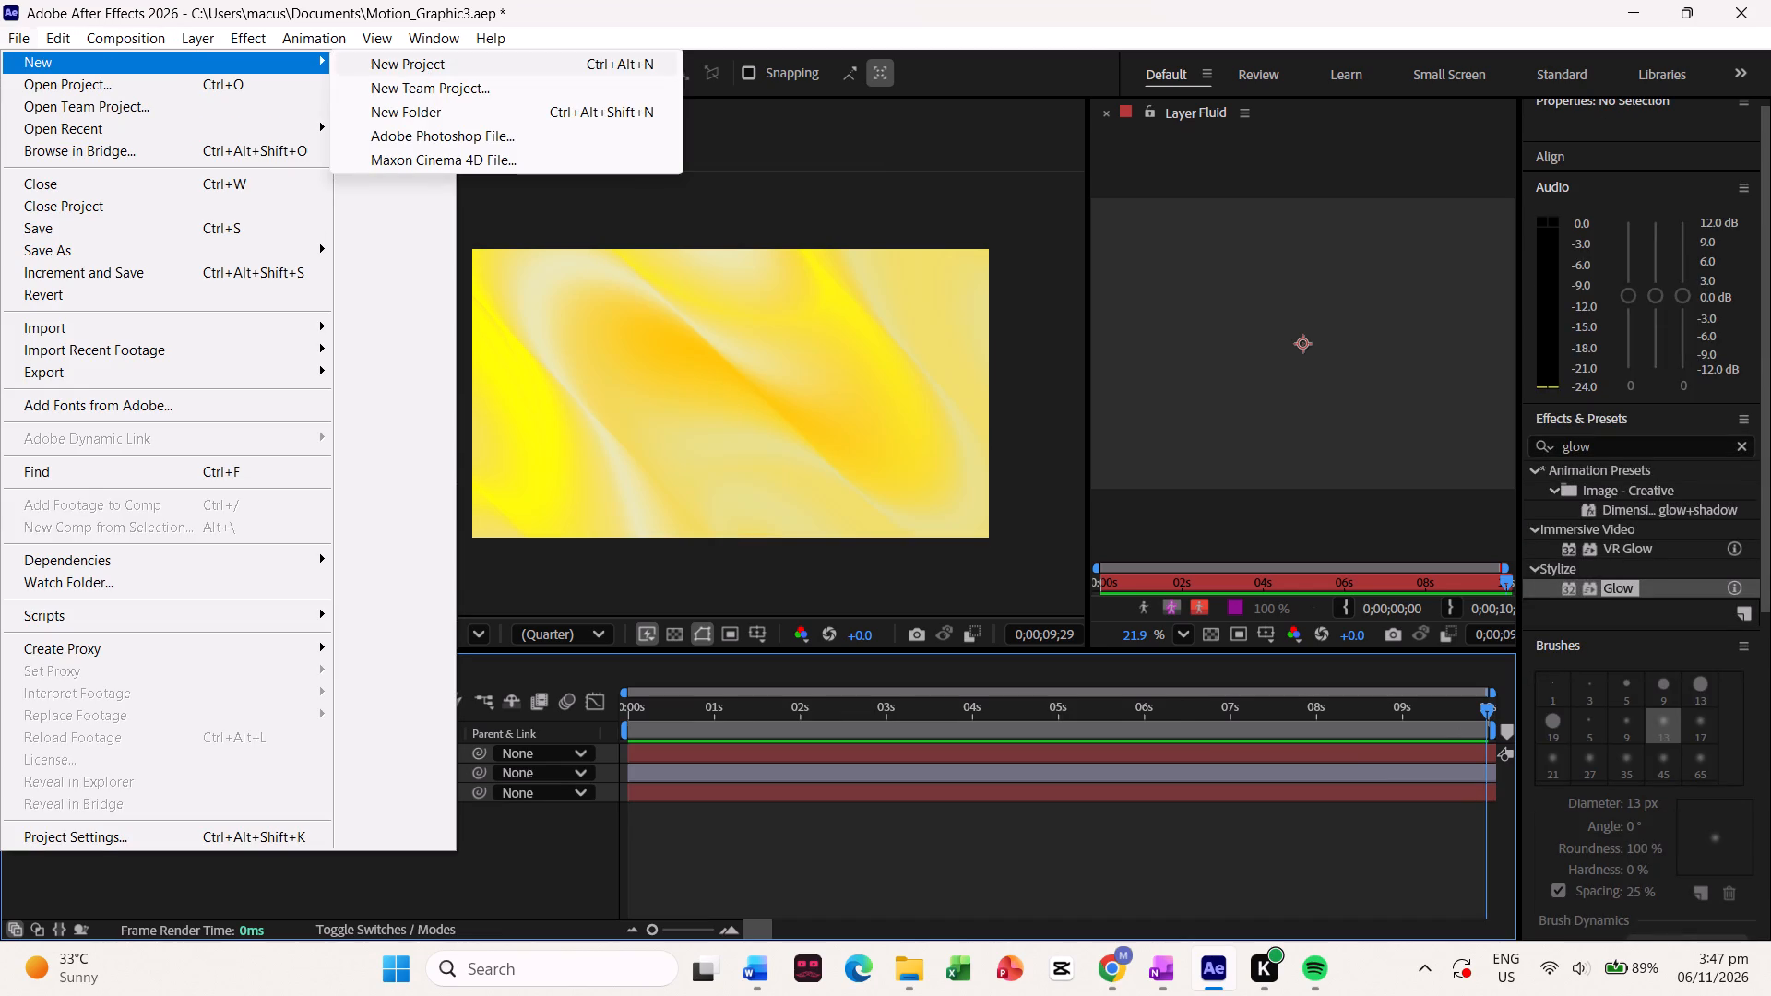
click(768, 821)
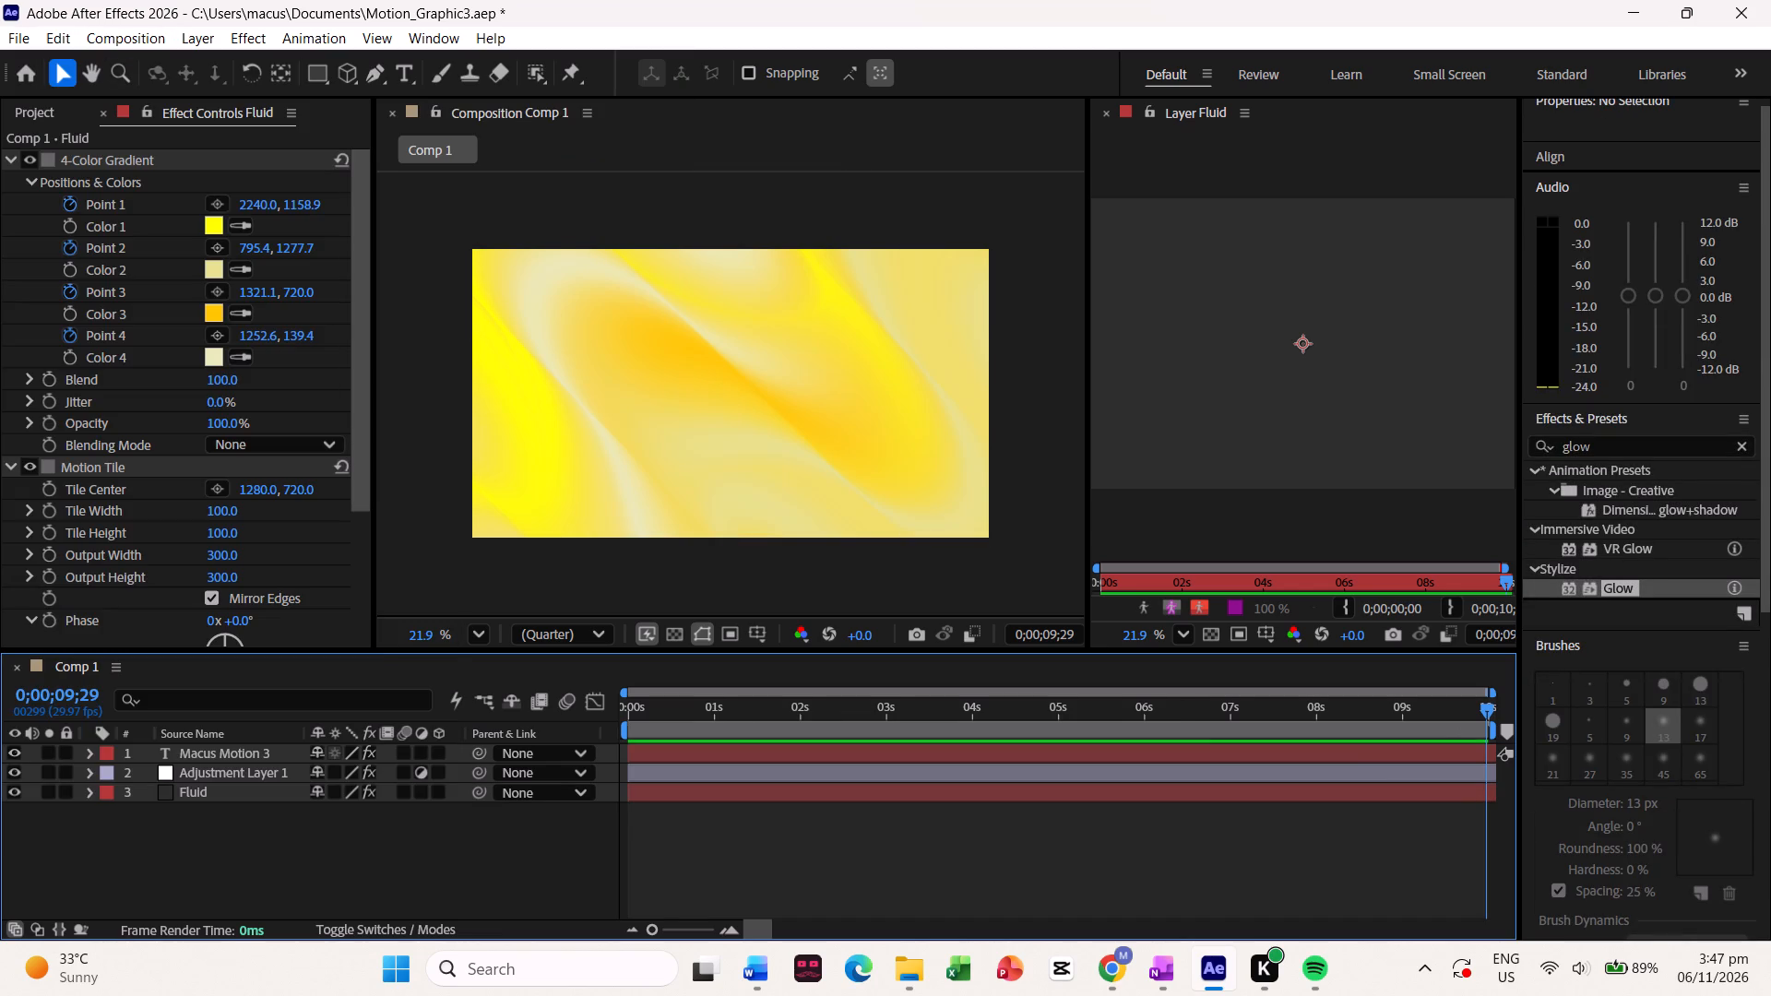
Create a new 2560 x 1440 px composition at 29.97 fps with a 10-second duration.
click(134, 35)
click(174, 60)
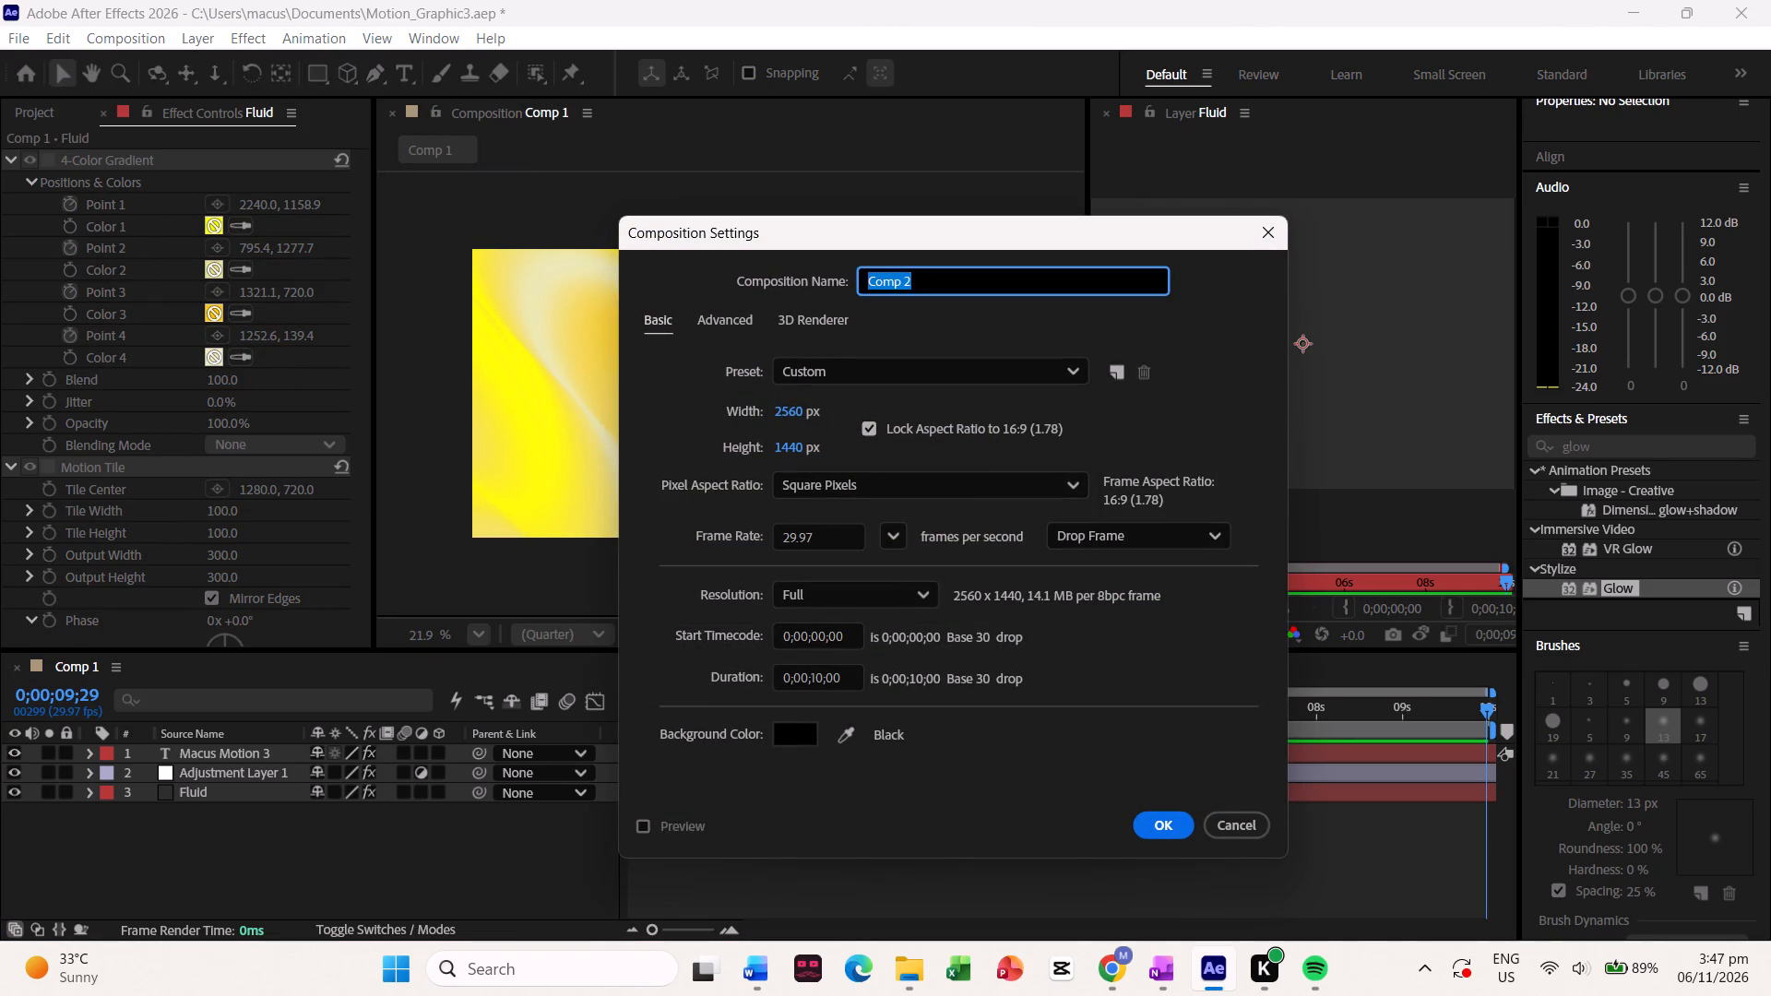
click(1177, 841)
click(1168, 826)
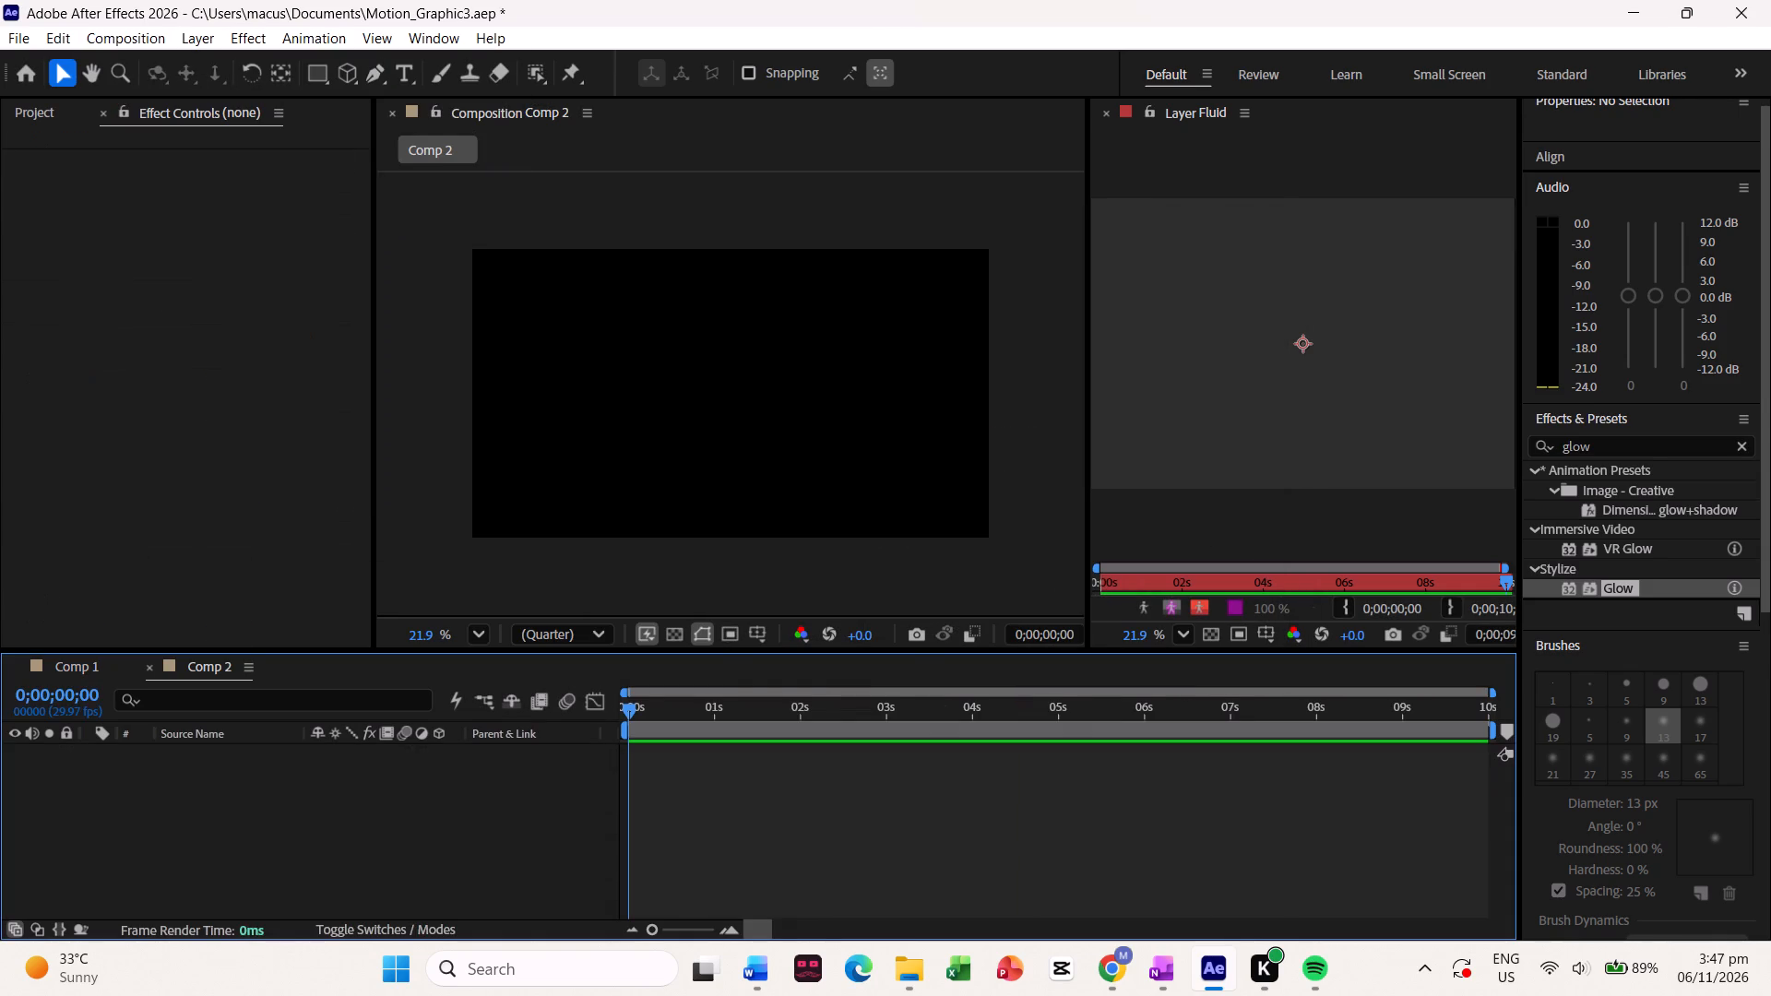
Copy all three layers of Comp 1 and paste them into the empty Comp 2.
click(56, 113)
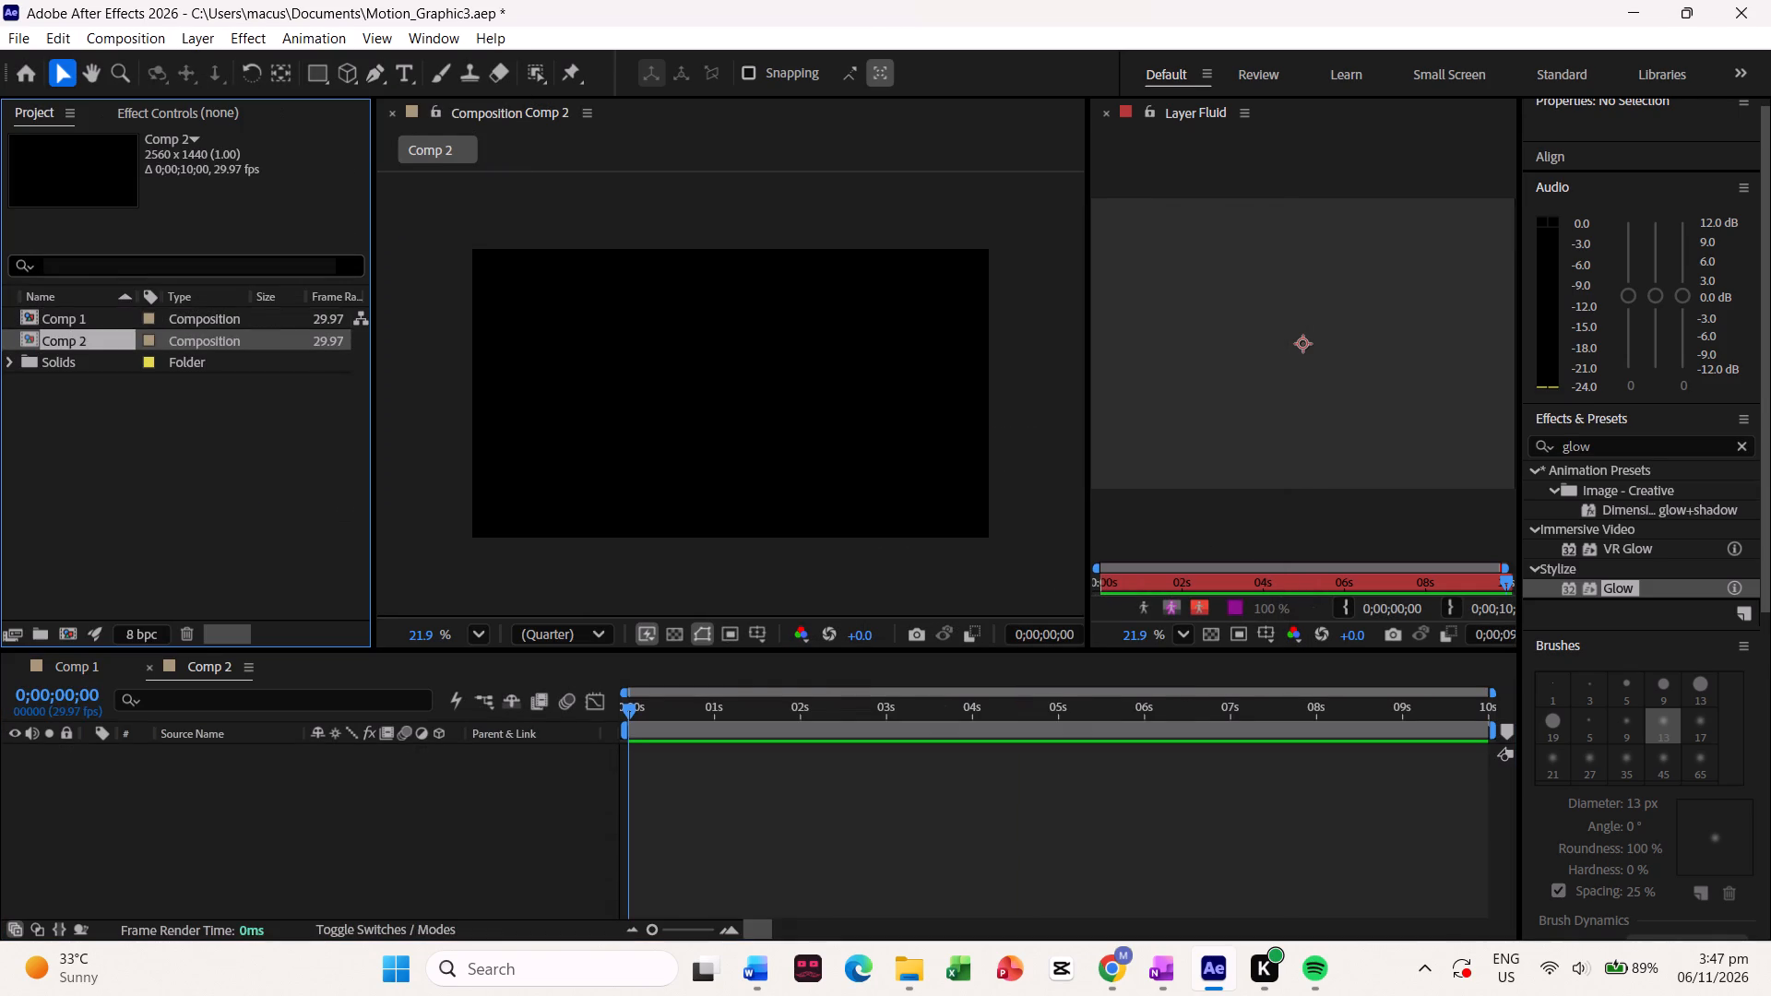
click(92, 317)
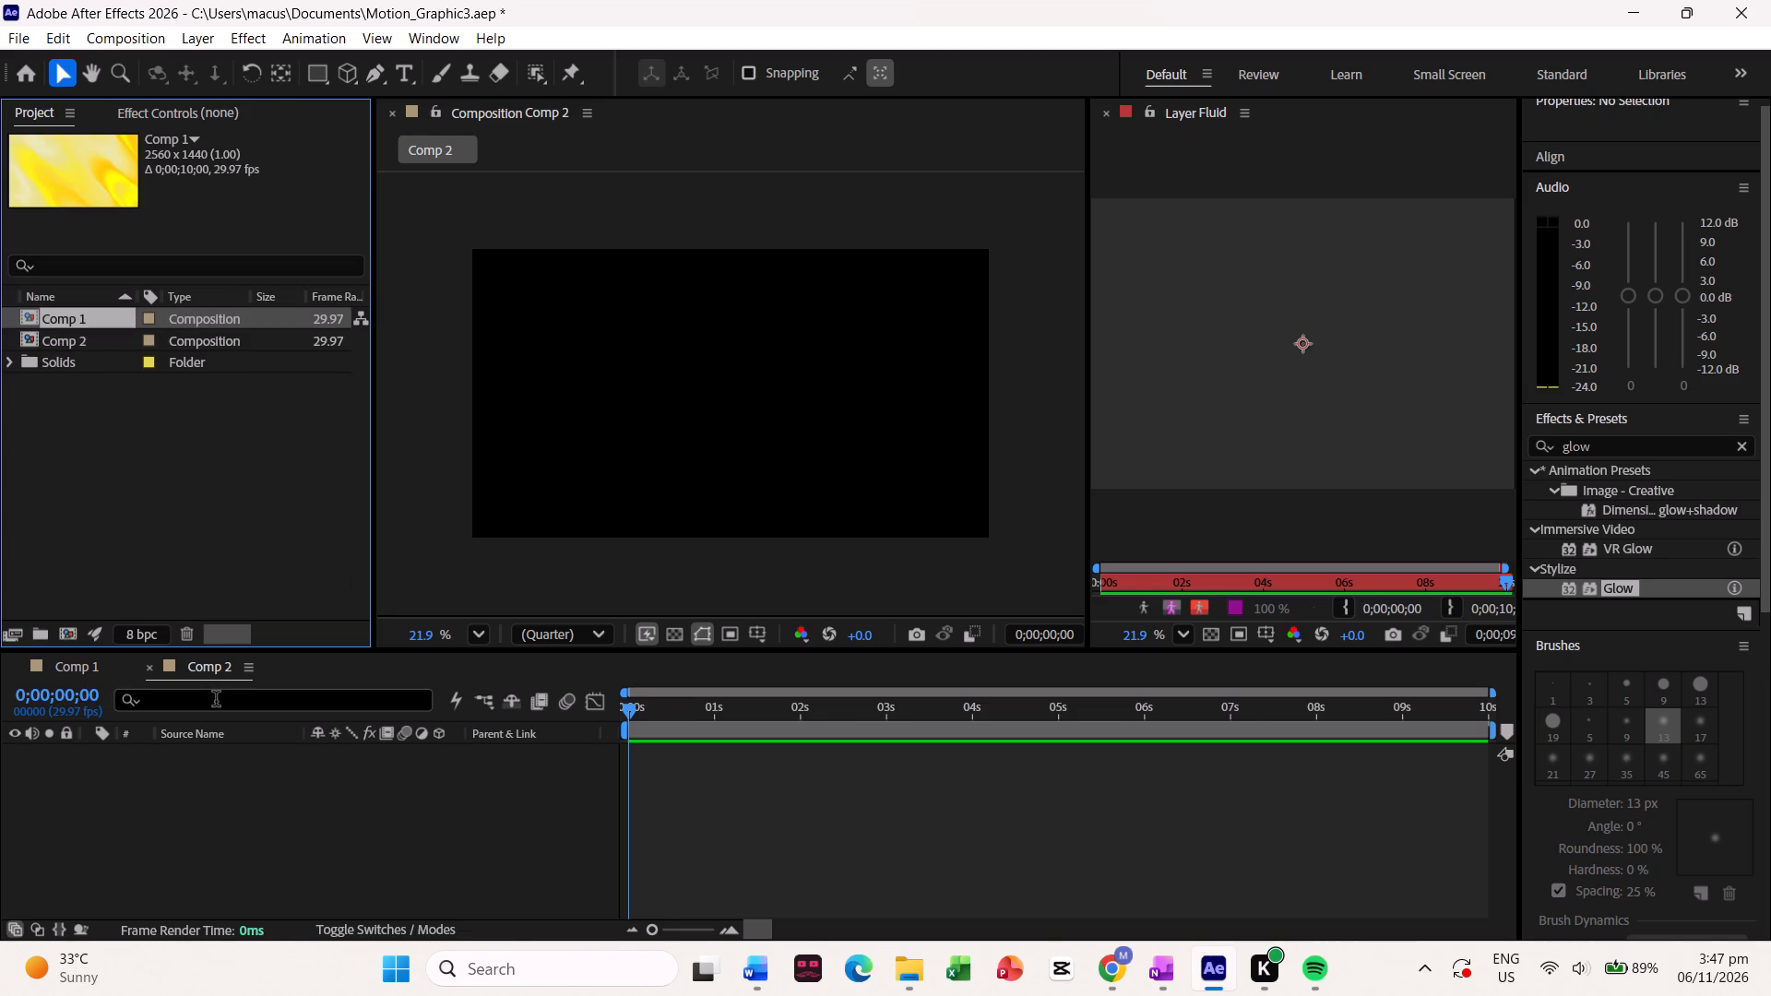
double_click(69, 316)
drag(274, 883, 228, 744)
key(ctrl+c)
click(101, 338)
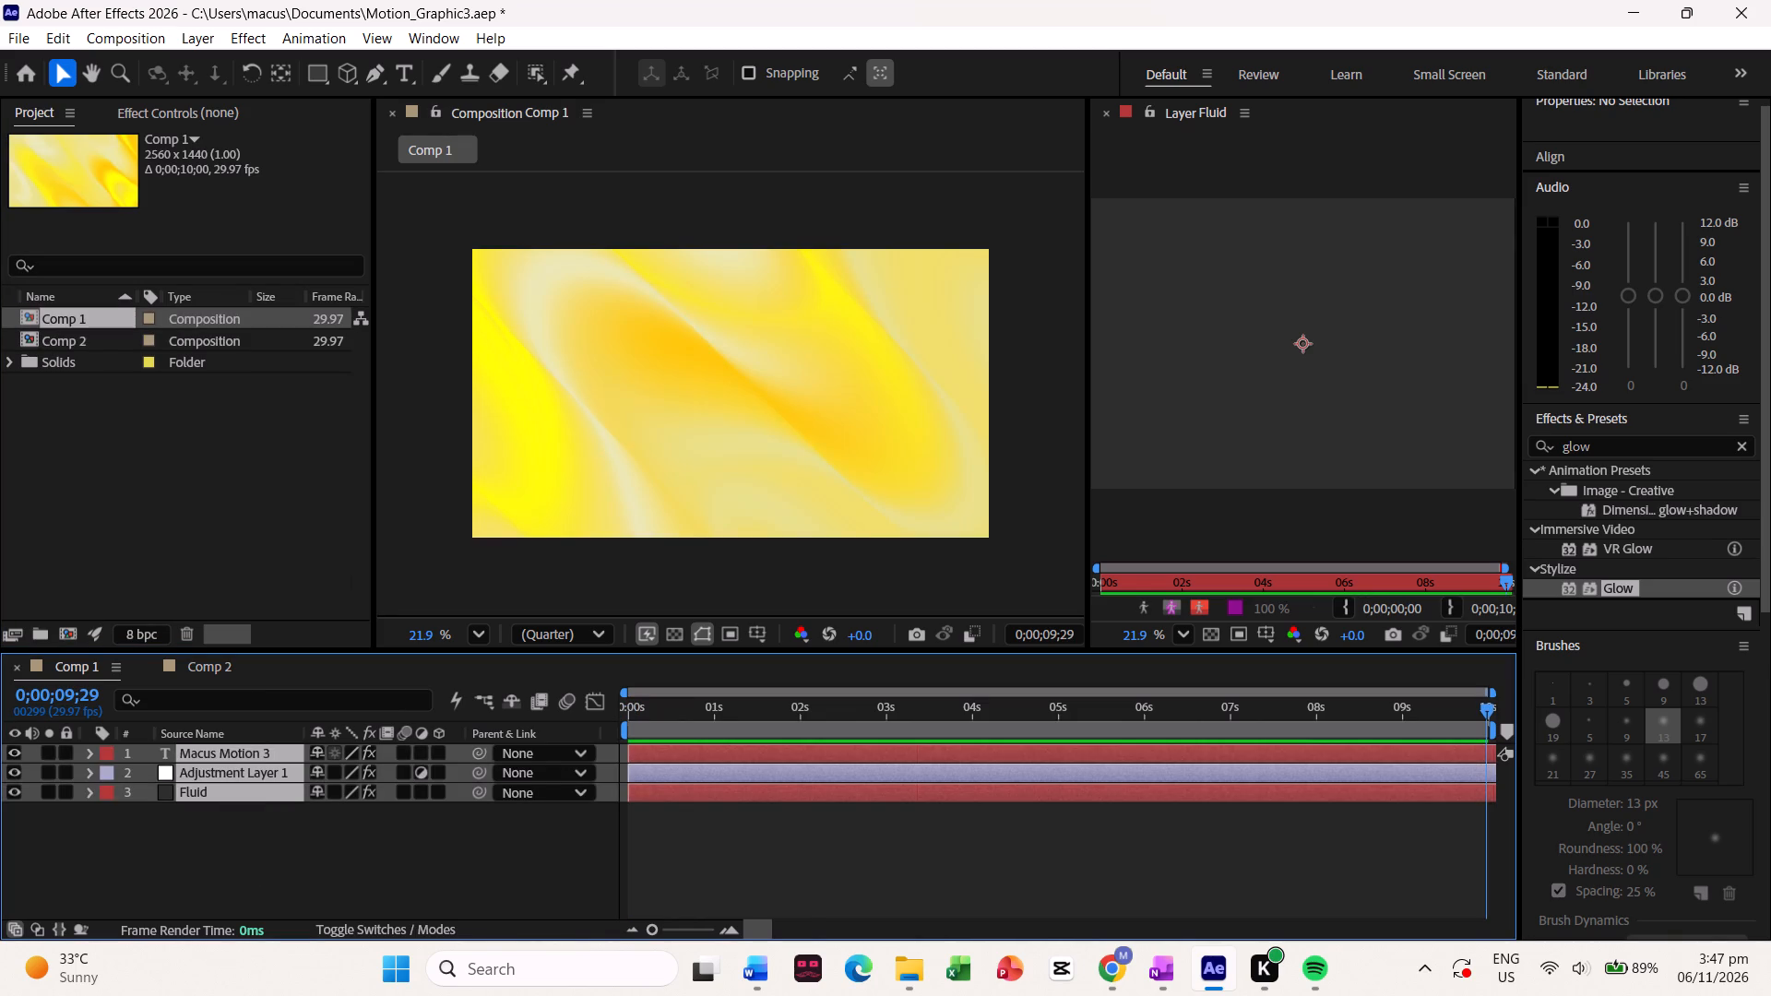
click(58, 342)
double_click(63, 342)
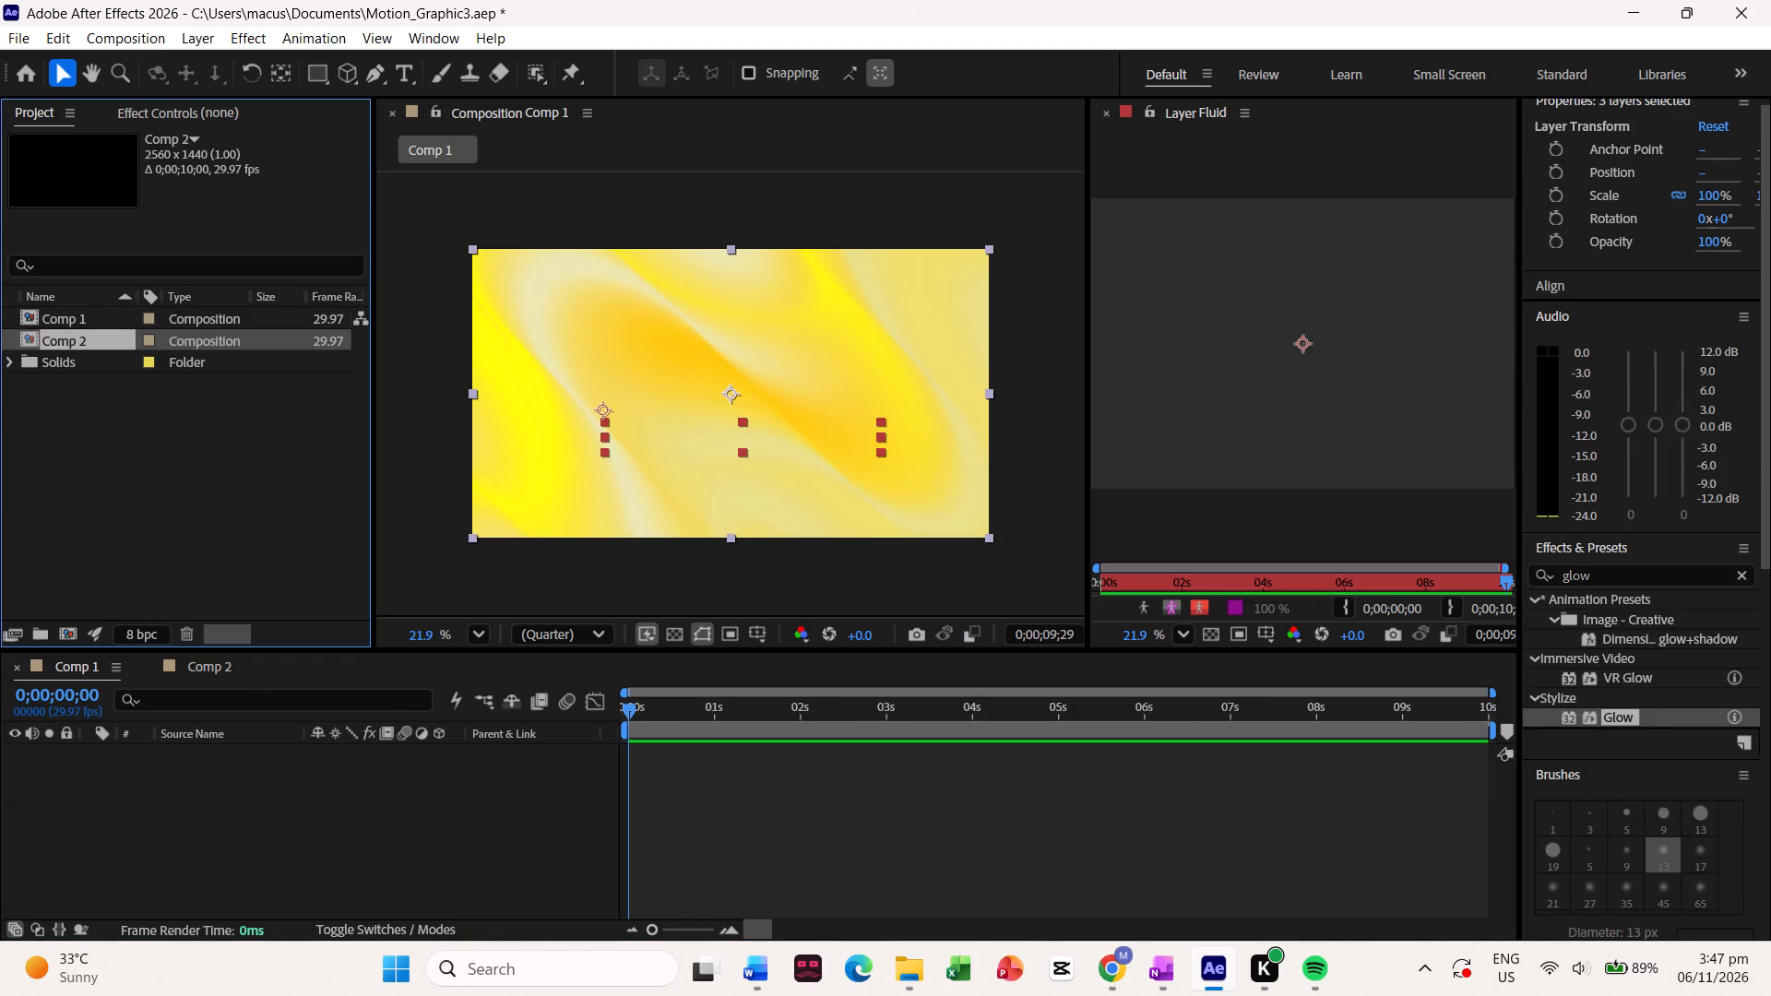
click(230, 797)
key(ctrl+v)
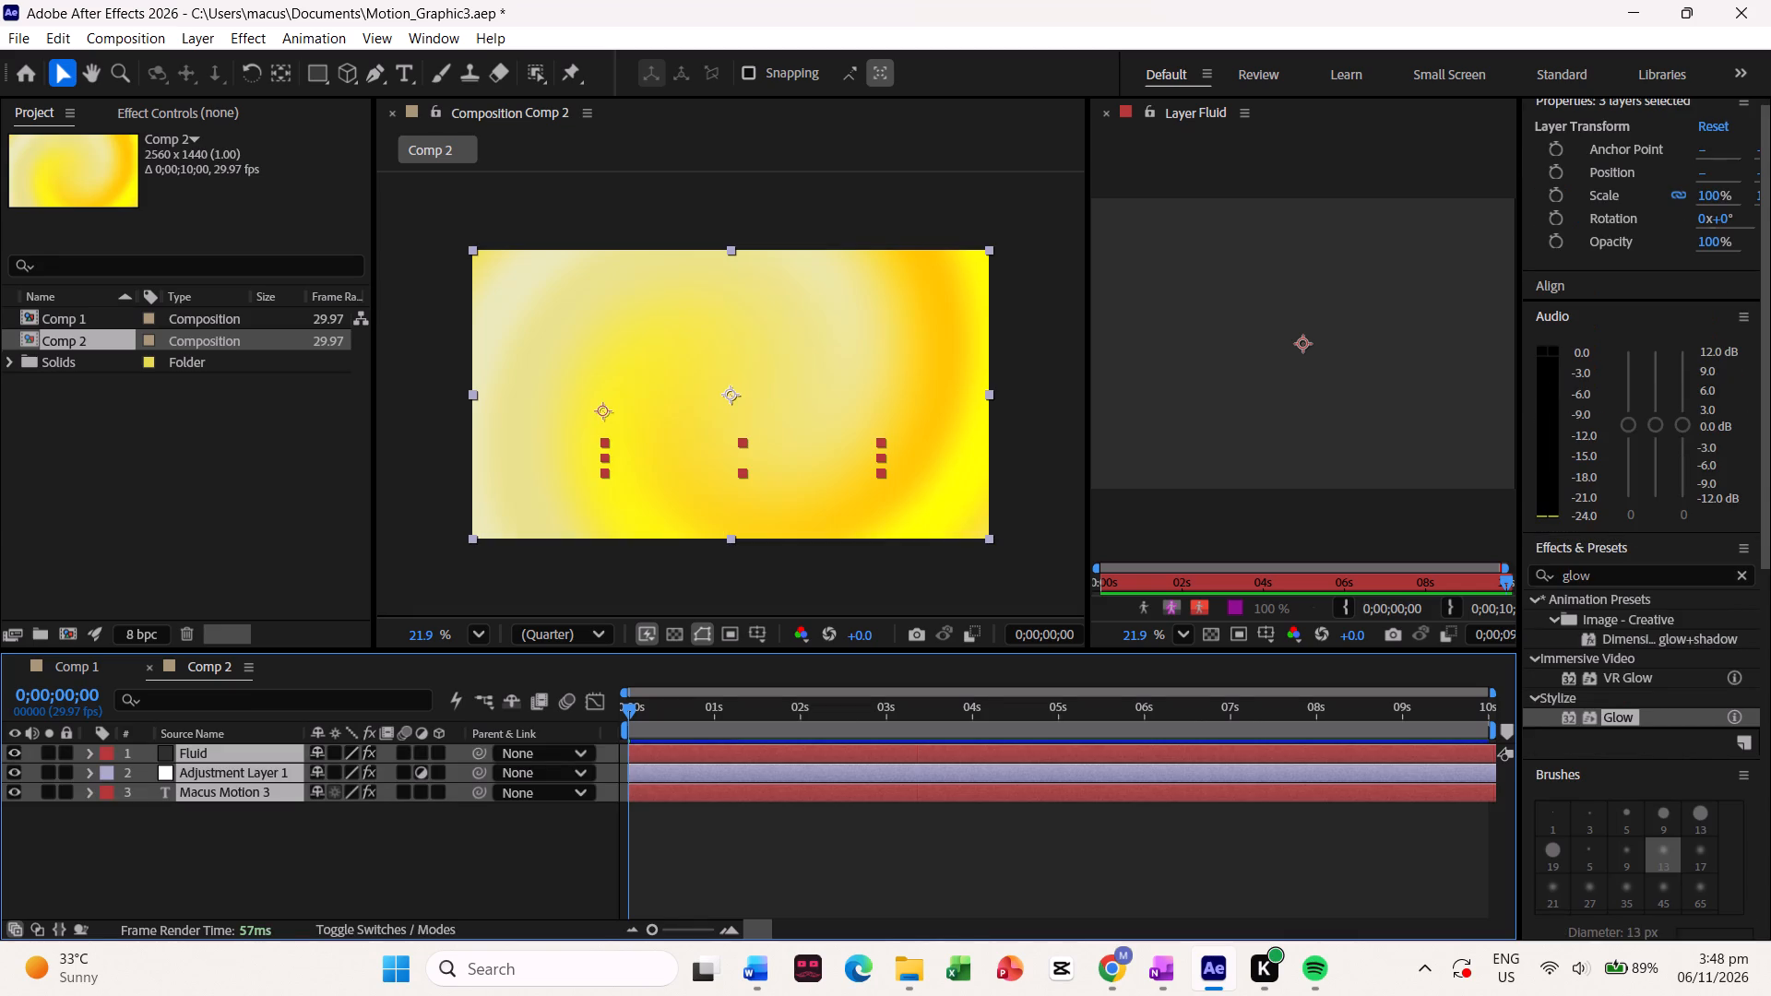
click(279, 829)
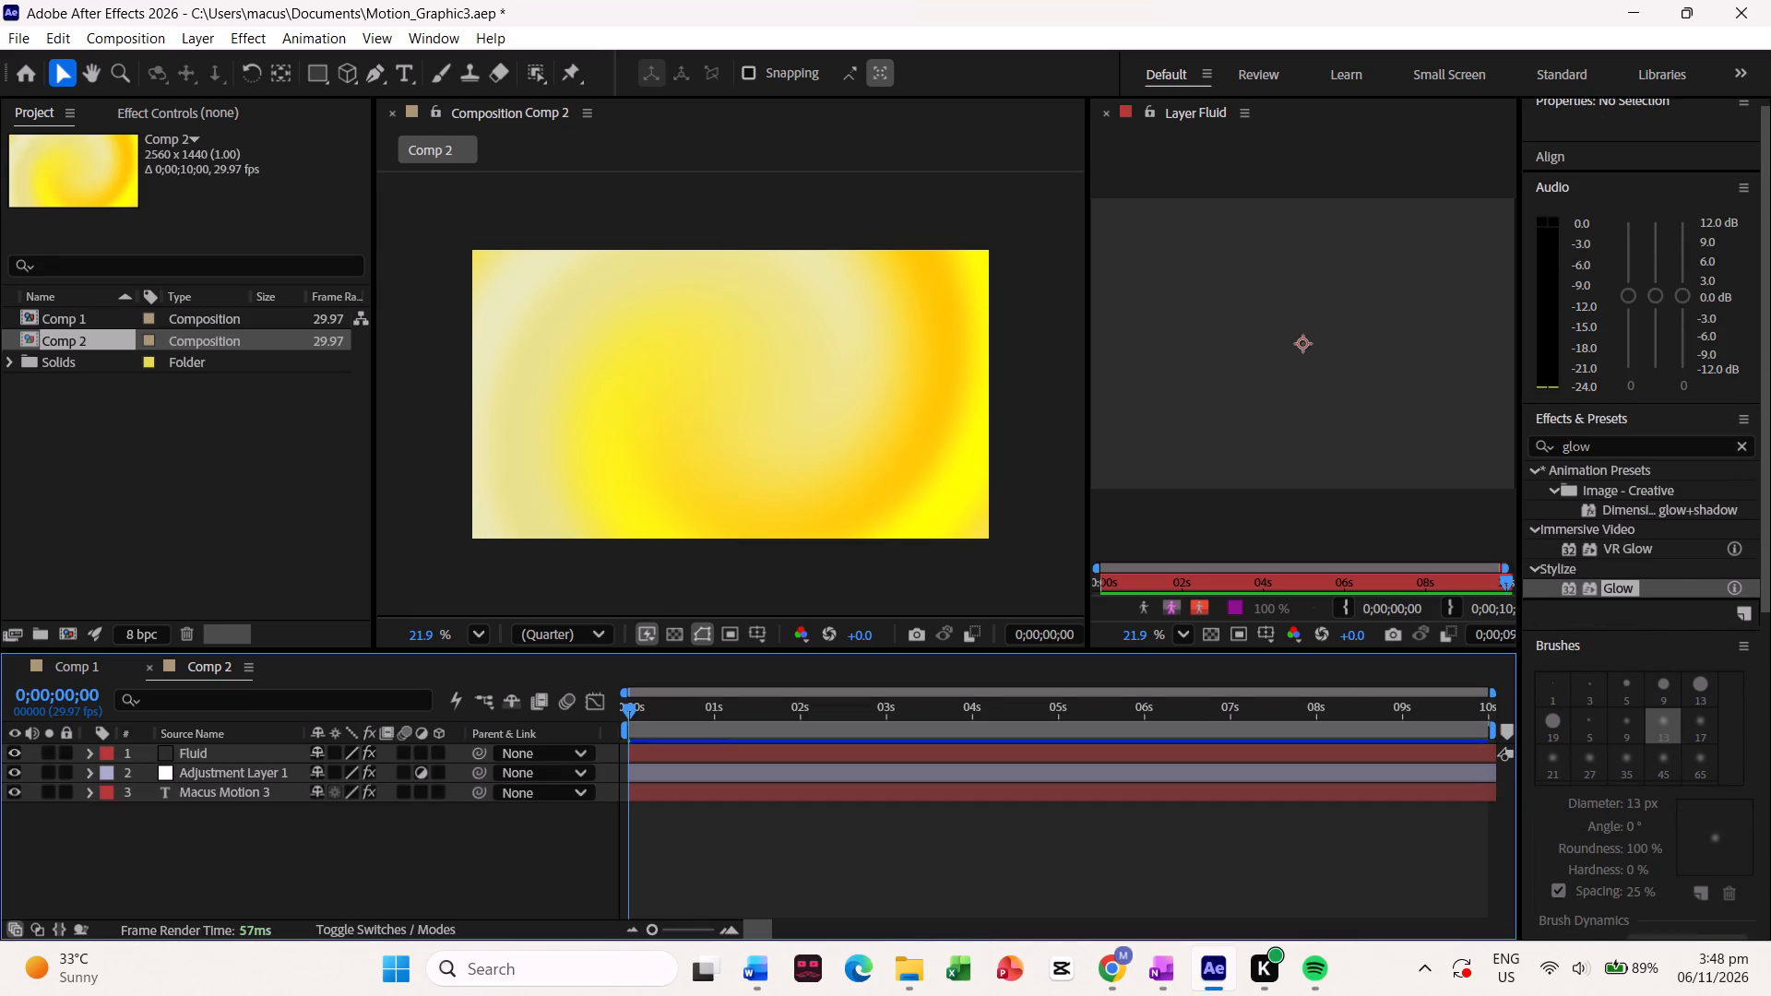
Reorder the Comp 2 layers so Macus Motion 3 is on top, Adjustment Layer 1 second and Fluid at the bottom.
click(247, 789)
drag(254, 795, 262, 751)
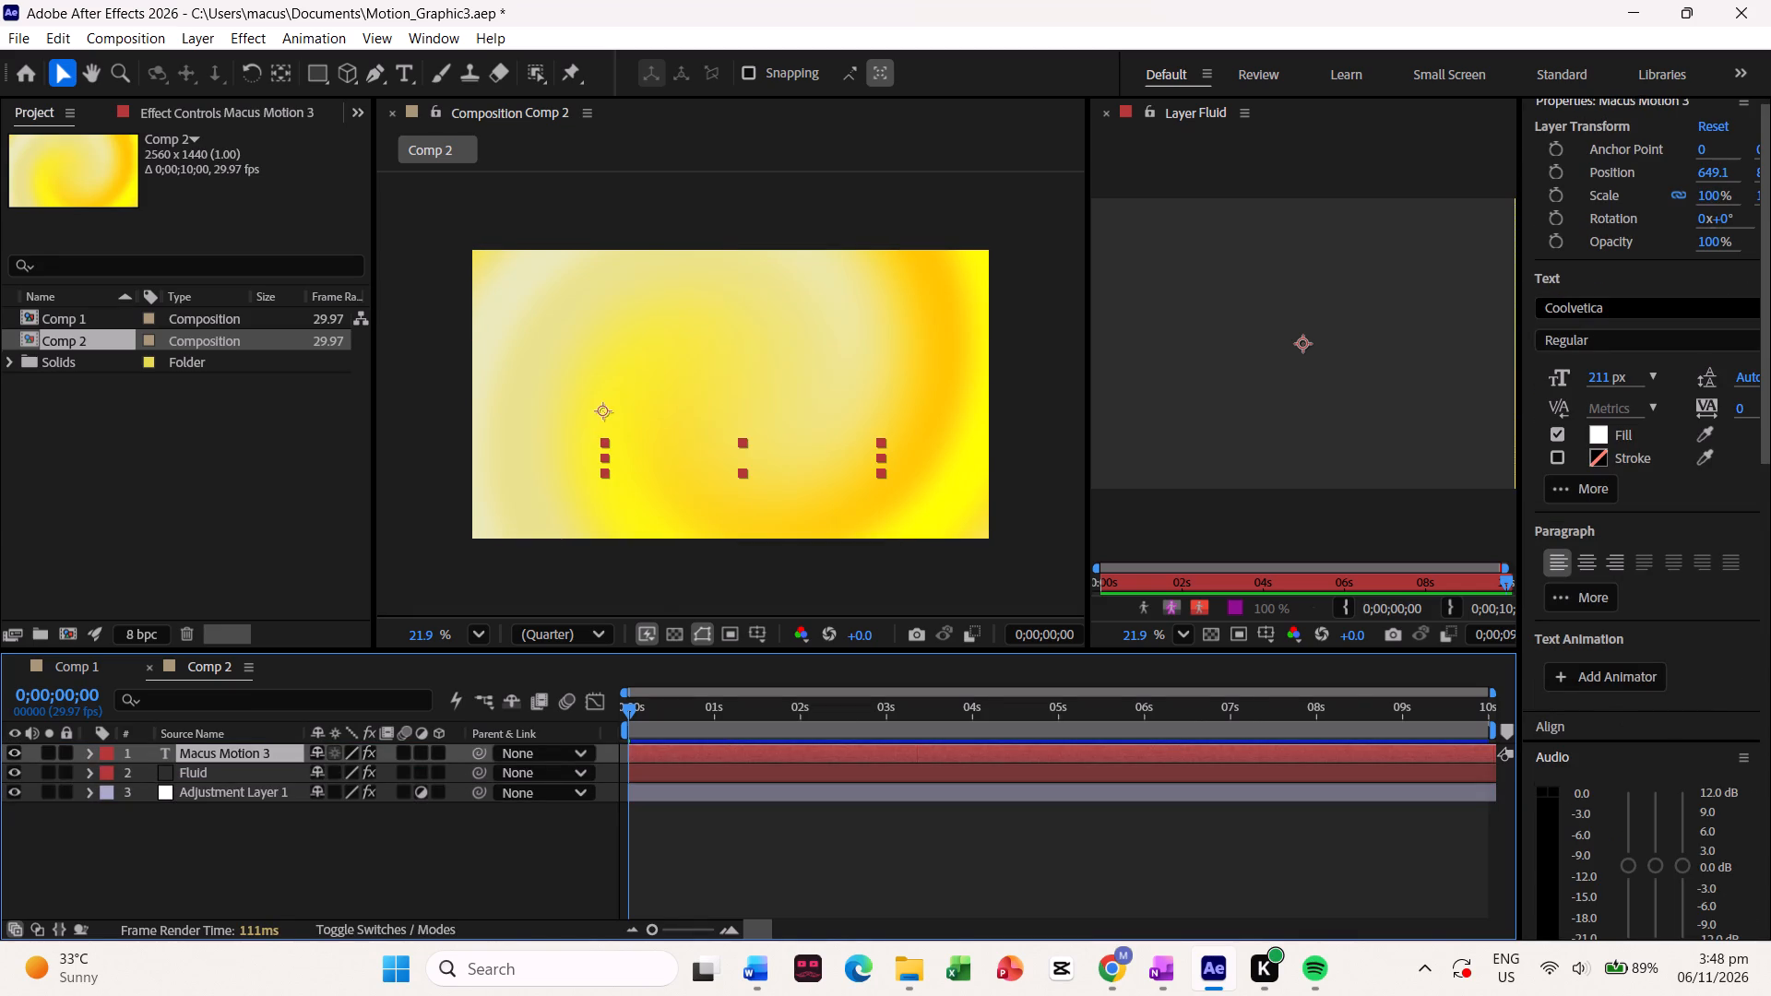
drag(279, 797, 279, 772)
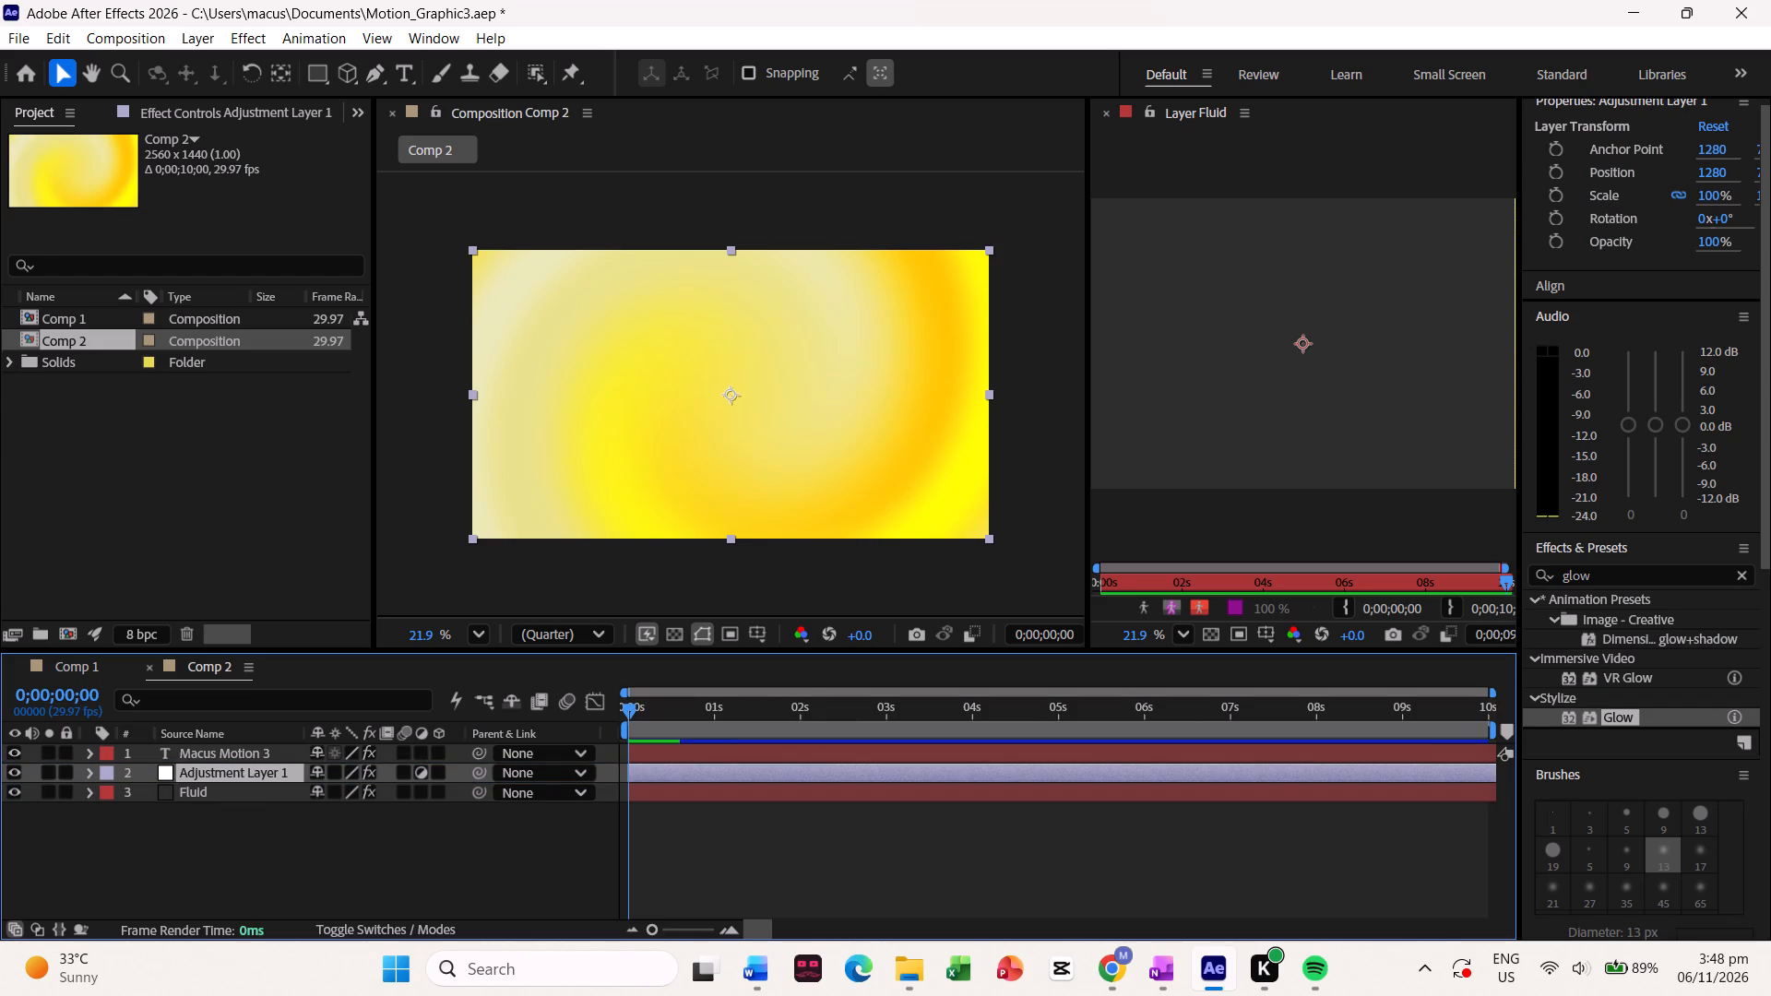
Play a preview of Comp 2 from its first frame.
drag(624, 711, 532, 714)
key(space)
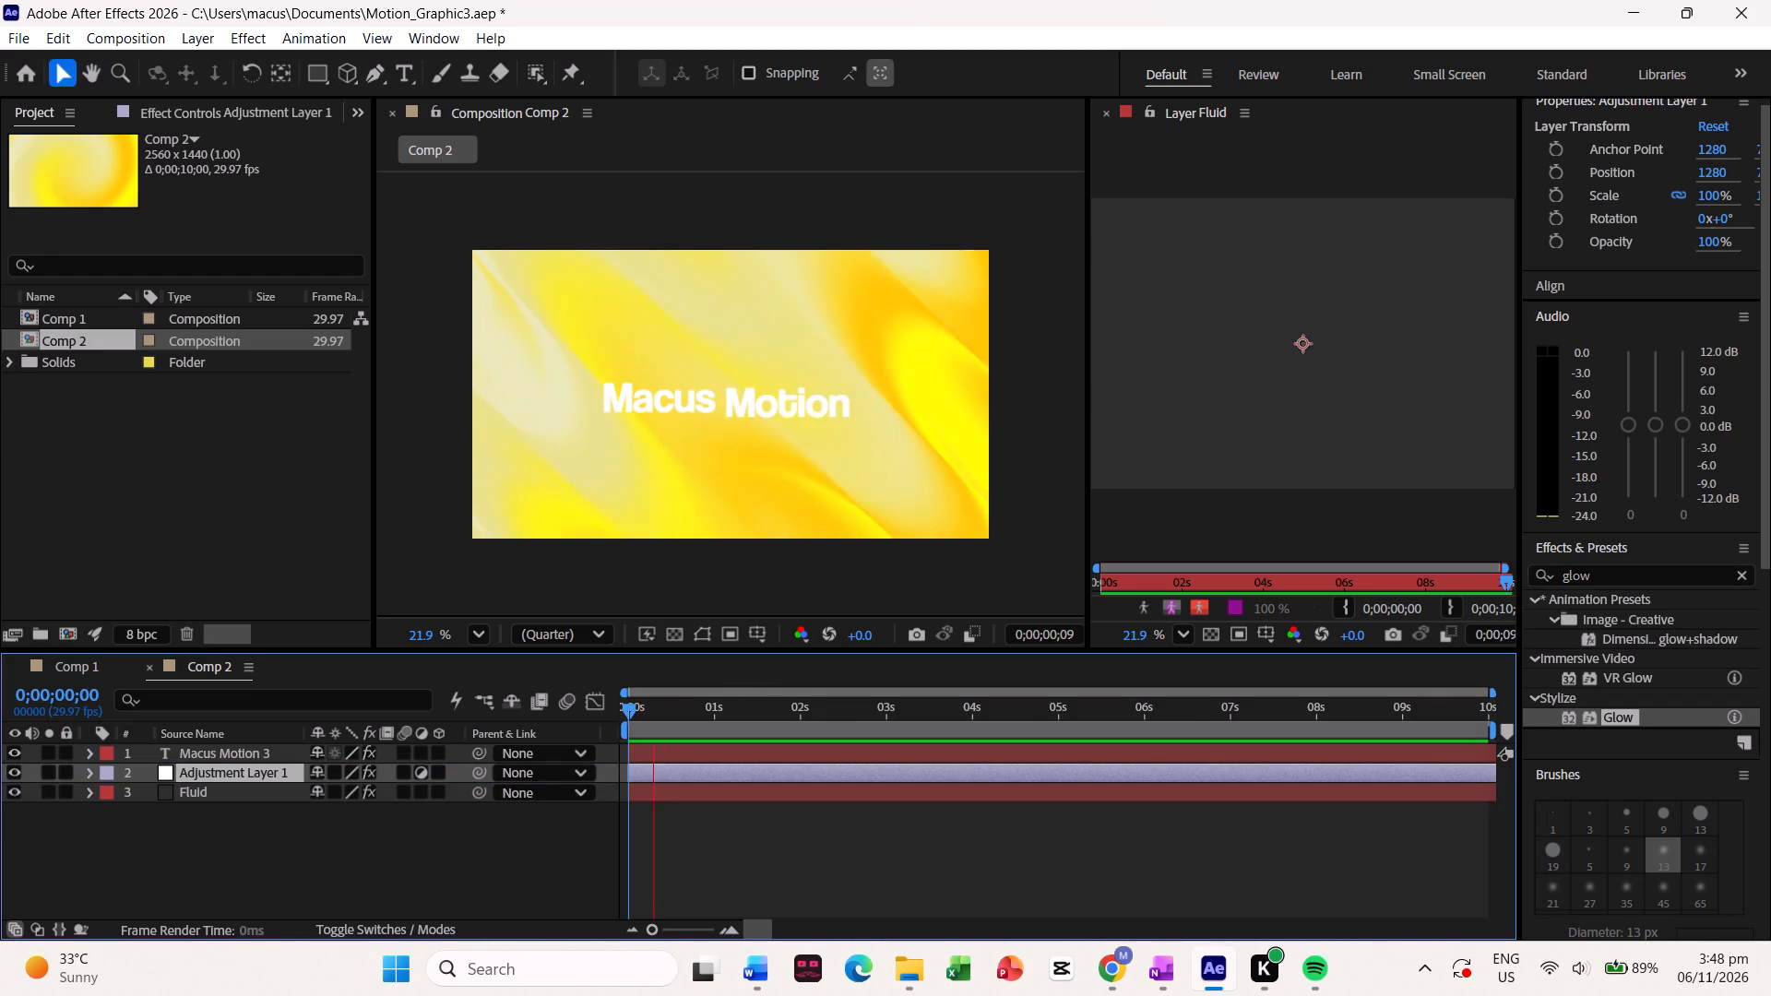
key(space)
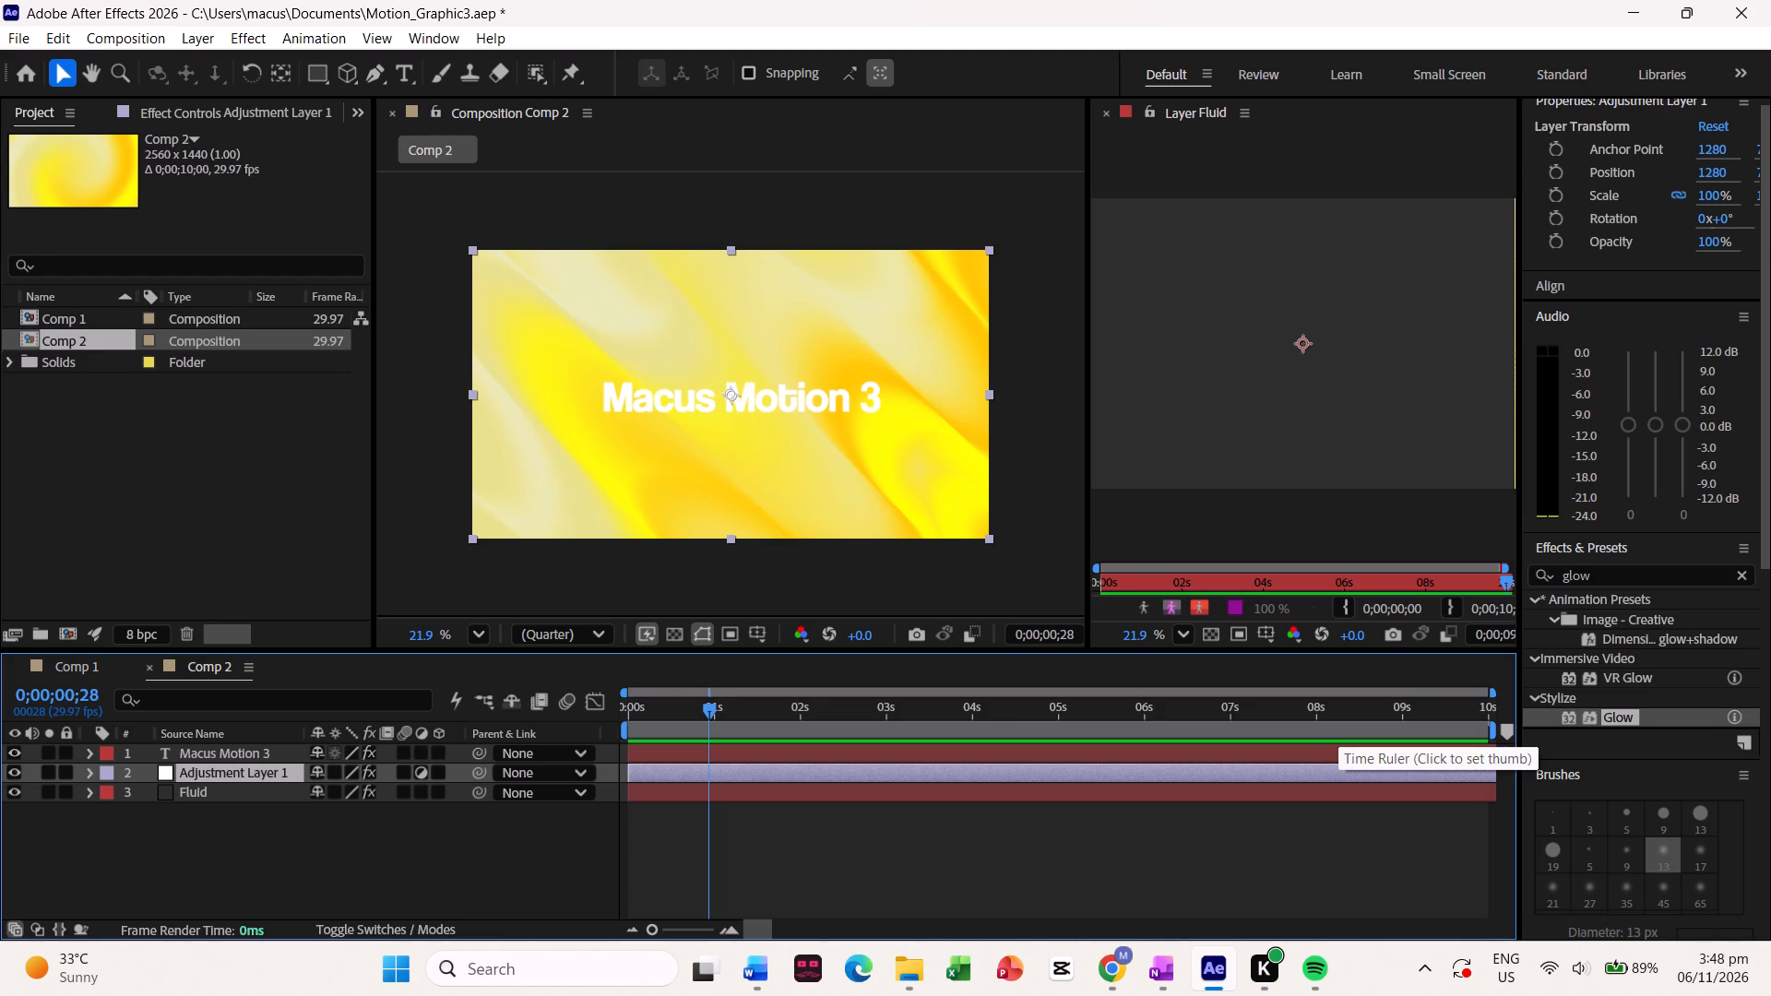
Look through the properties of the Comp 2 layers for the Fluid layer's color settings.
click(187, 786)
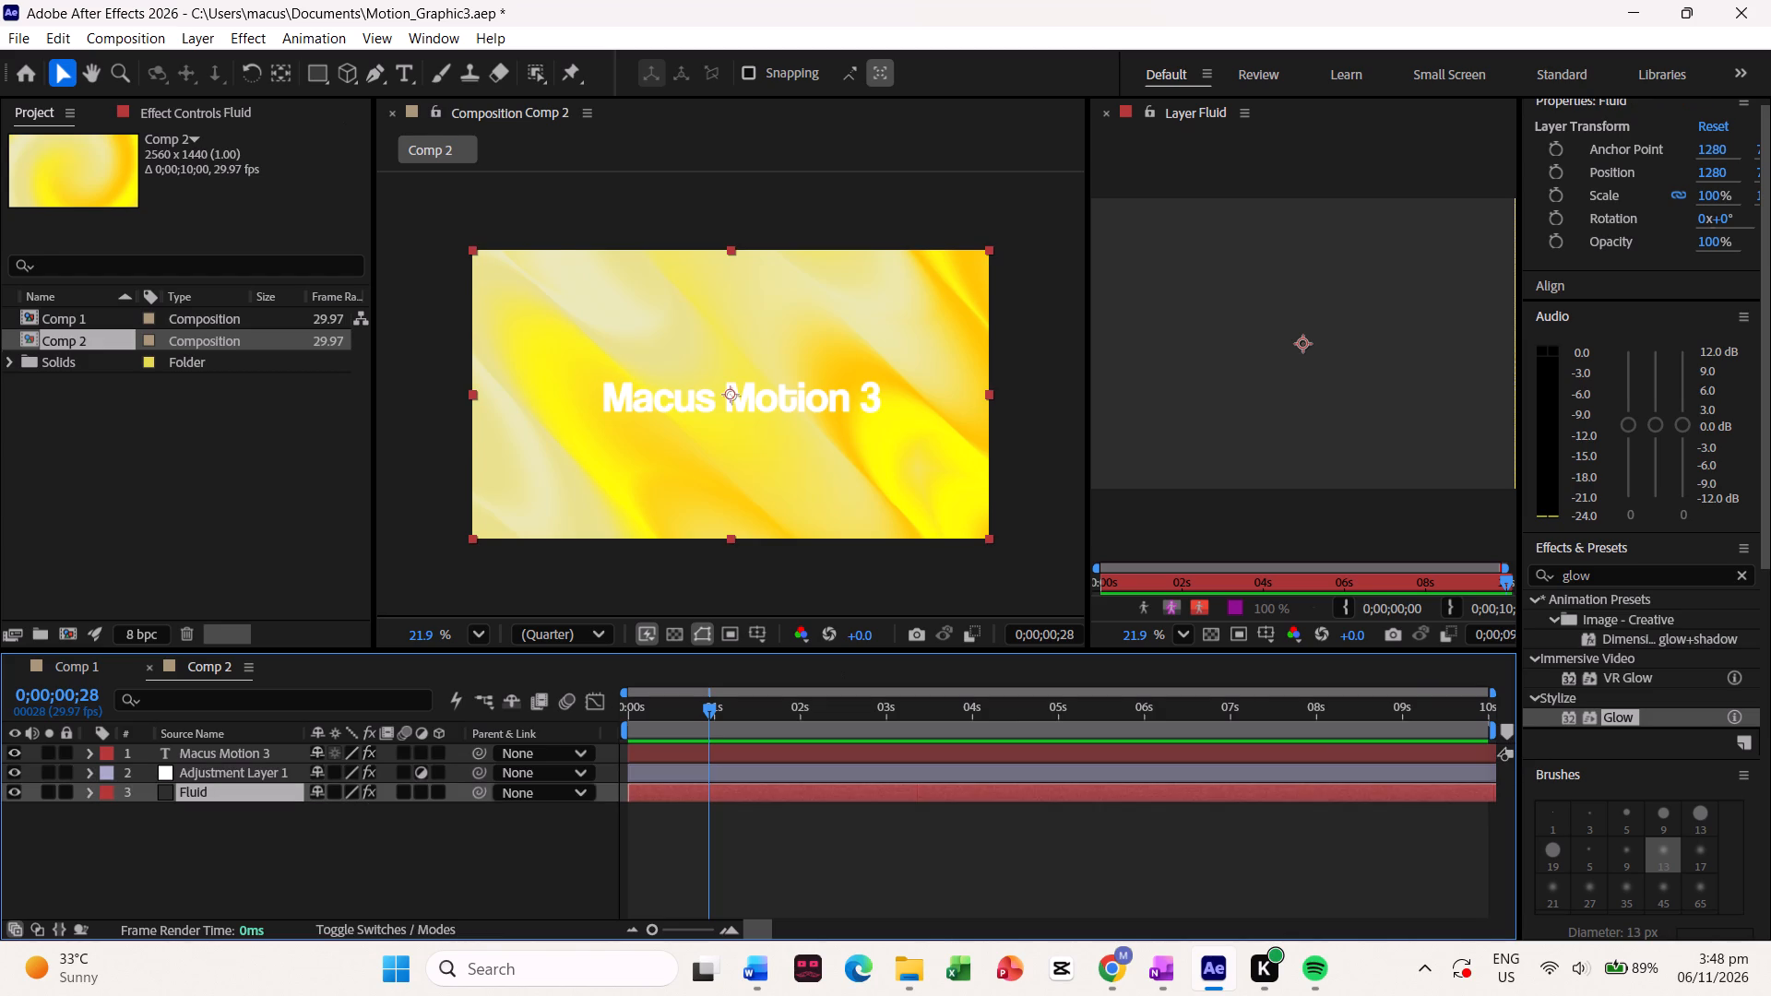
scroll(1568, 604, down, 2)
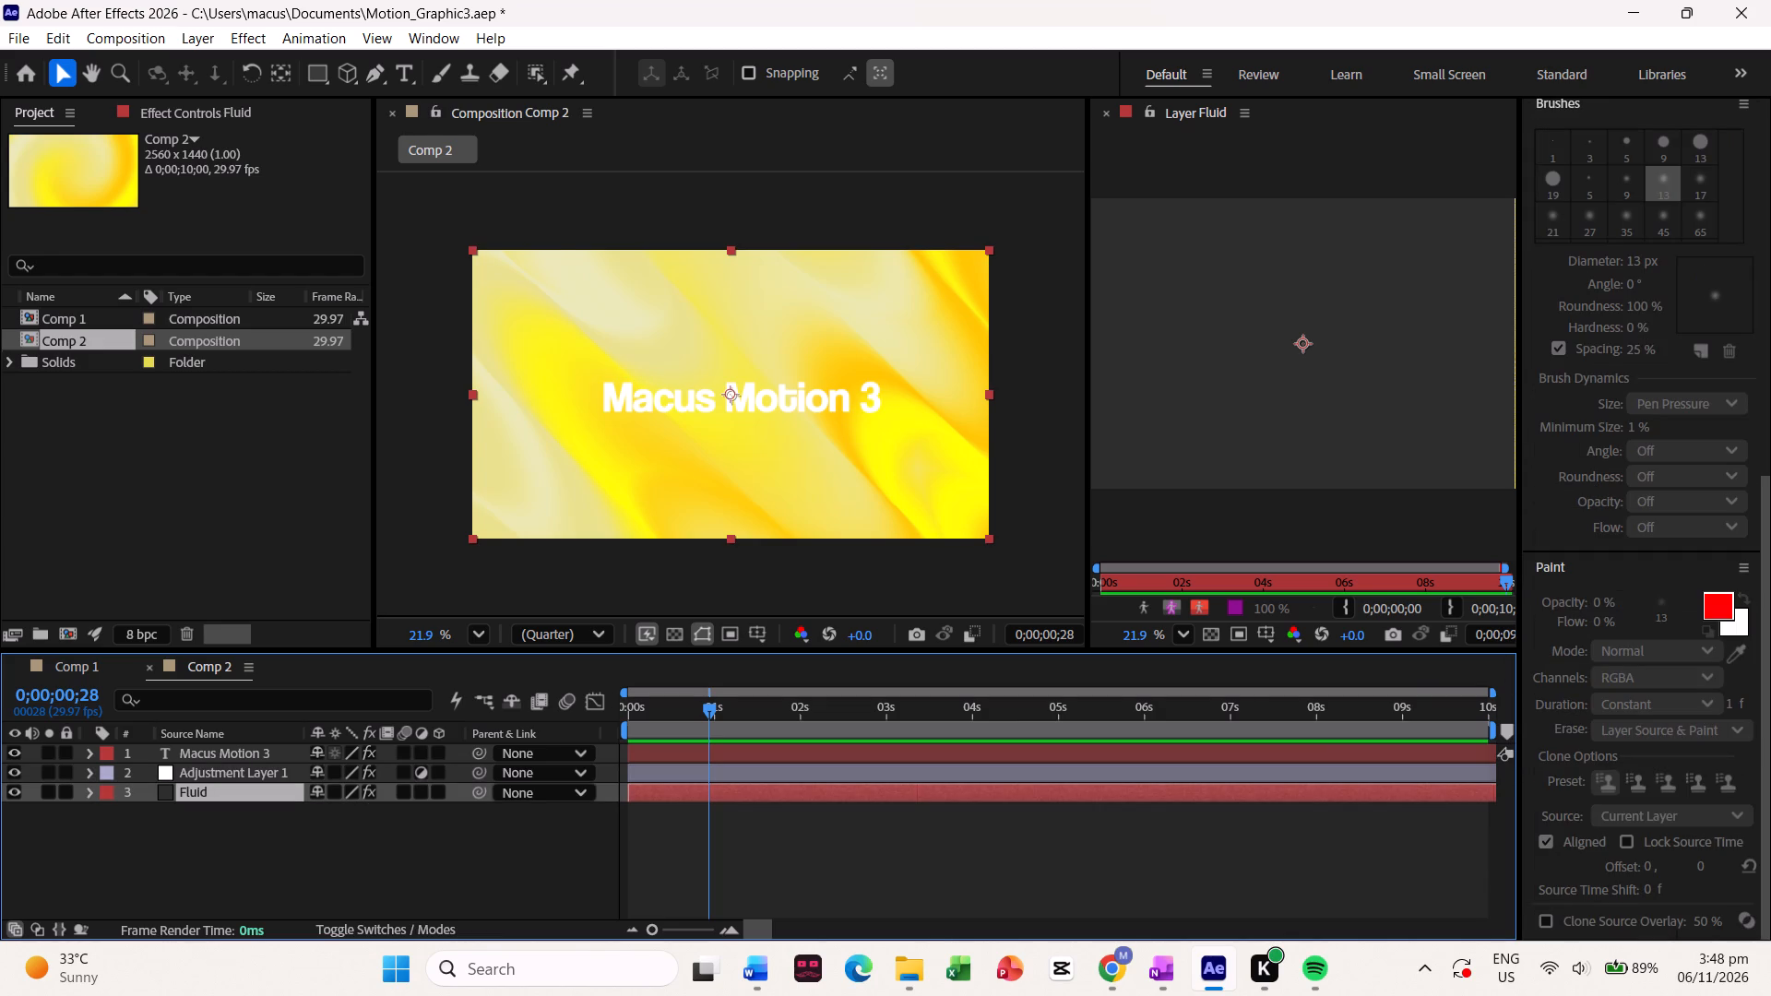
click(275, 762)
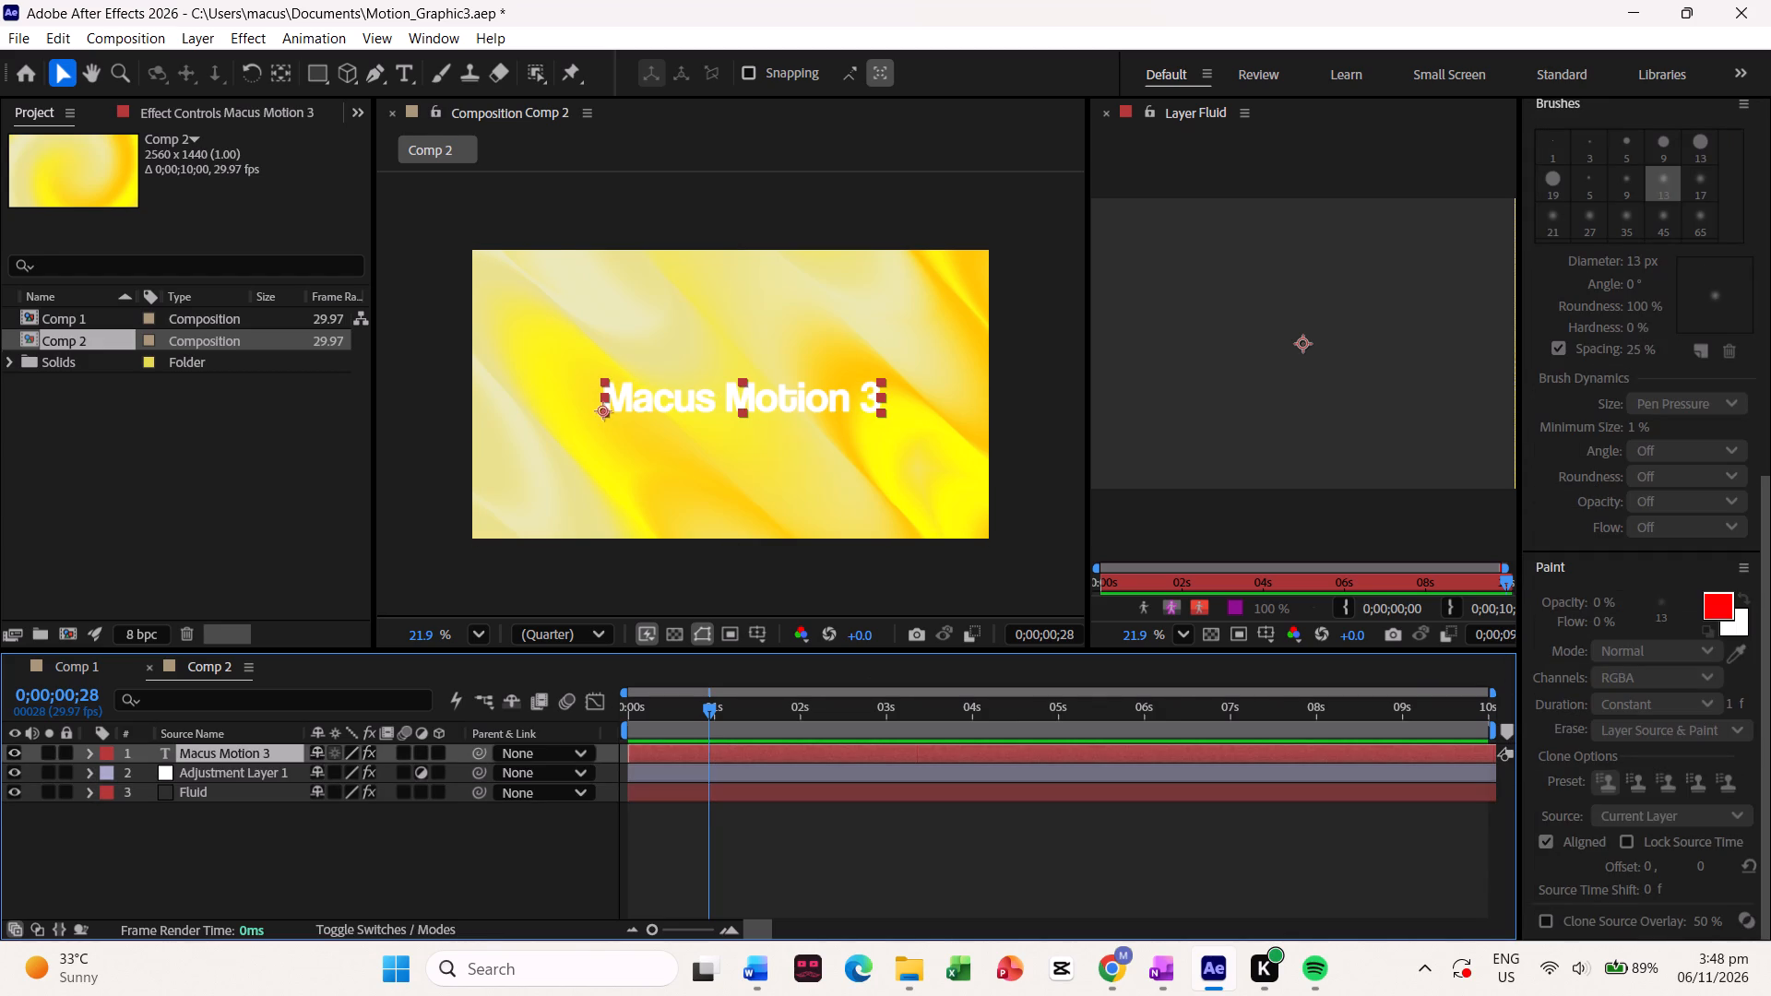
scroll(1675, 626, up, 4)
scroll(1675, 626, down, 1)
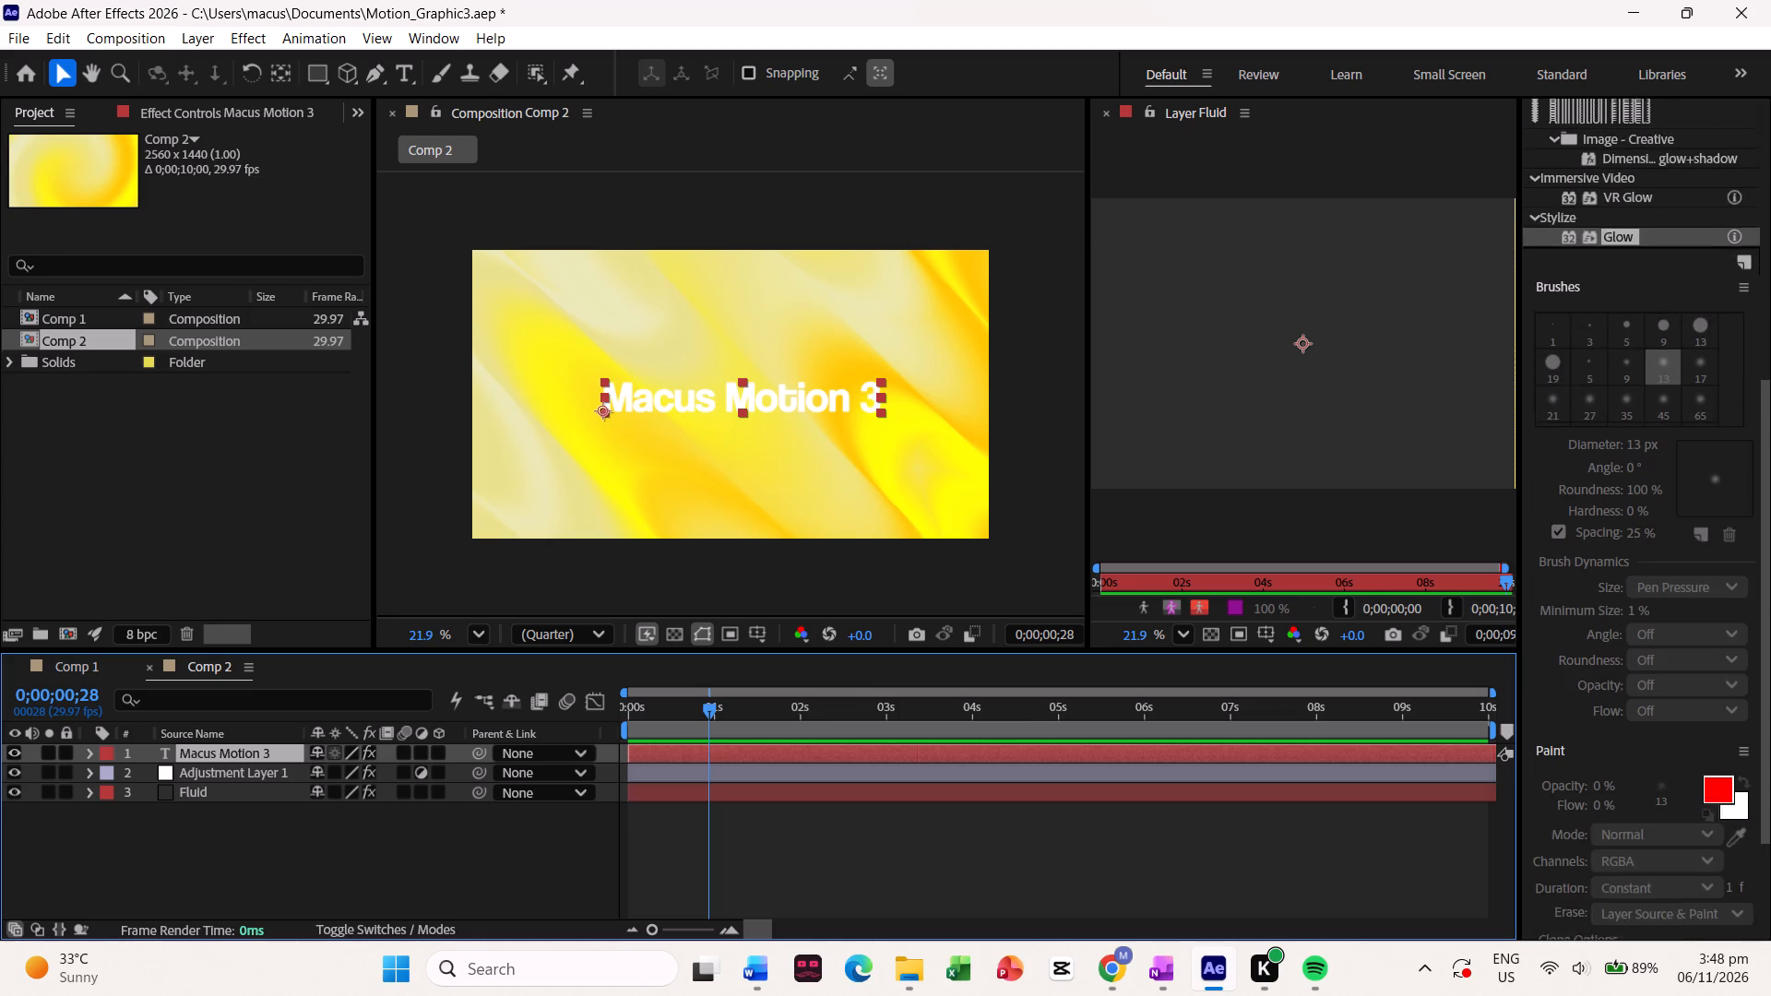
scroll(1675, 626, down, 1)
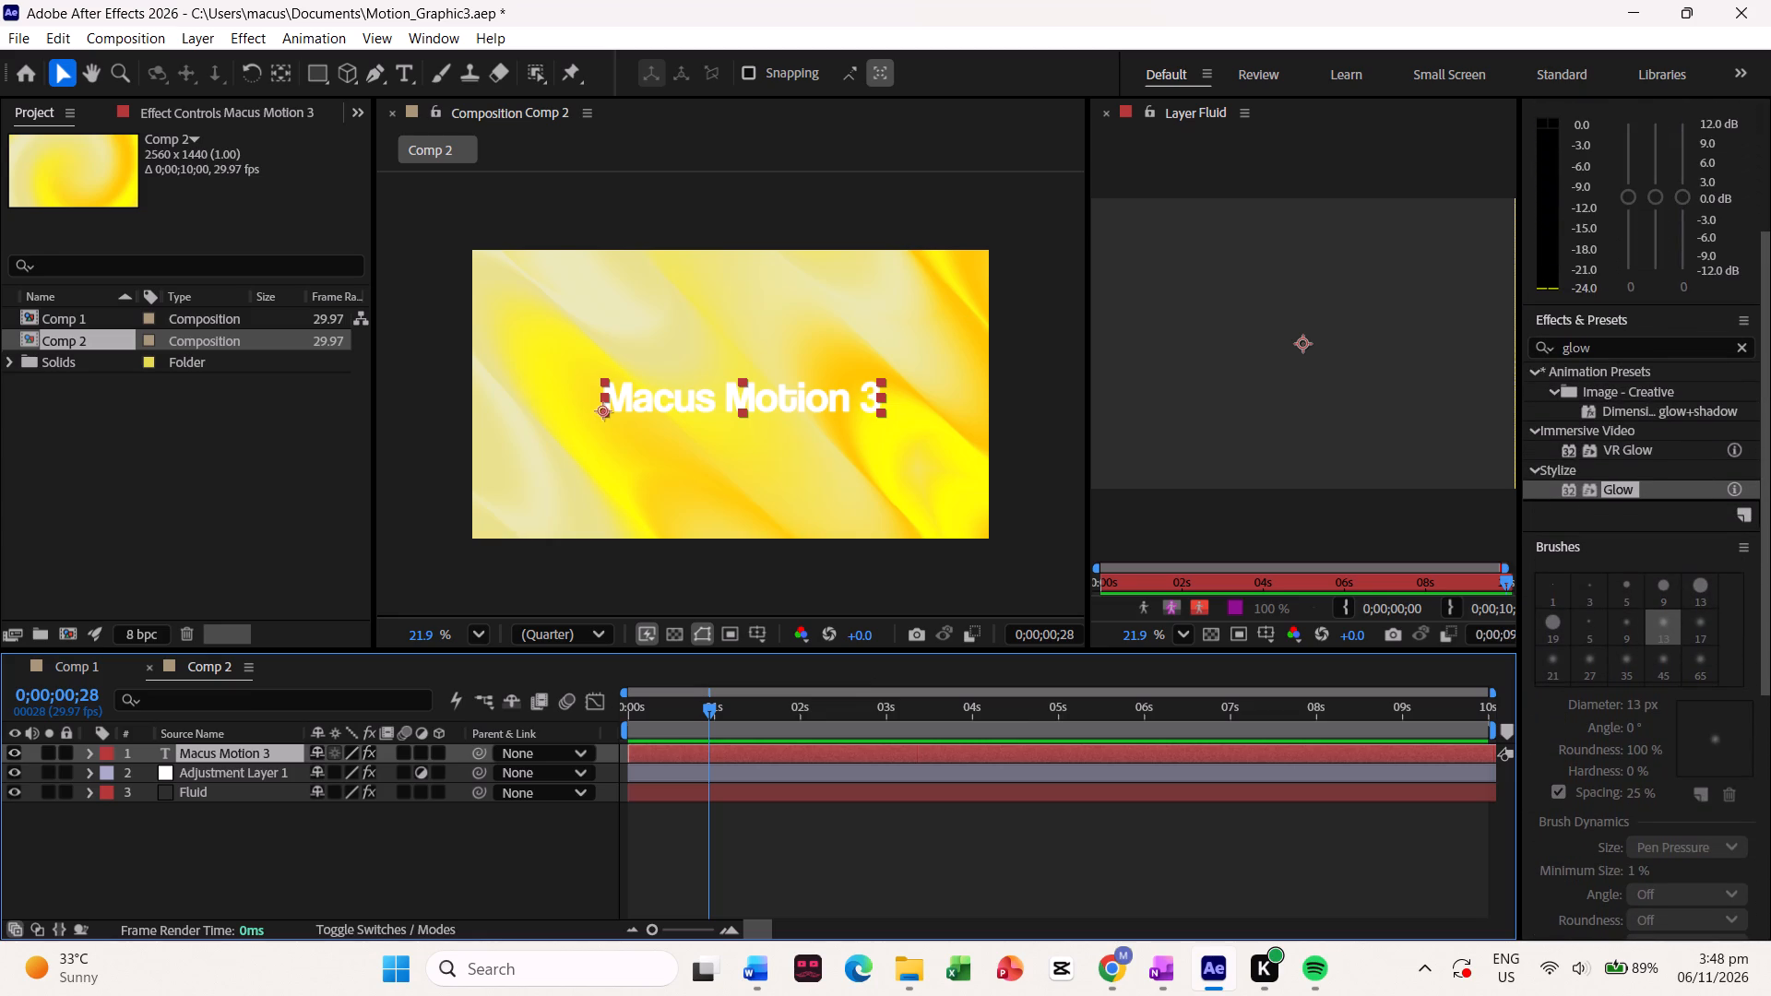
click(293, 783)
click(256, 800)
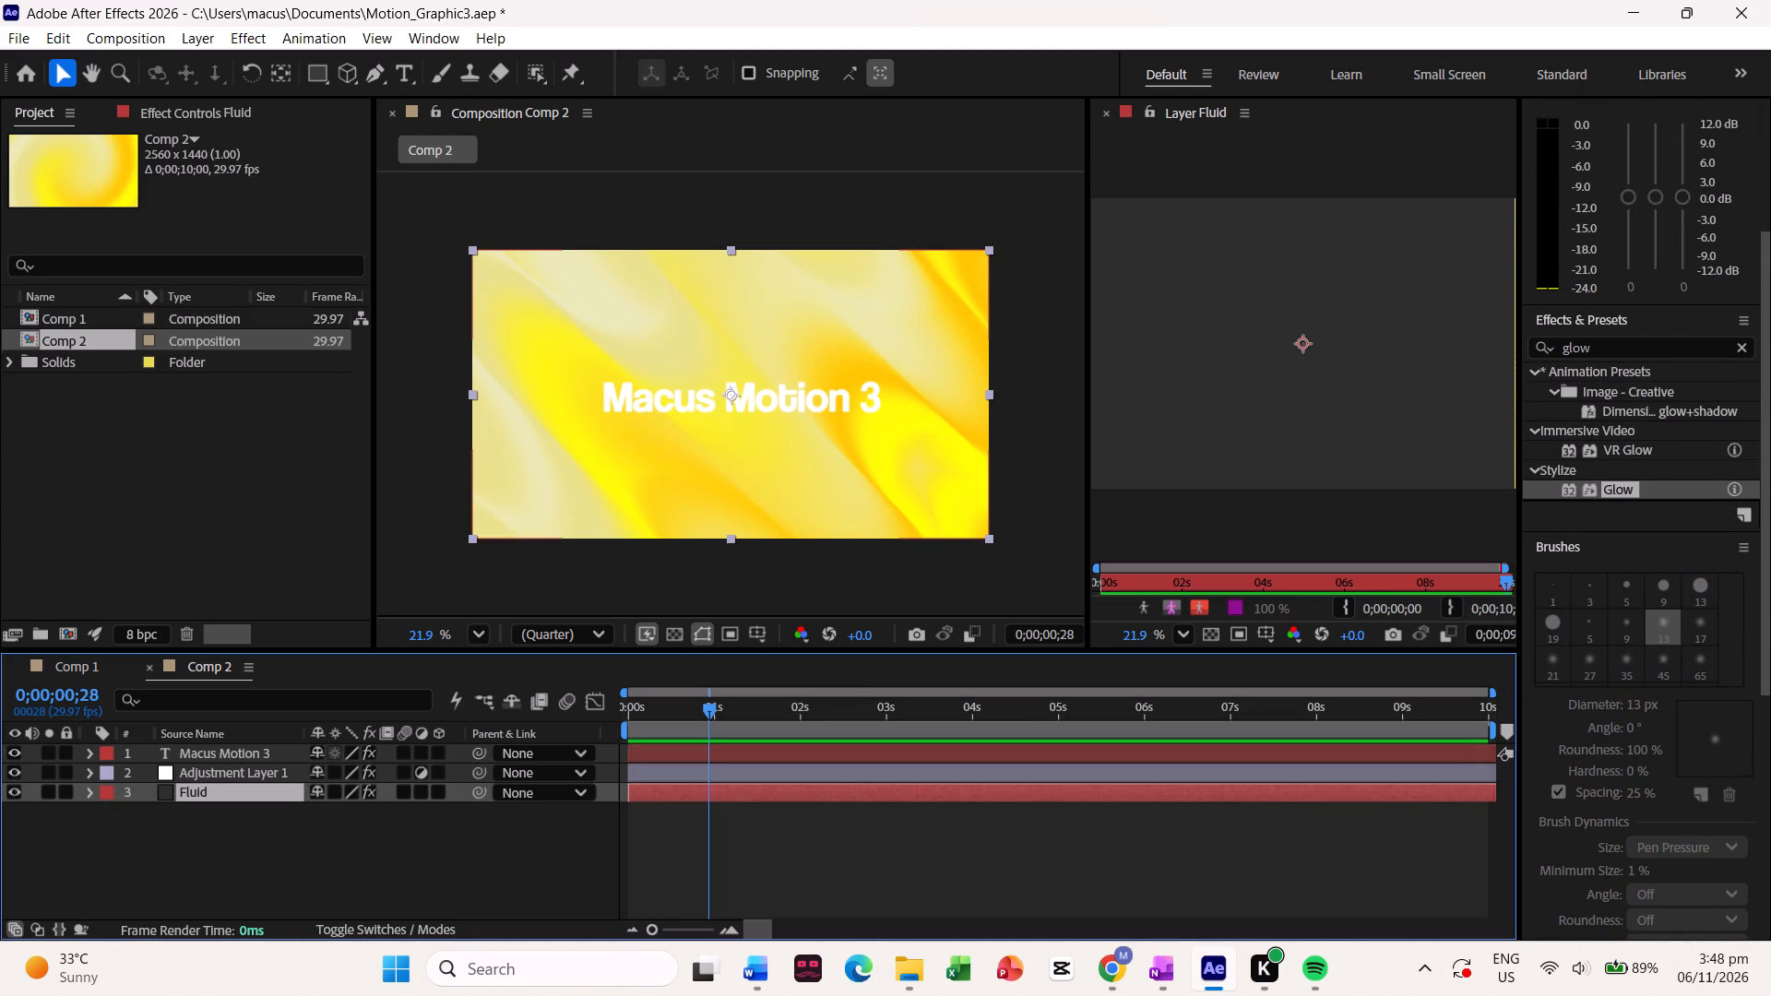
double_click(256, 793)
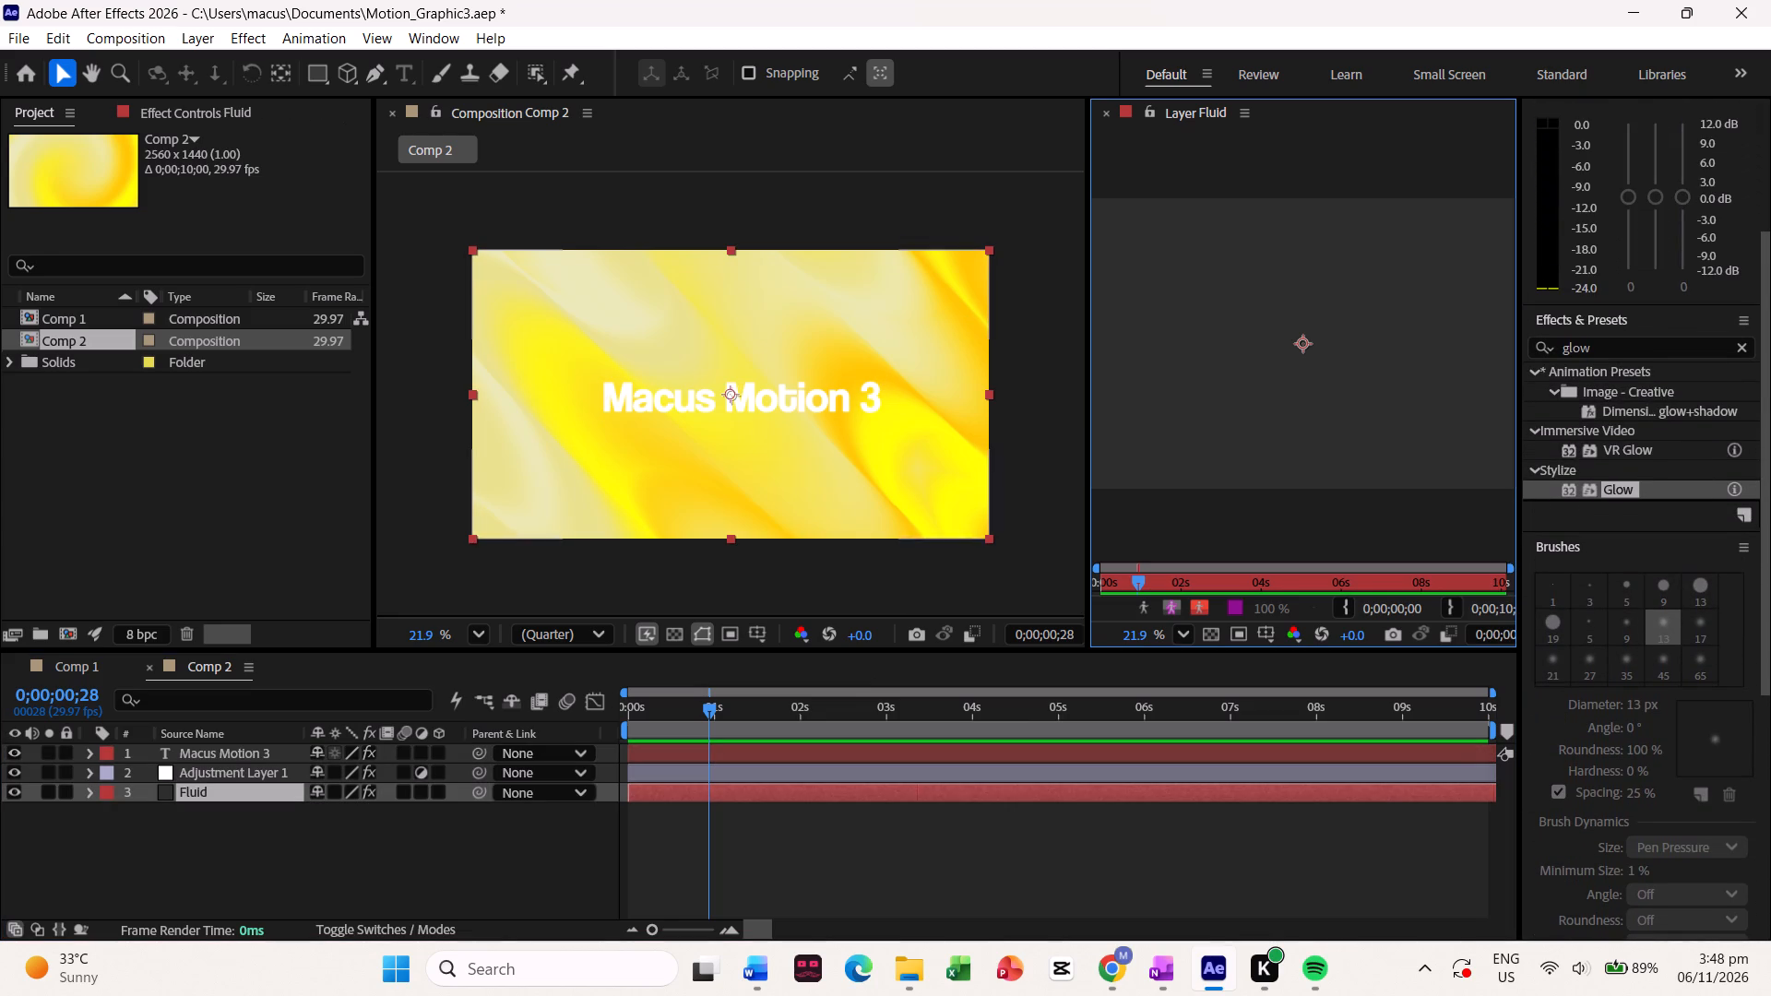
click(700, 796)
click(267, 795)
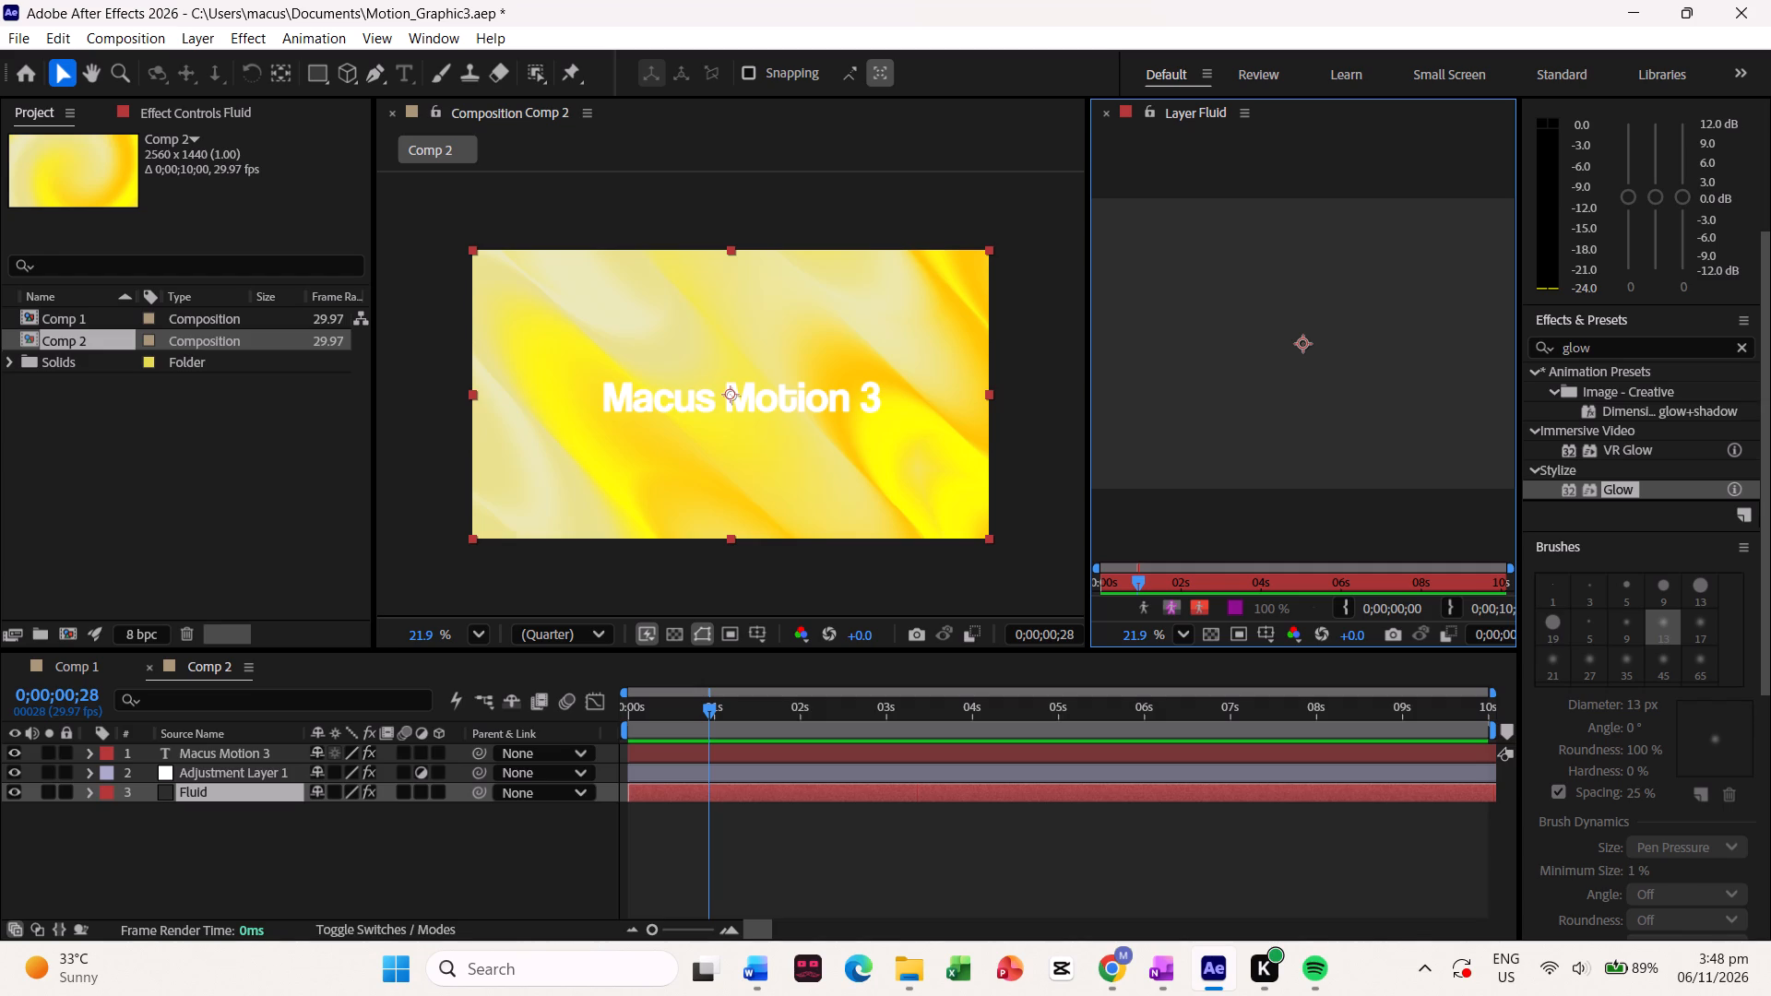
scroll(1651, 658, up, 1)
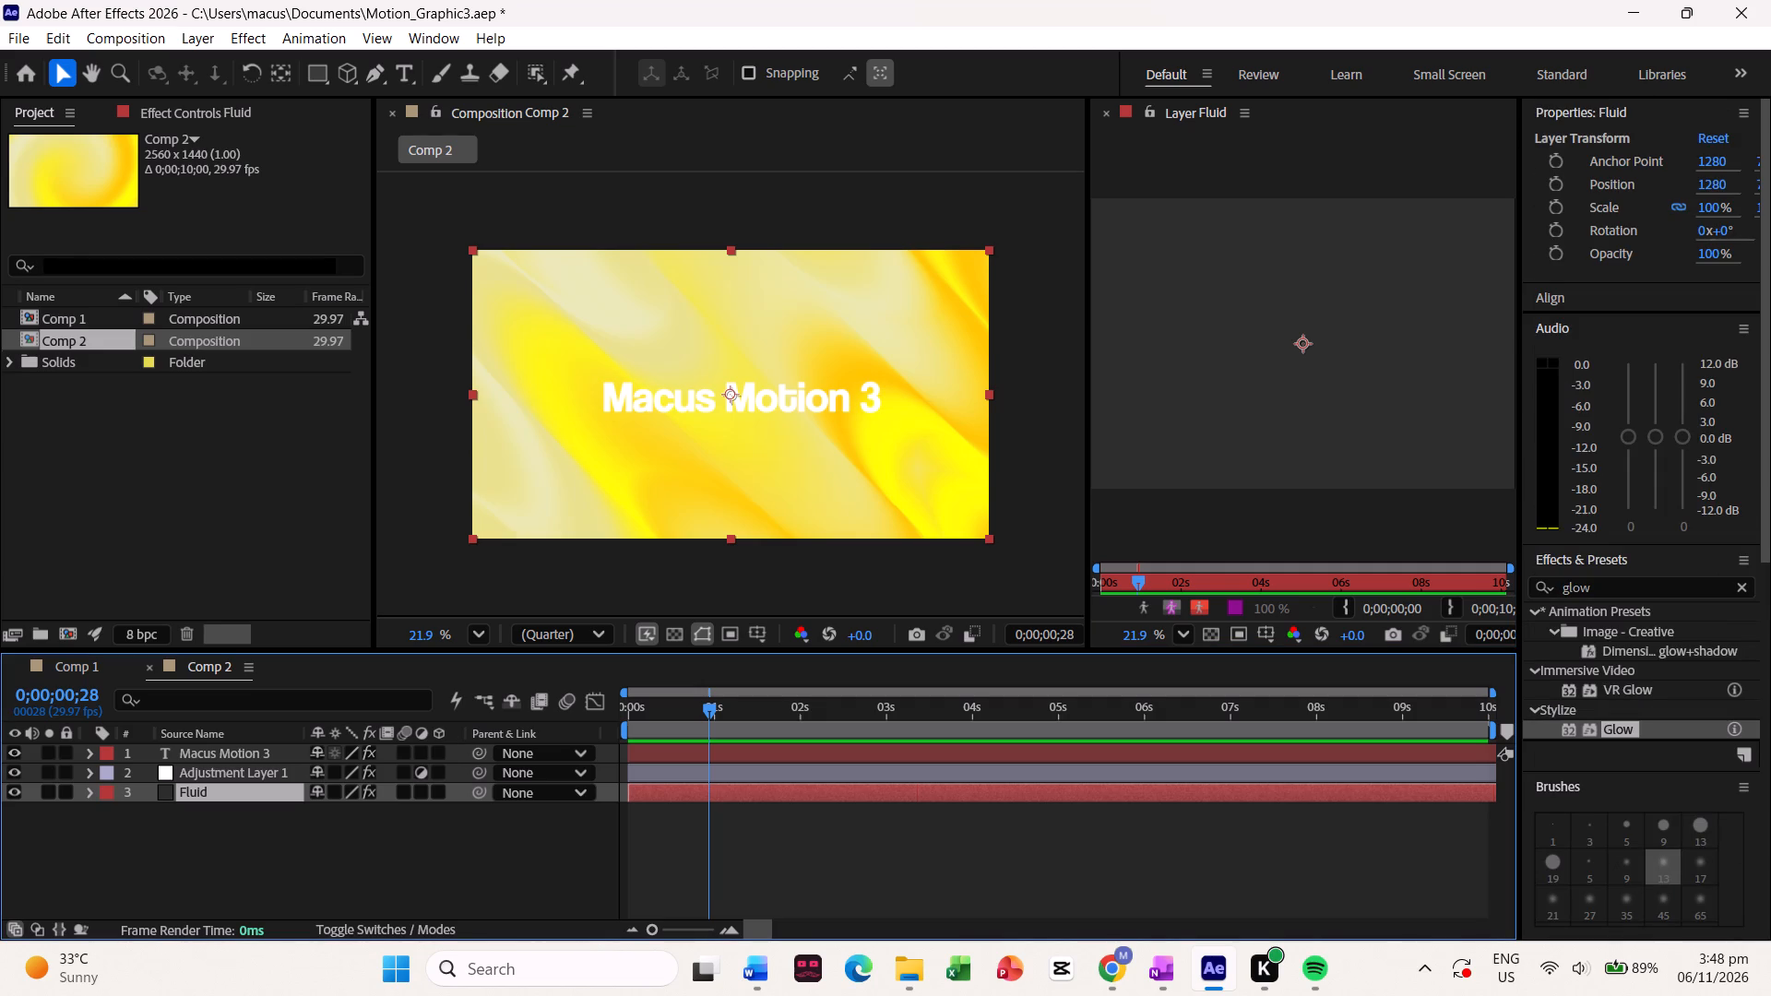
Set Color 1 of the Fluid layer's 4-Color Gradient in Comp 2 to blue 003BFF.
click(184, 114)
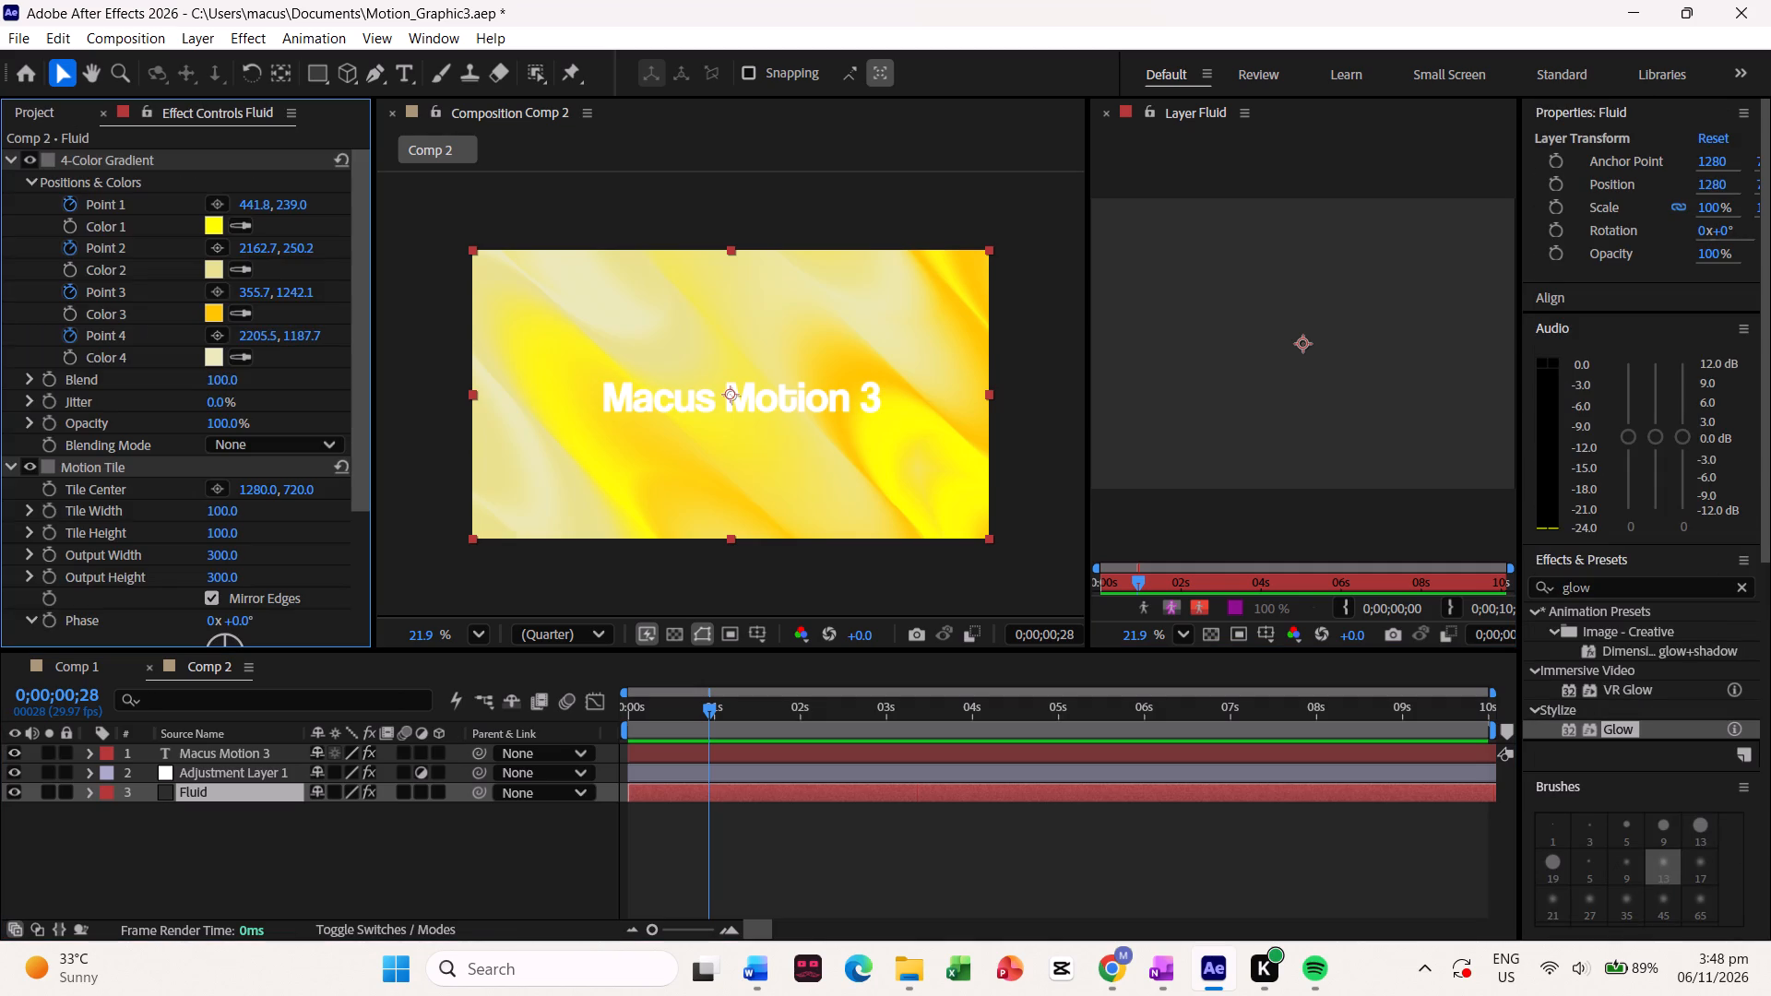
click(211, 223)
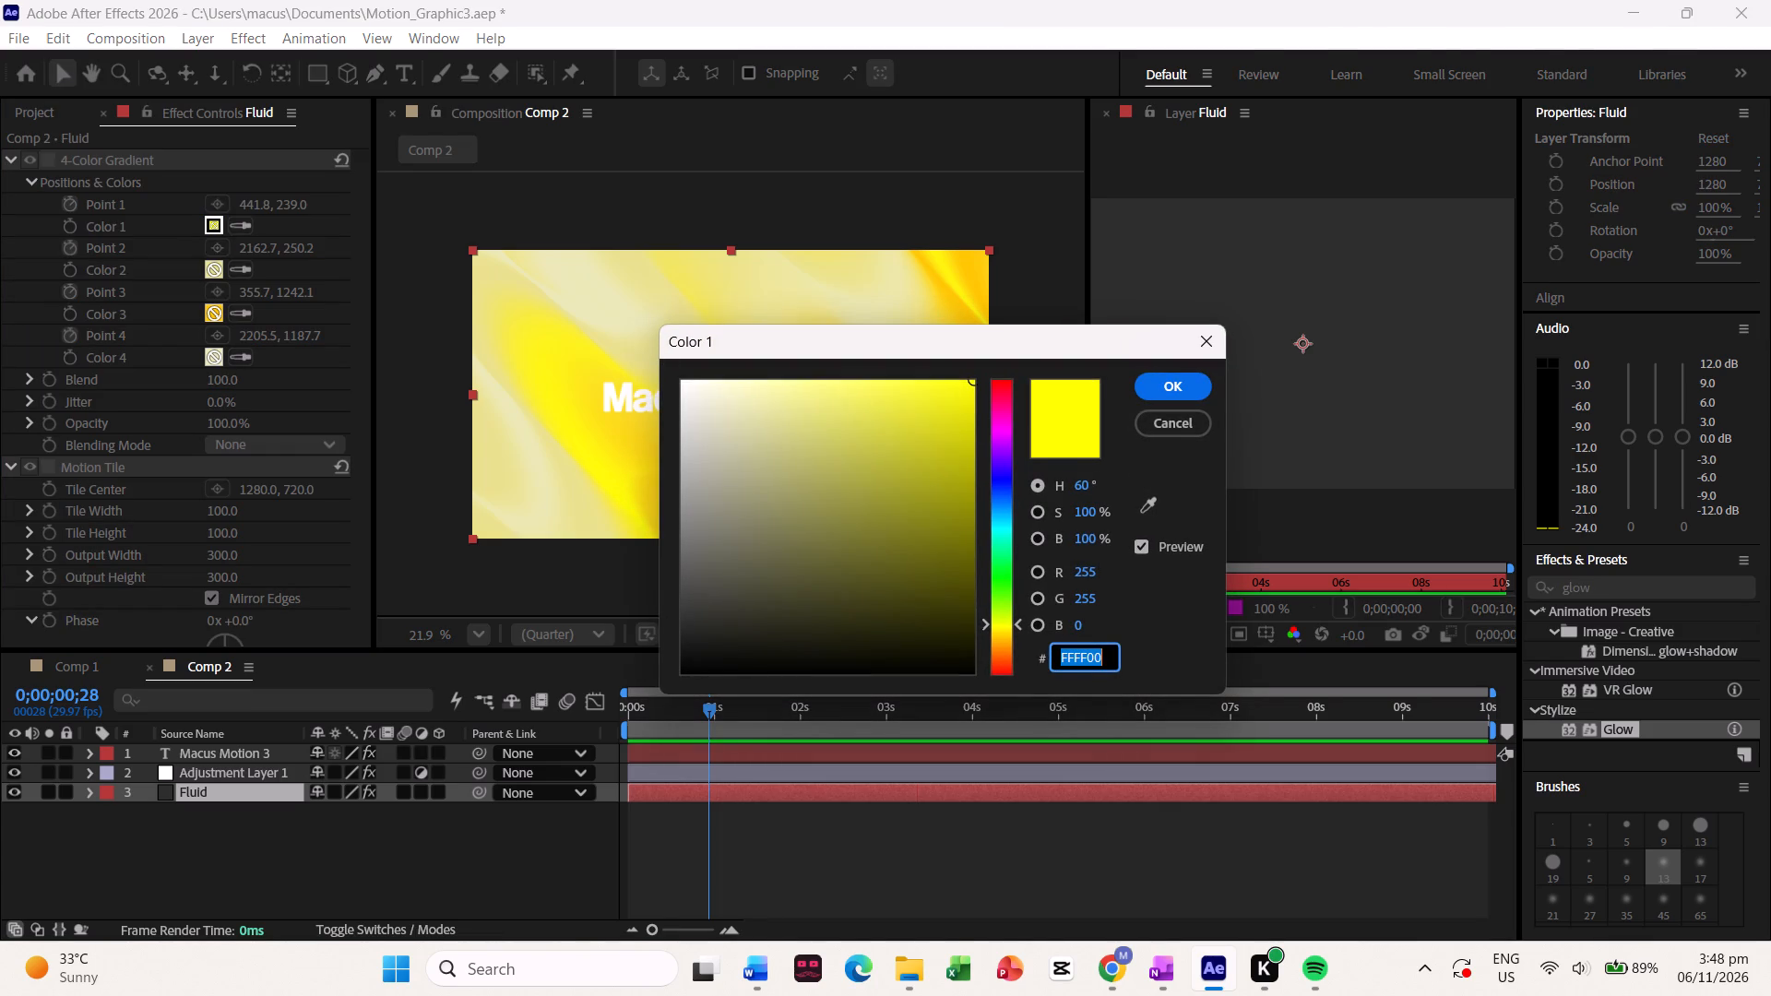
click(1013, 489)
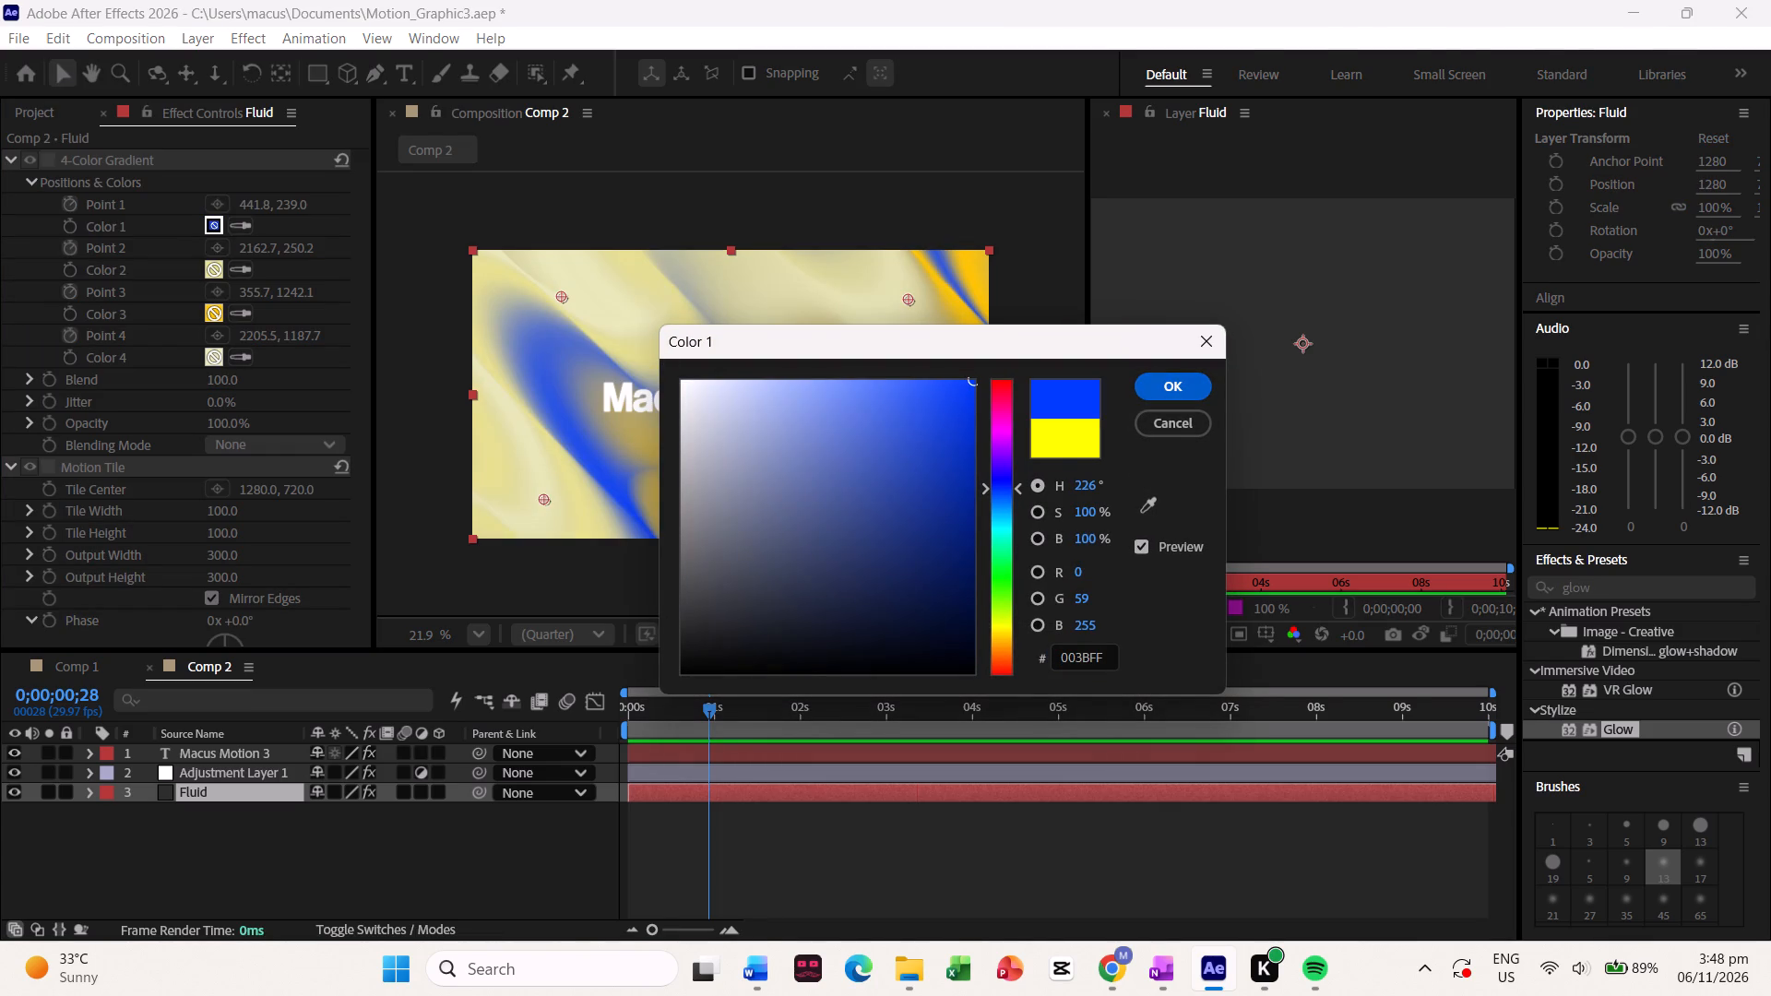
click(1161, 380)
Change Color 2 of the Fluid layer's 4-Color Gradient to a bright cyan.
click(199, 772)
click(196, 787)
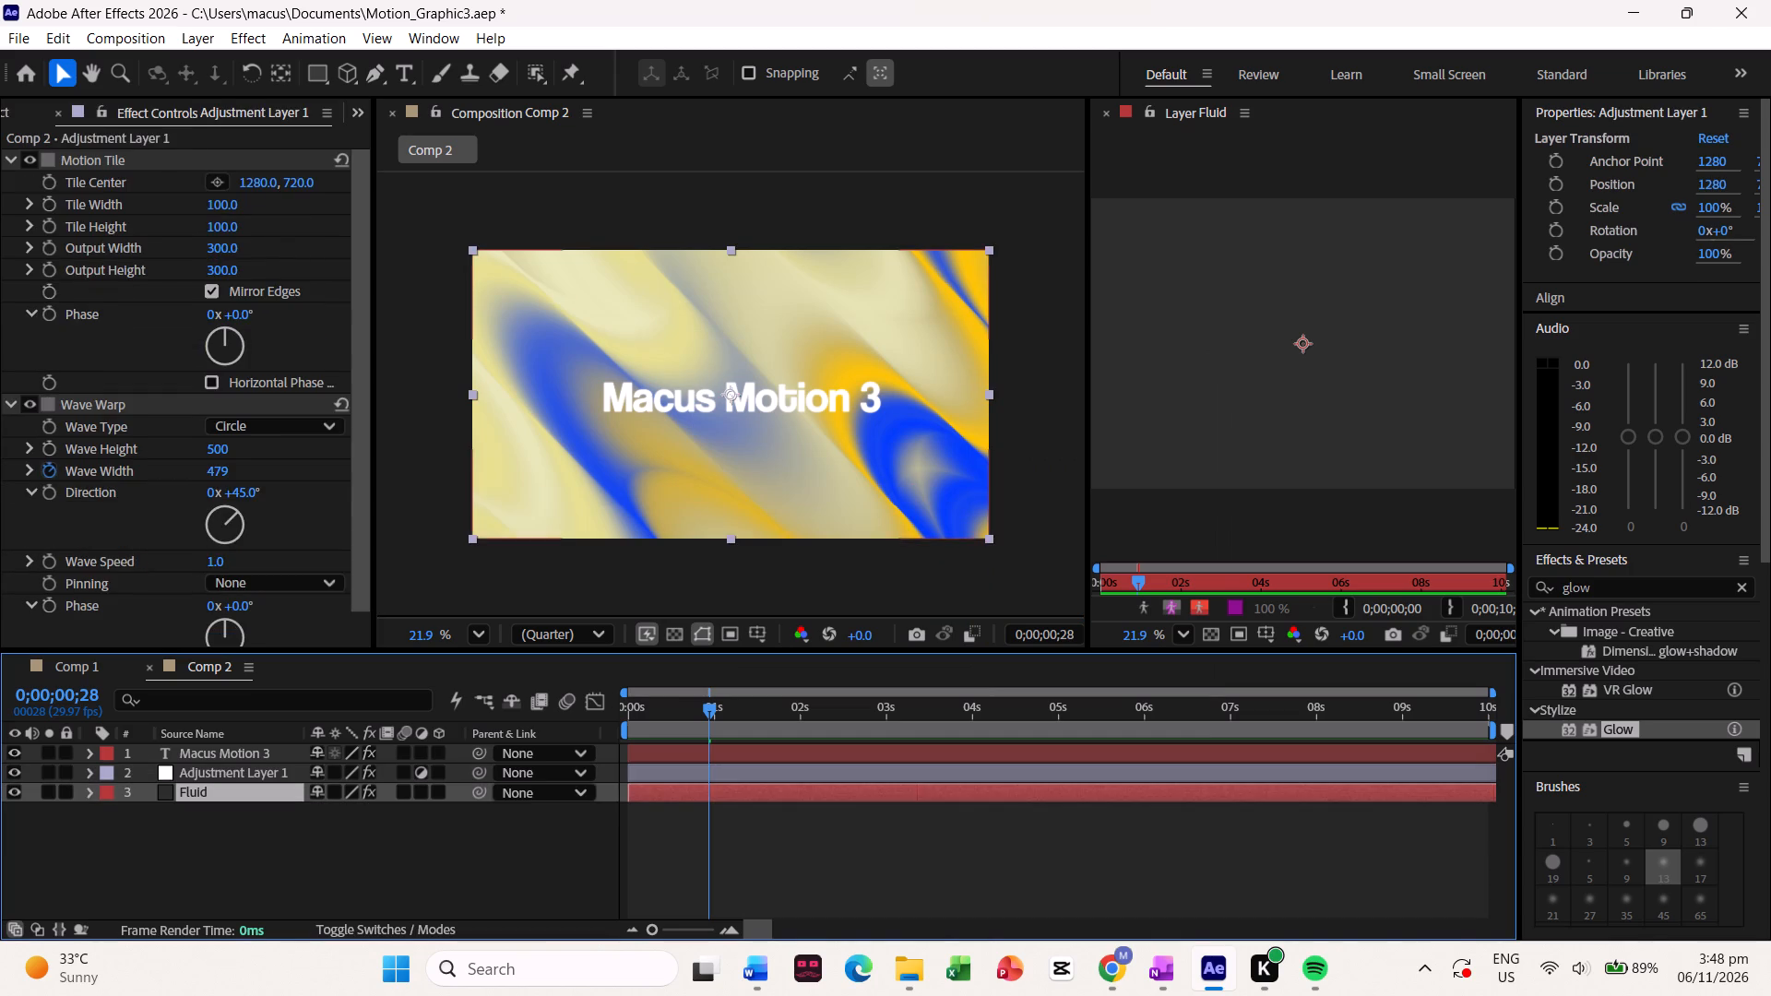
click(211, 269)
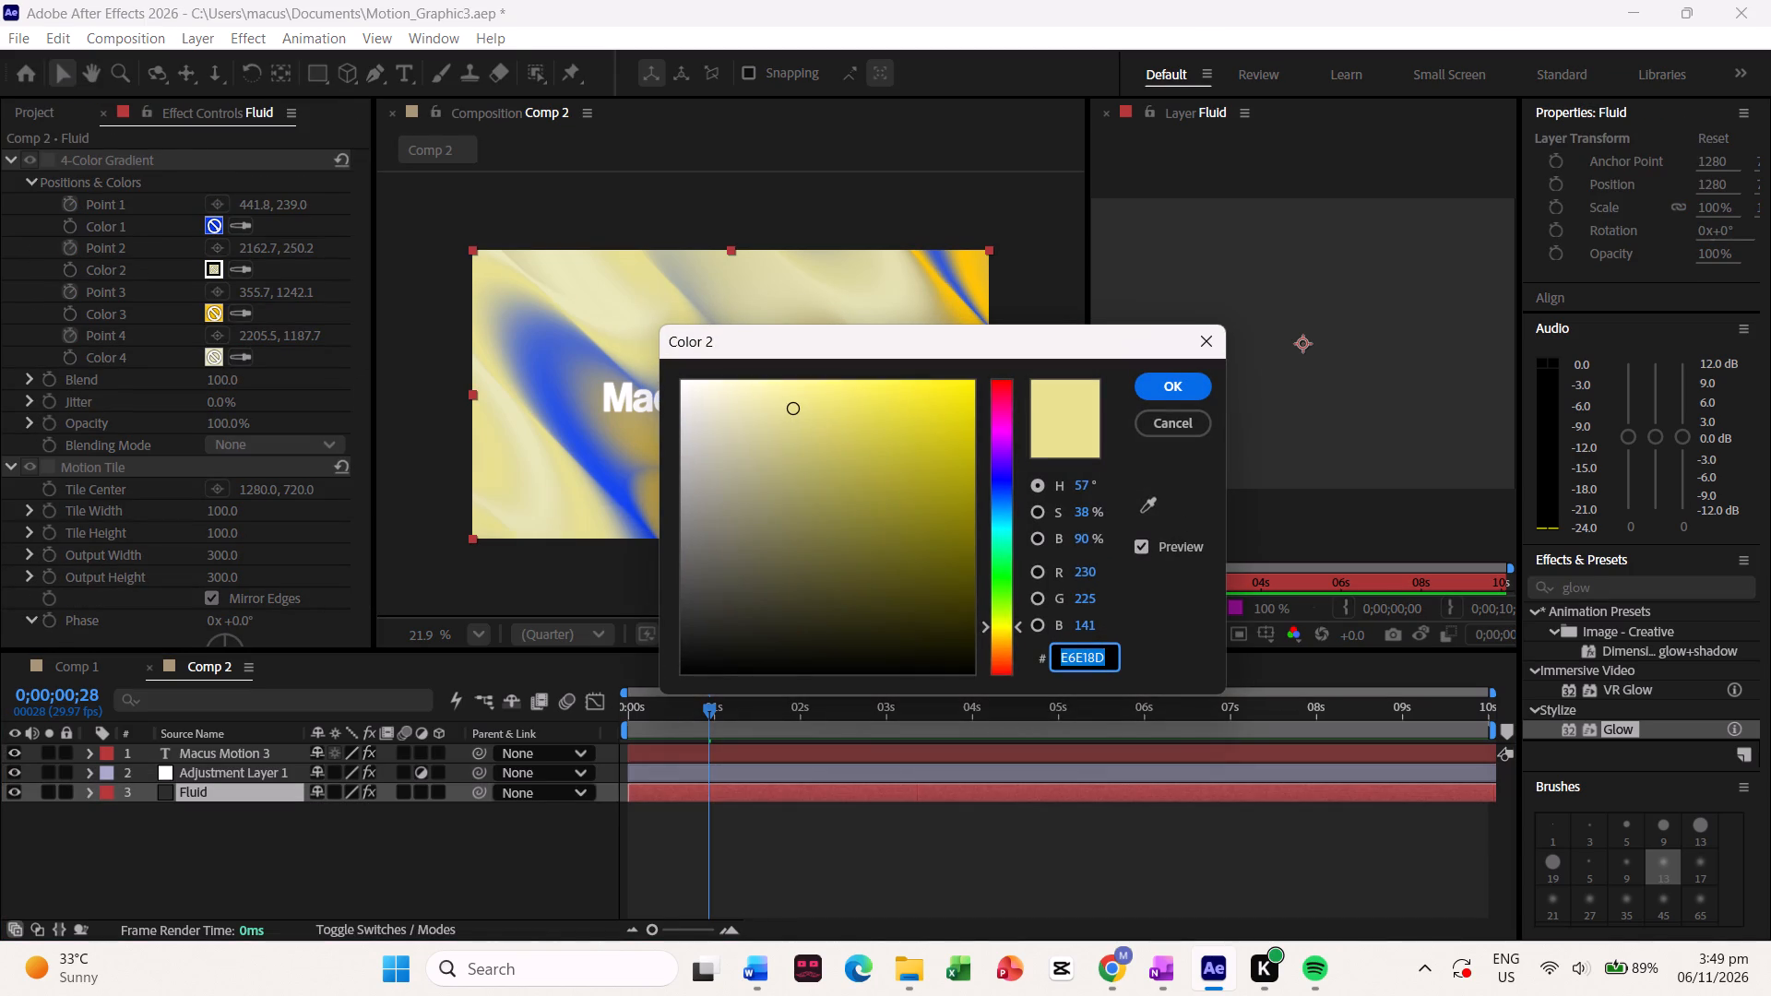
click(1005, 525)
click(902, 410)
drag(898, 411, 879, 411)
drag(787, 406, 930, 411)
click(1187, 386)
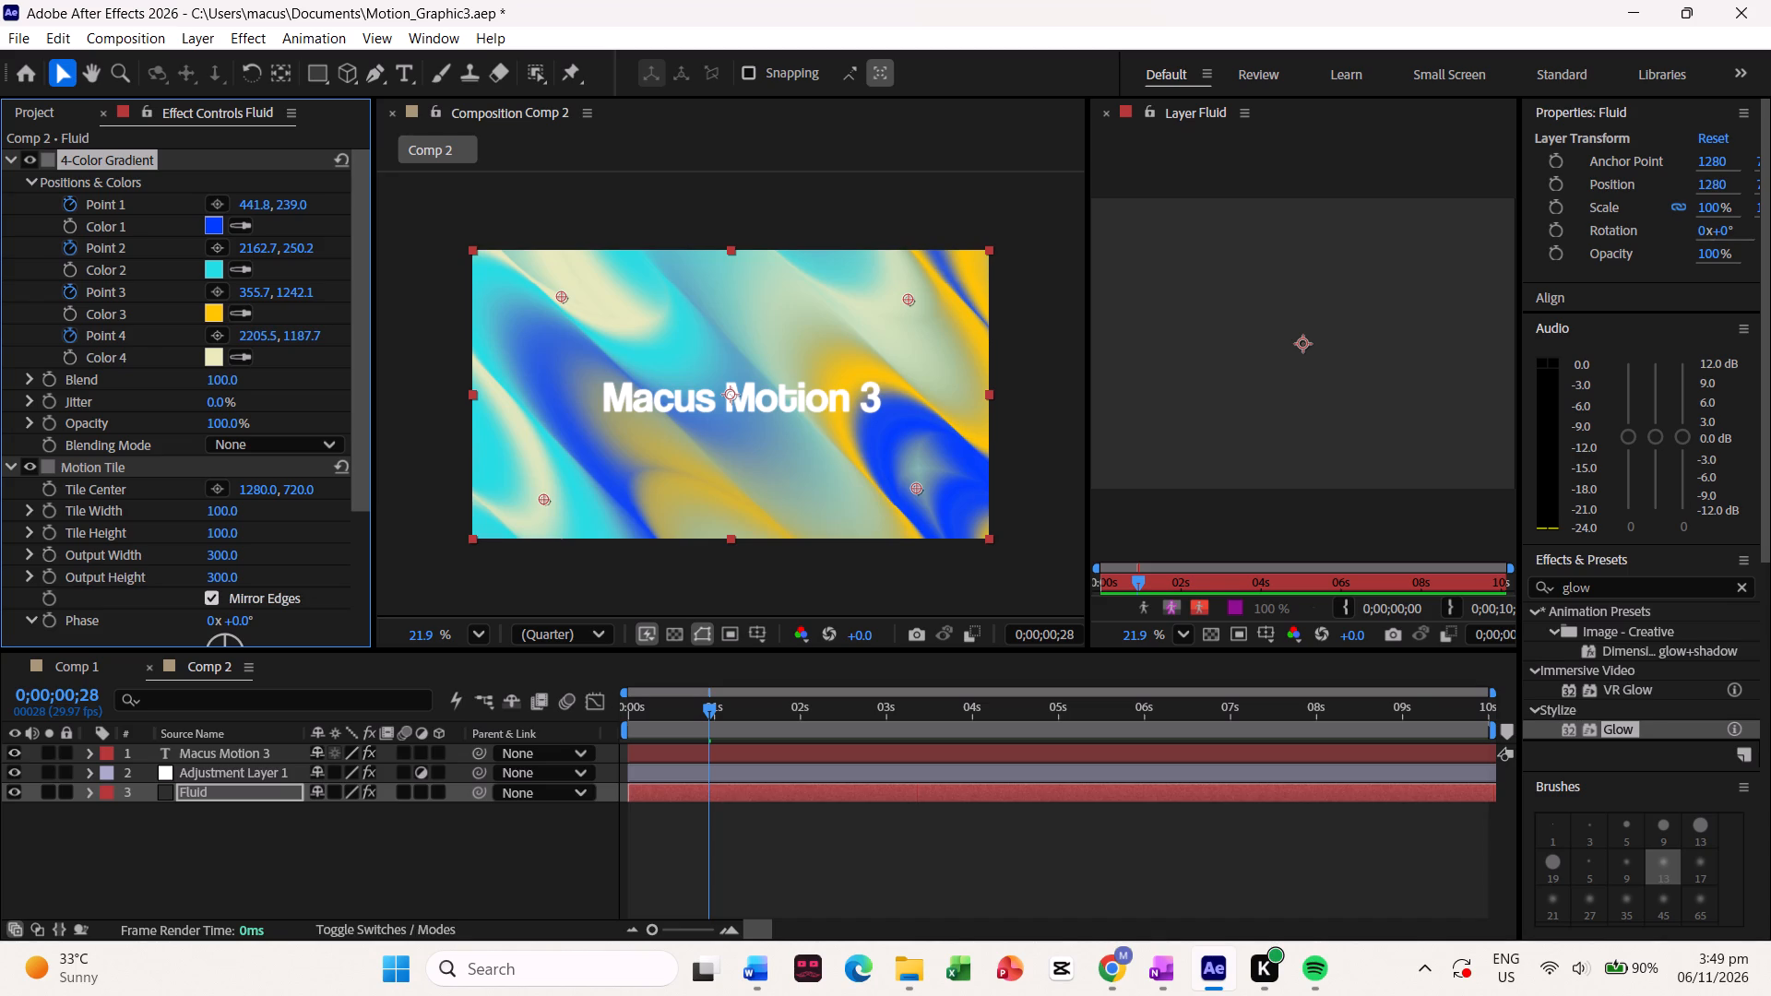
Set Color 3 of the Fluid layer's 4-Color Gradient to pale lavender C9C9FC.
click(221, 312)
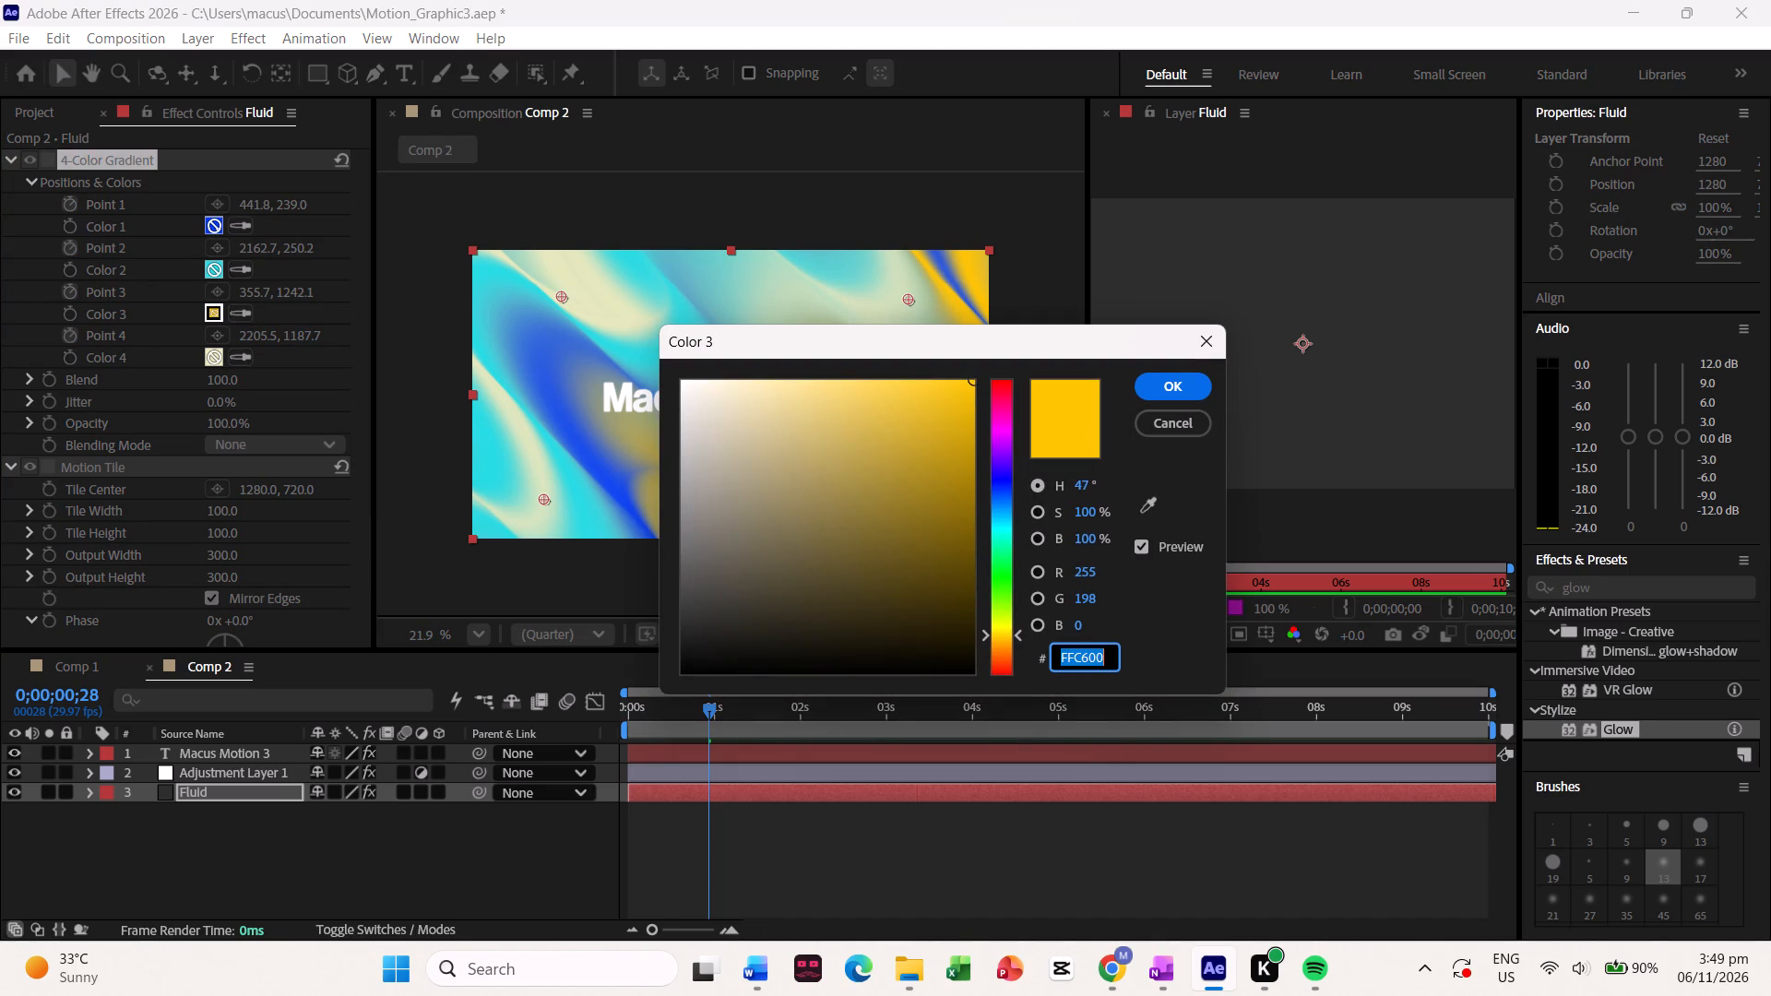
click(1004, 478)
drag(904, 417, 588, 350)
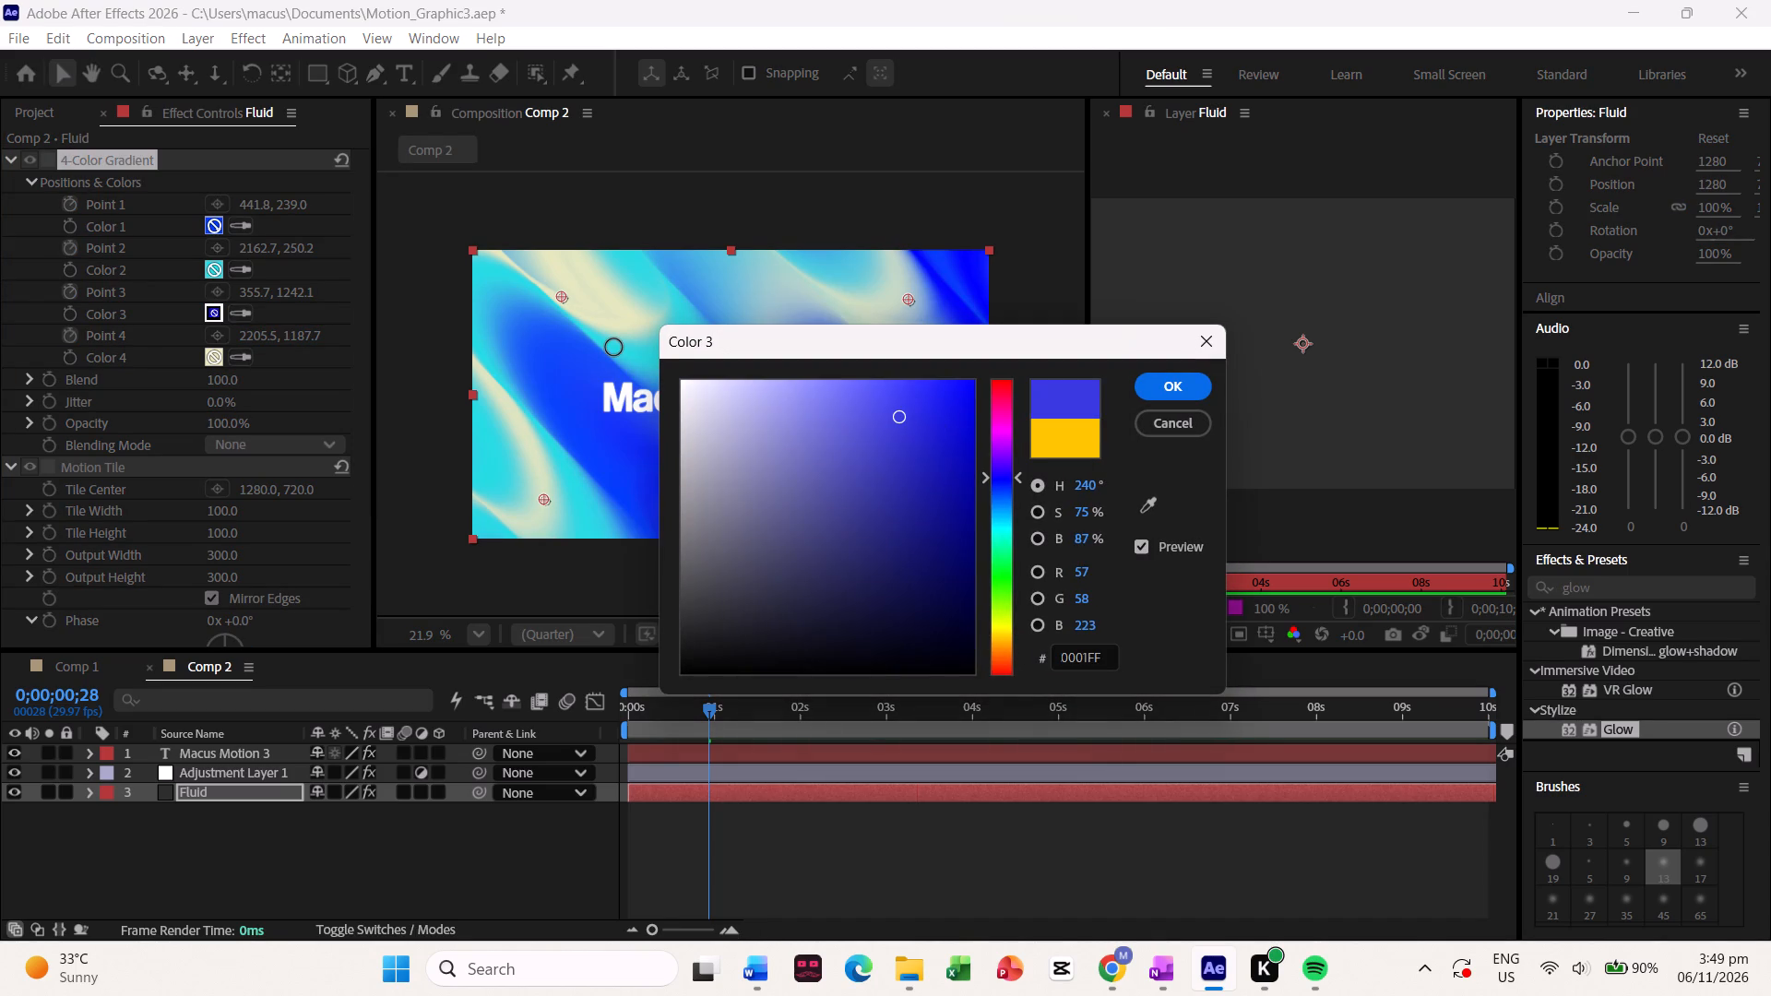
click(691, 393)
click(682, 391)
drag(683, 394, 800, 398)
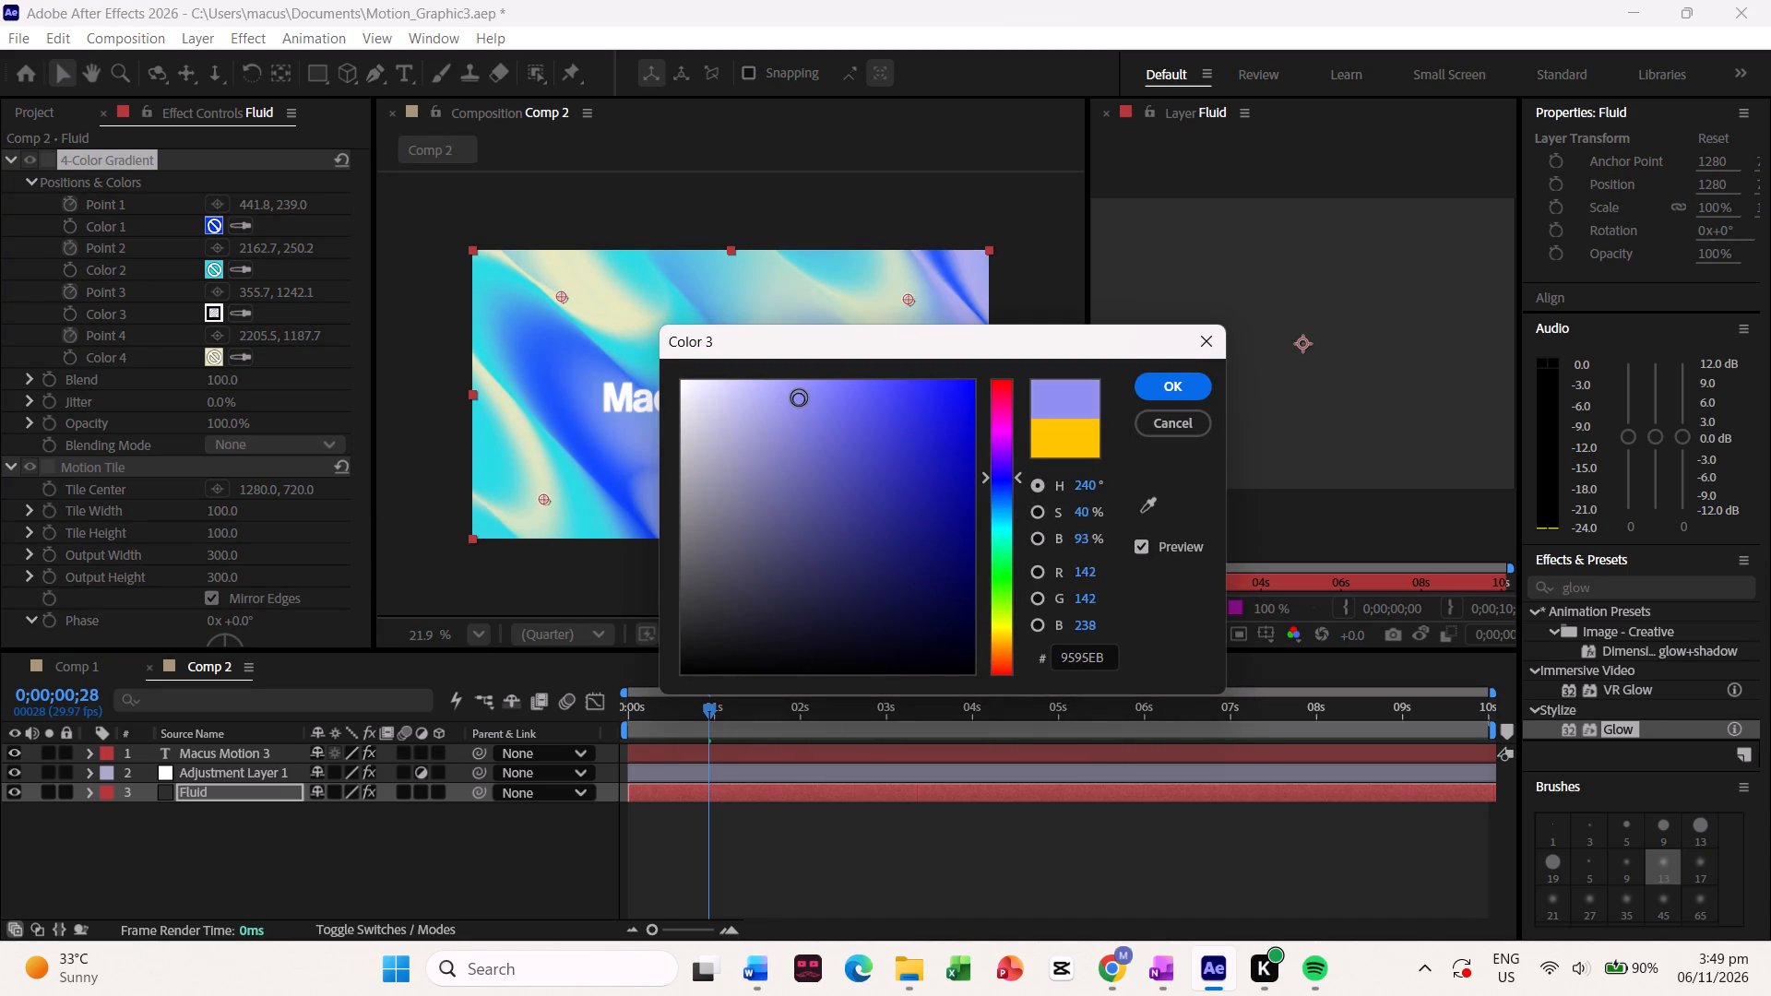
drag(800, 398, 740, 383)
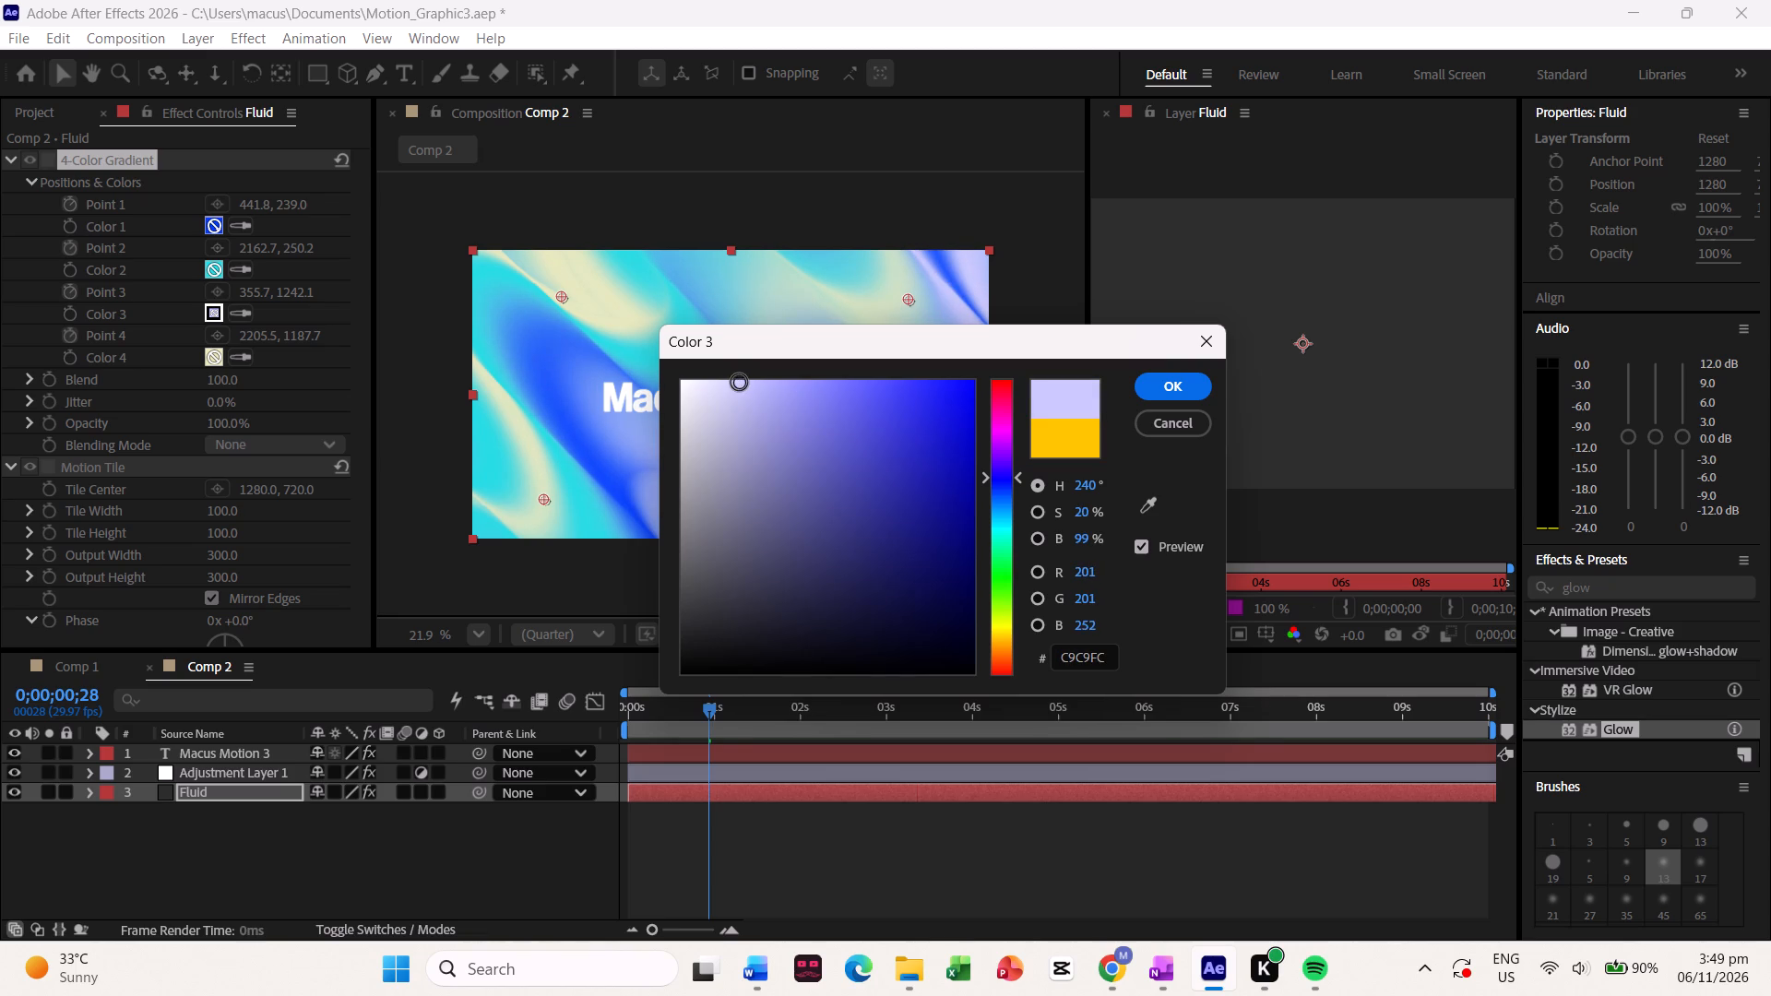
click(1158, 387)
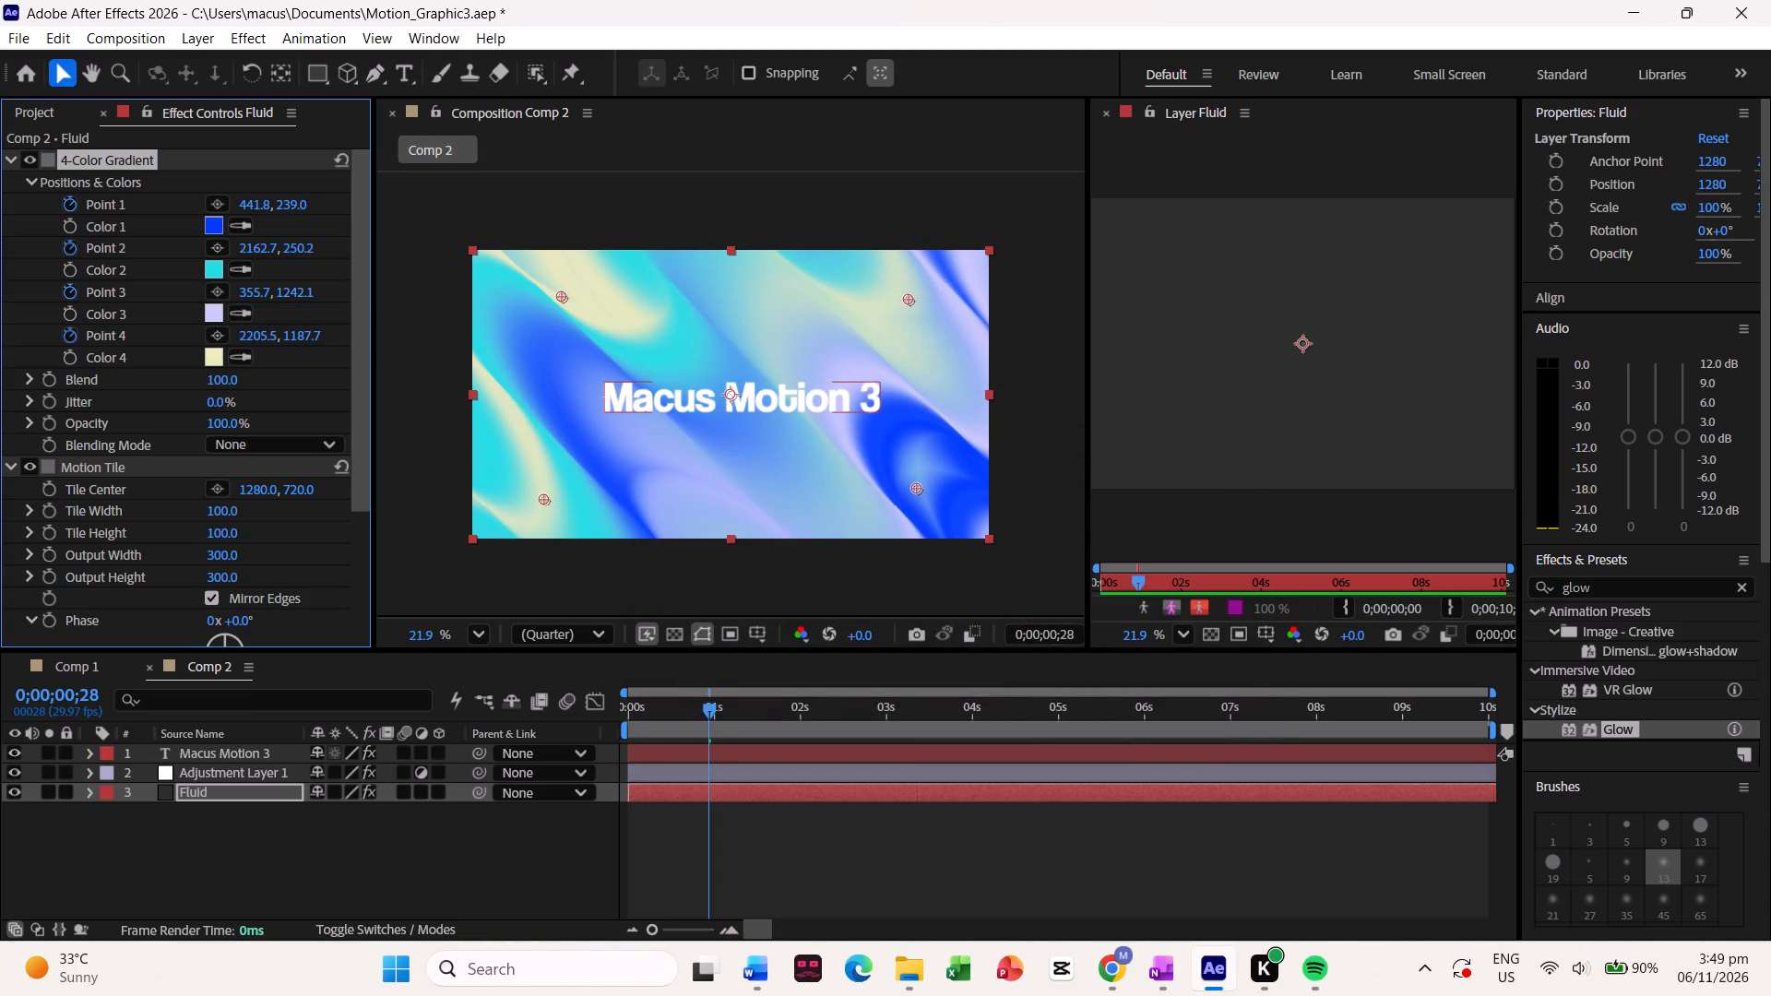
Set Color 4 of the Fluid layer's 4-Color Gradient to pale blue BEDEE2.
click(218, 361)
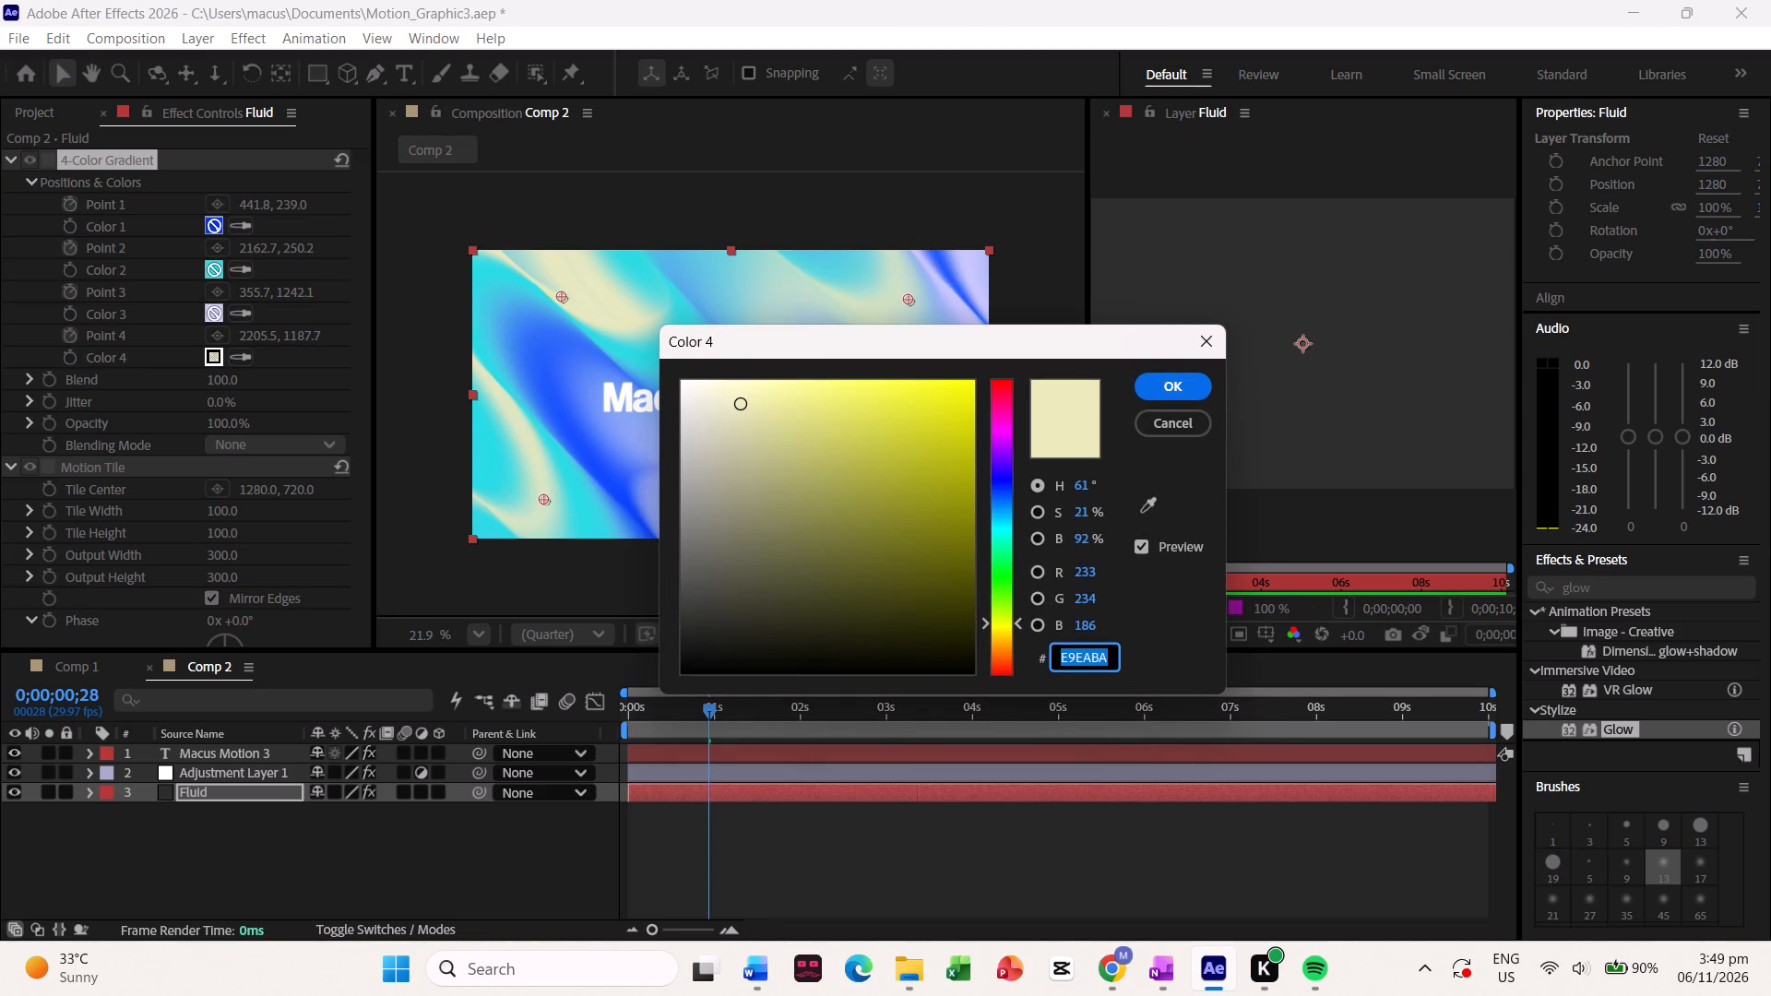
click(1001, 521)
drag(825, 409, 727, 413)
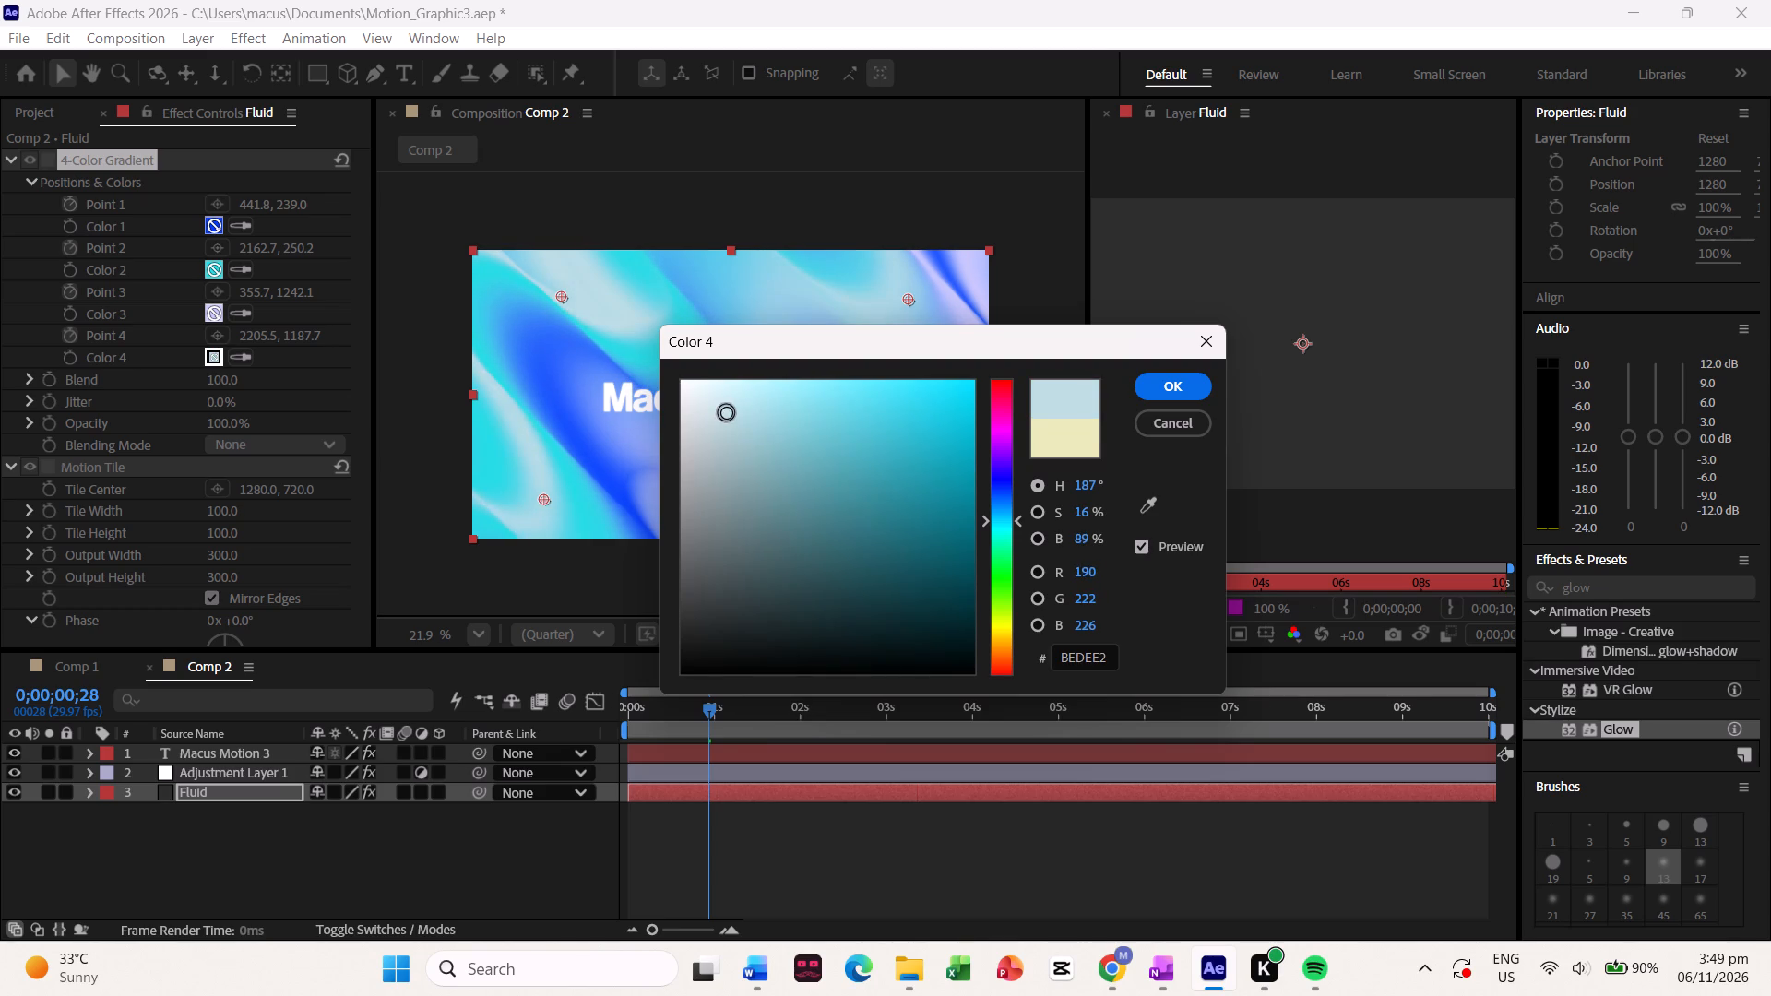
click(1167, 380)
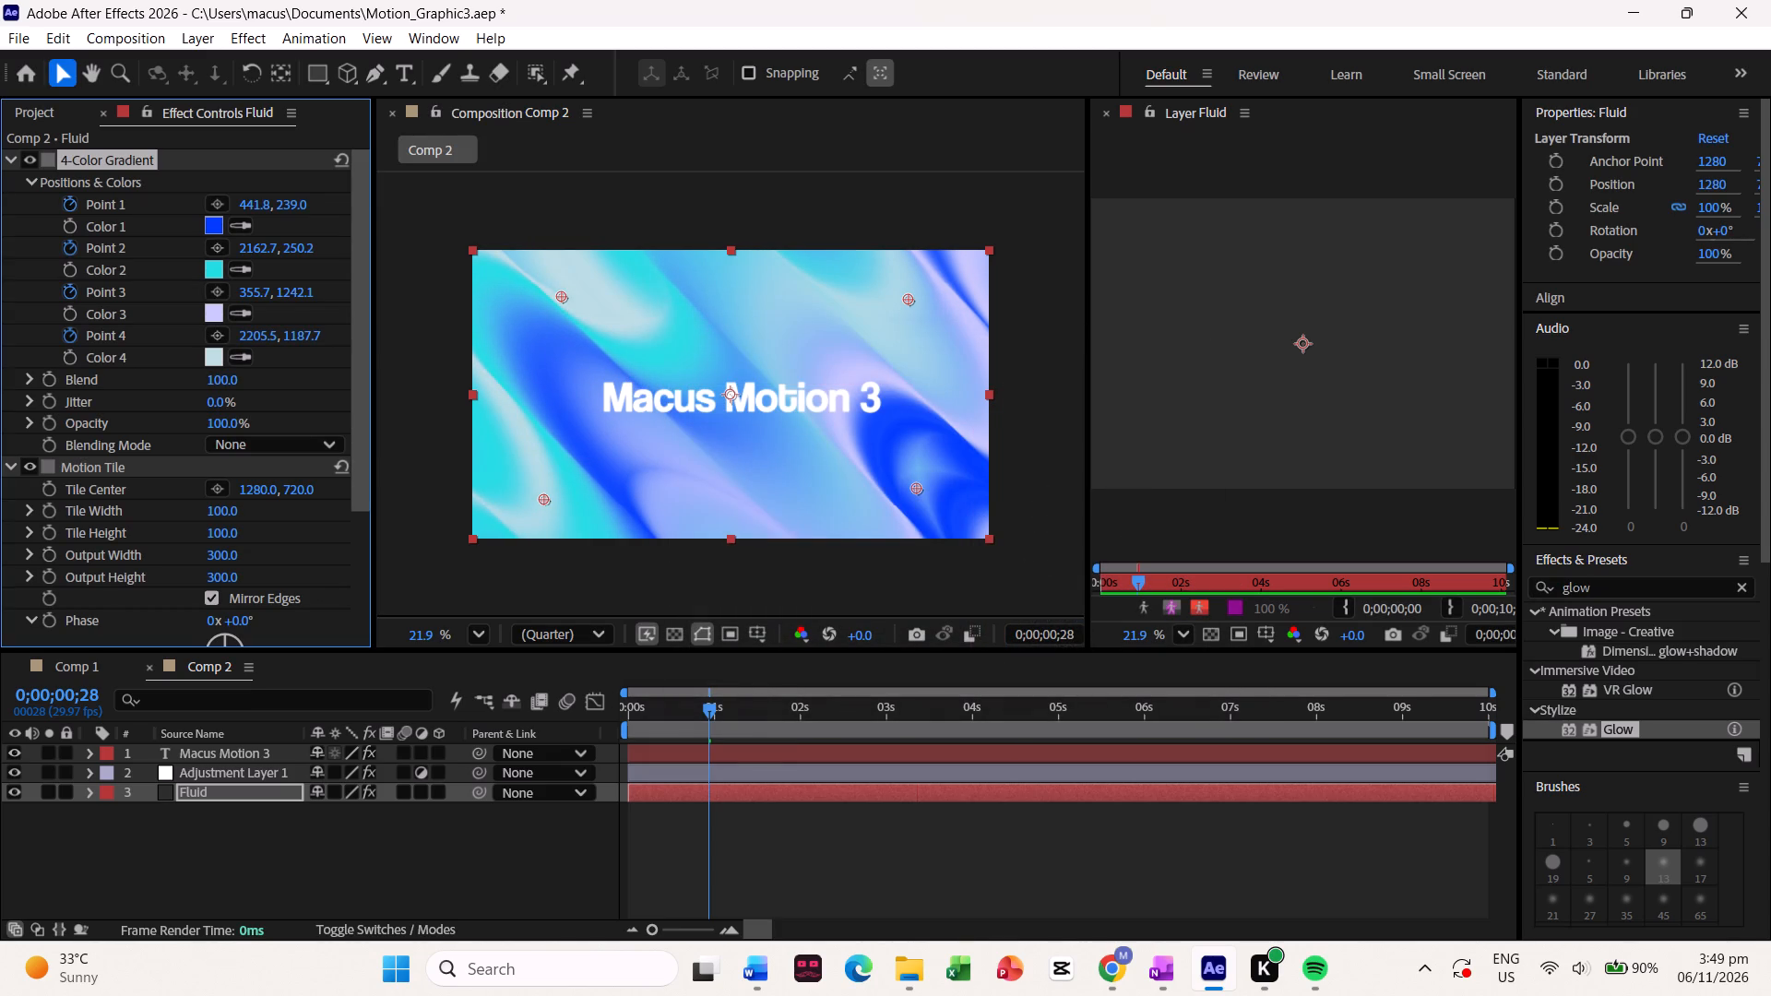
Scrub through Comp 2 and back to the first frame to check the recolored gradient.
drag(714, 715, 1114, 769)
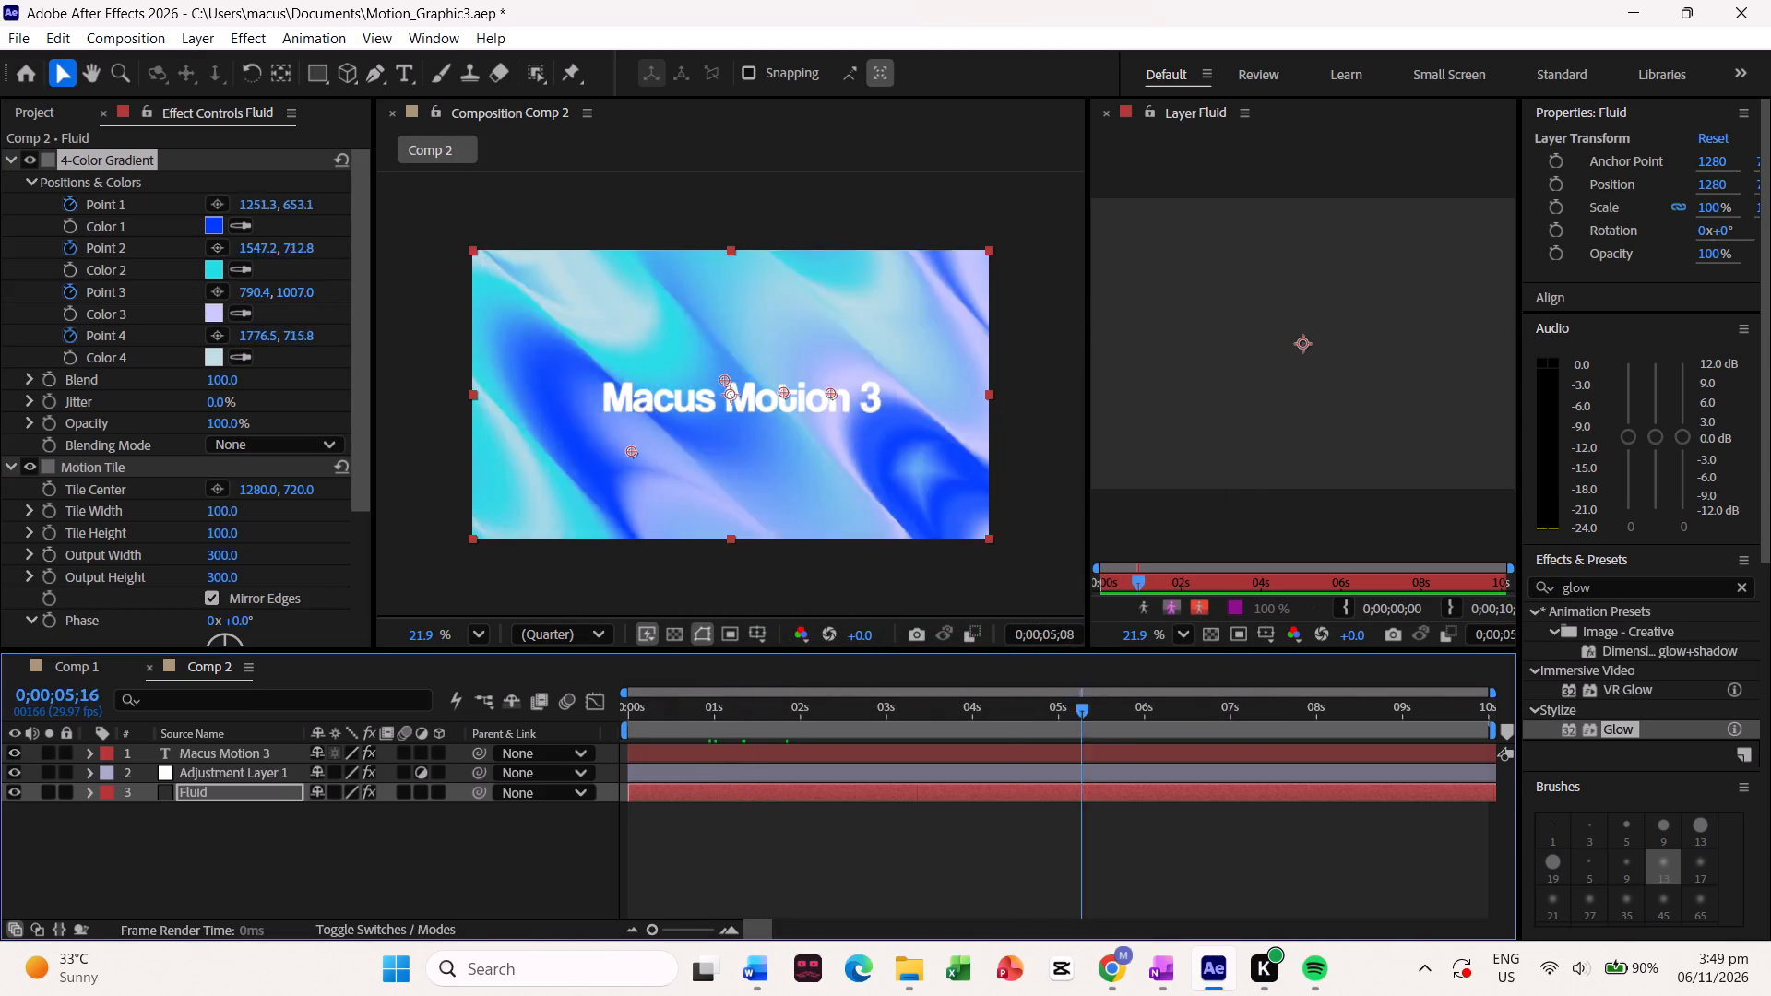
drag(1114, 769, 592, 878)
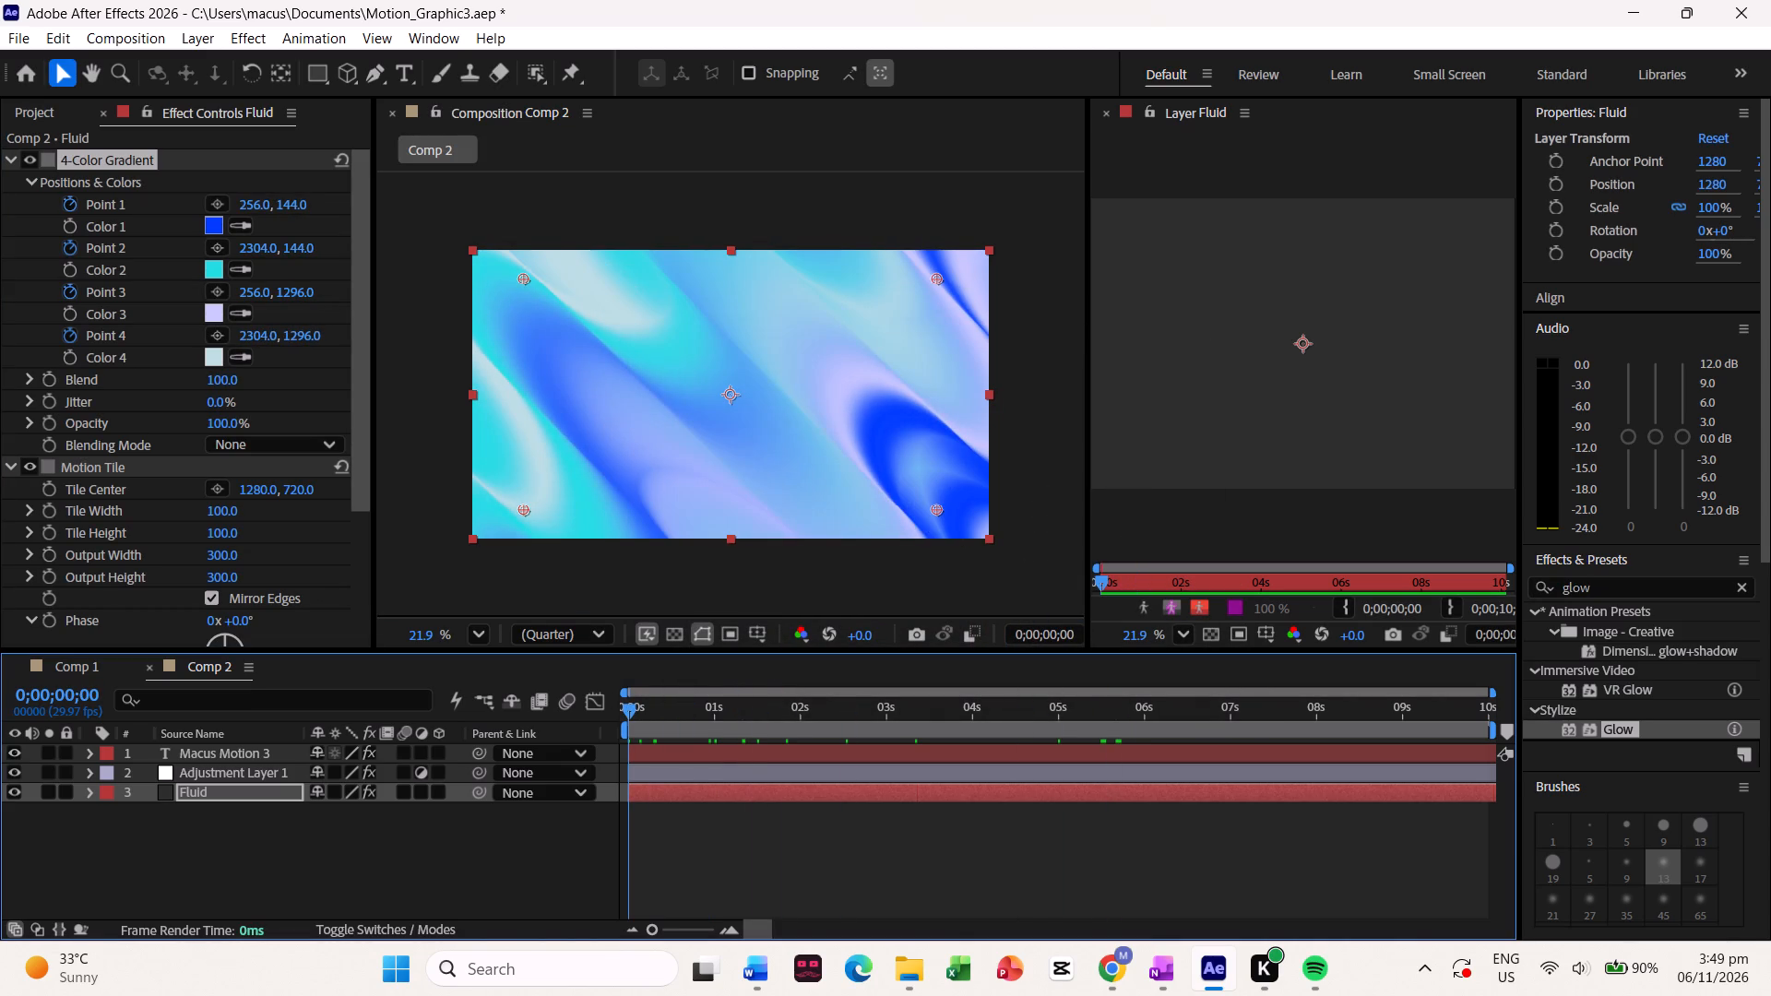
Change the fill color of the whole Macus Motion 3 text in Comp 2 to black 000000.
click(308, 760)
click(270, 755)
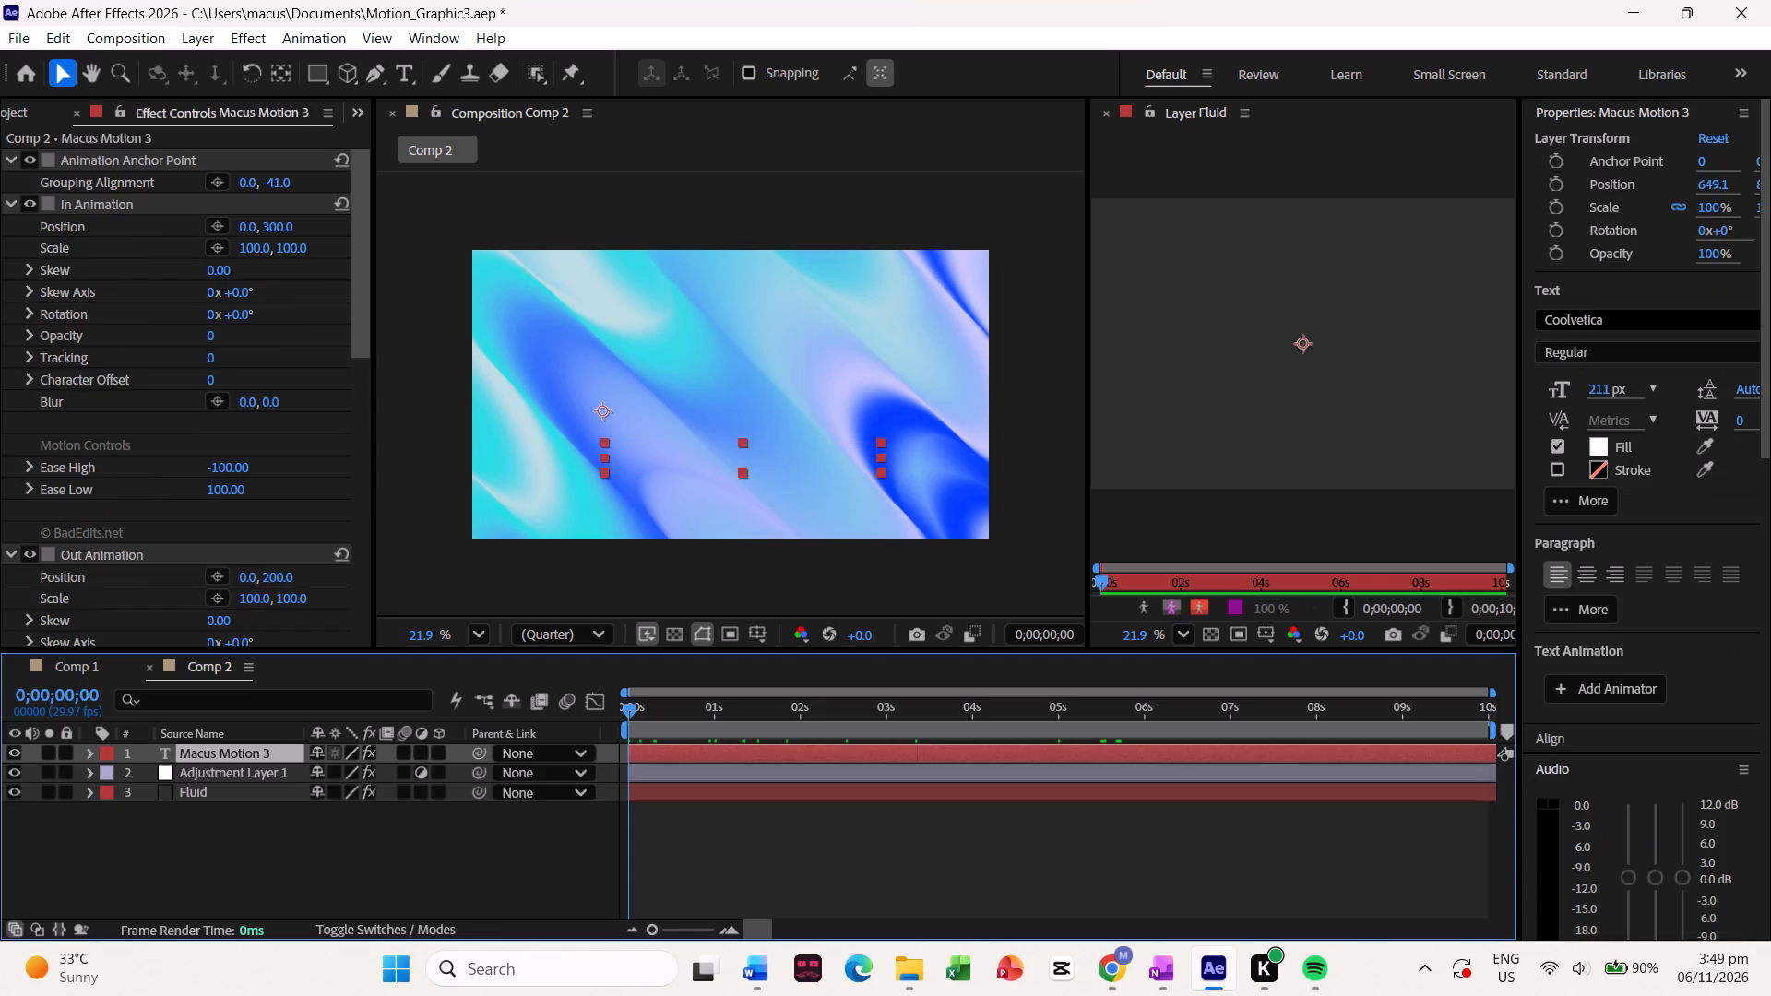
drag(635, 710, 896, 721)
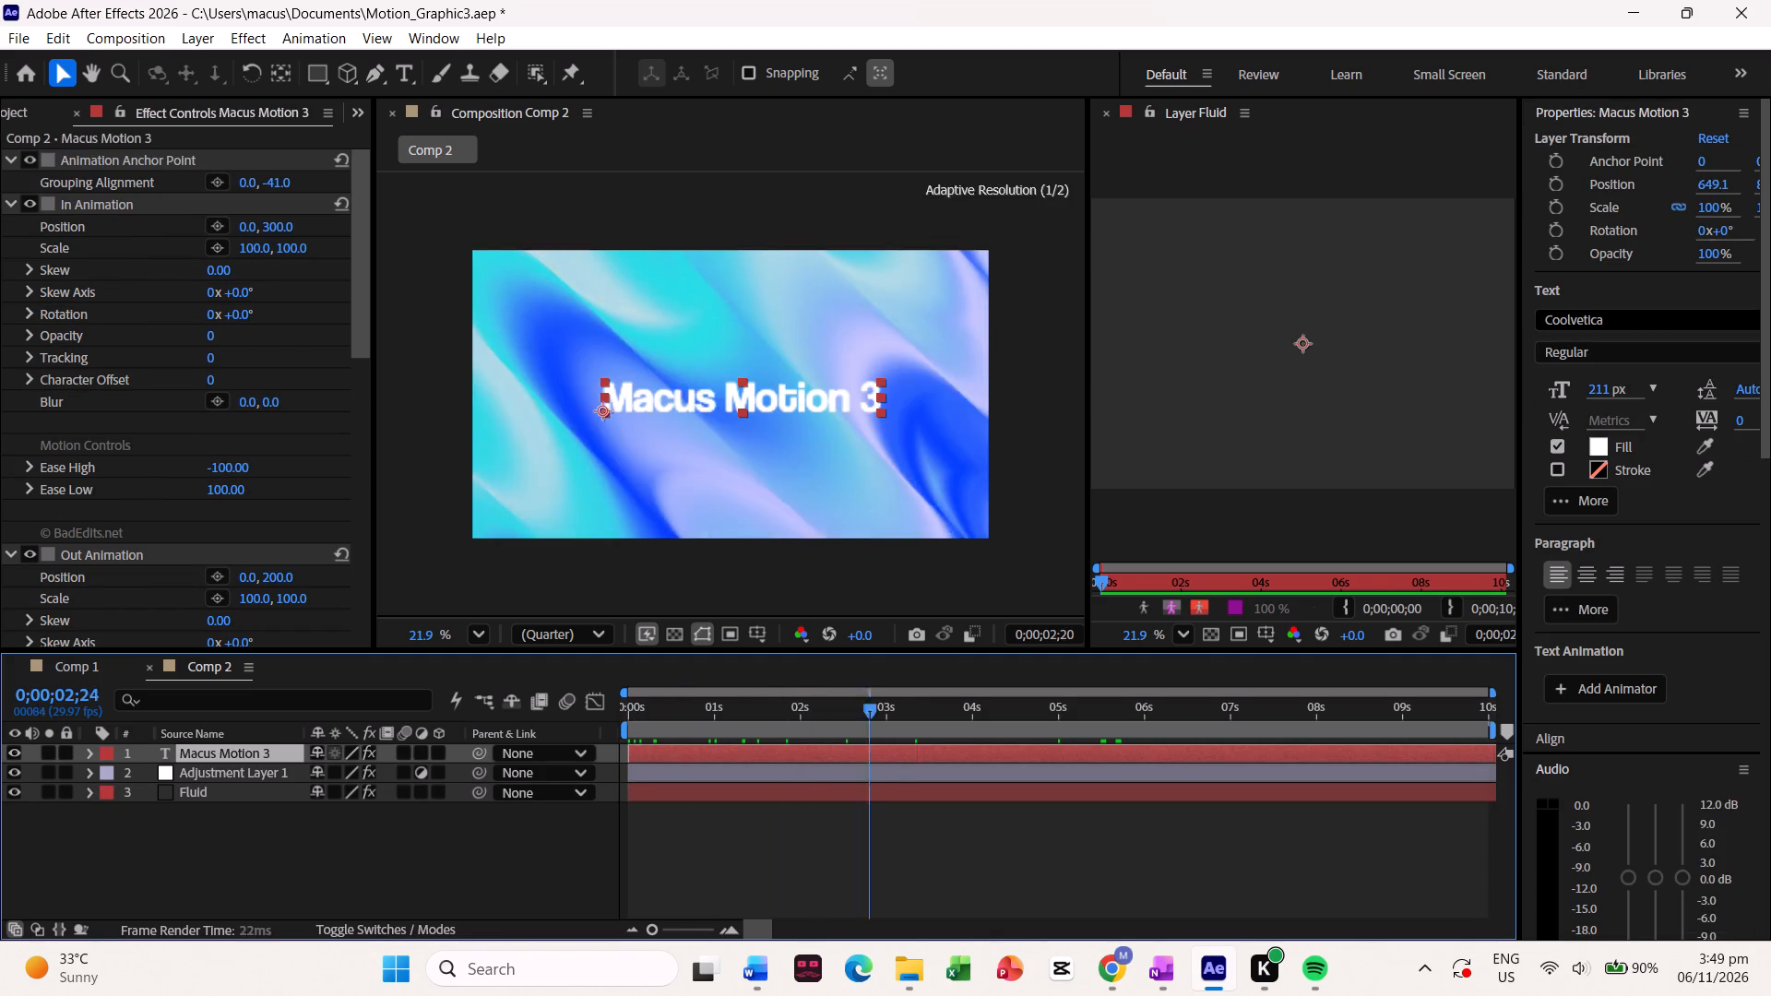
drag(896, 721, 924, 726)
click(857, 407)
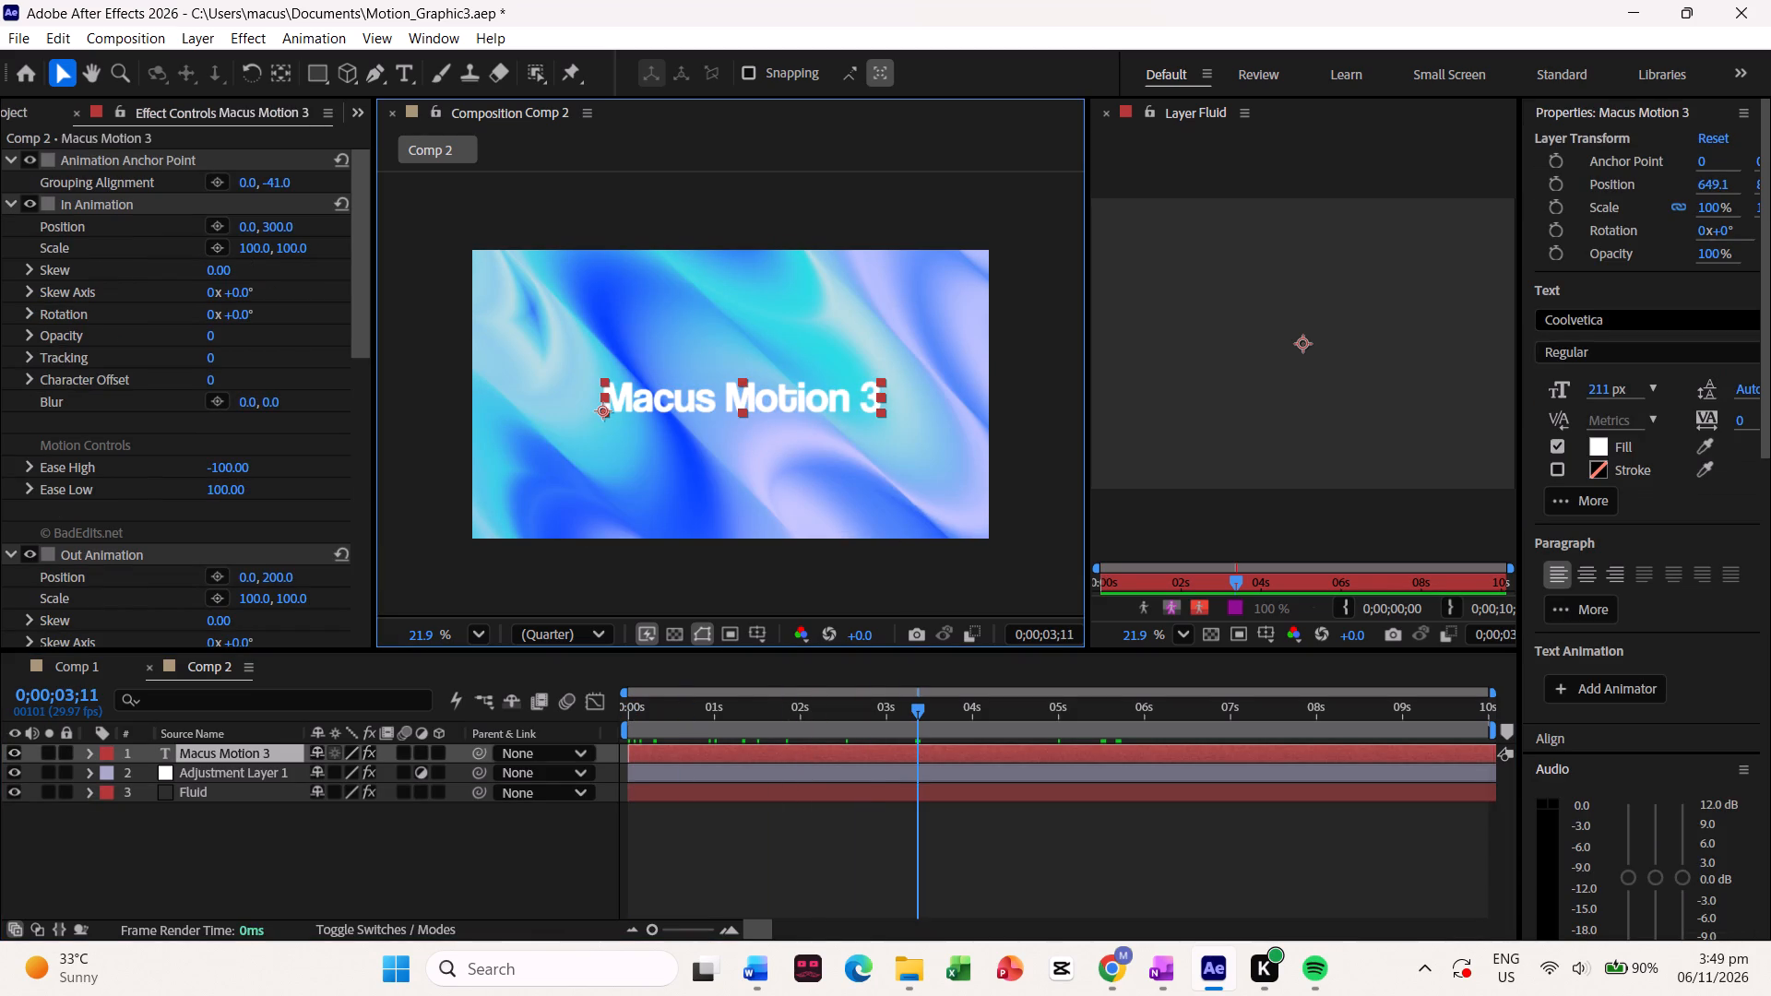
scroll(1593, 419, up, 1)
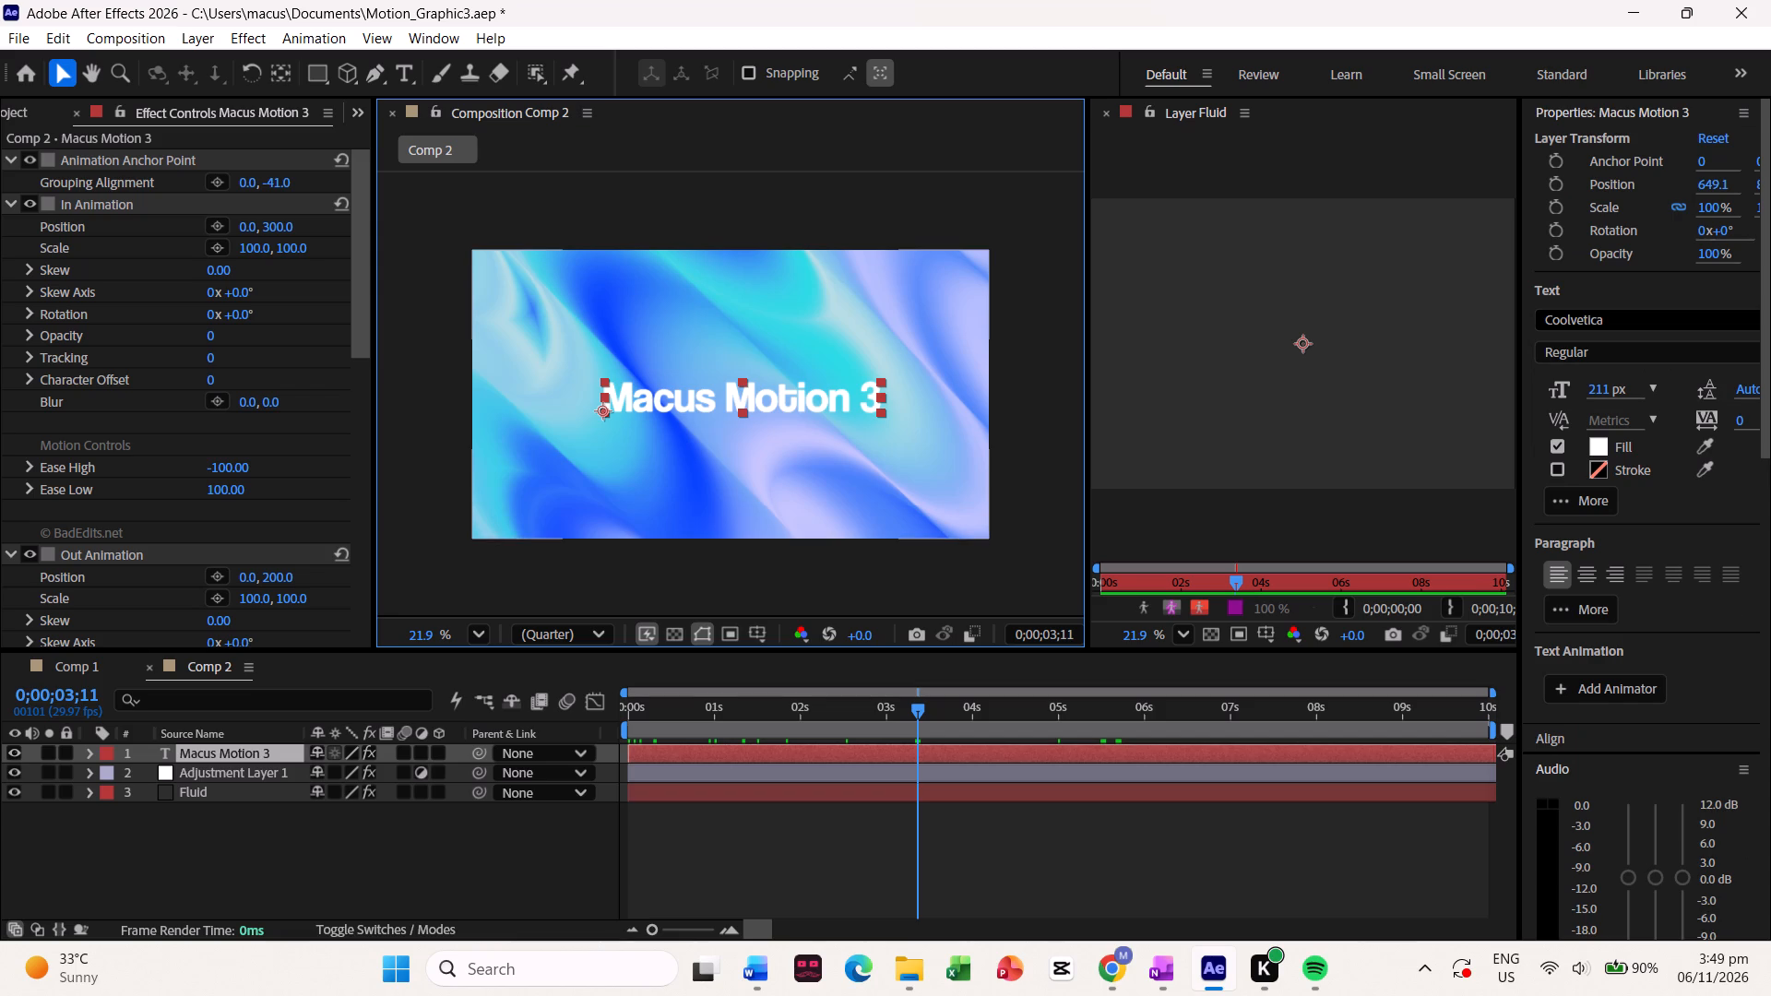
drag(869, 403, 810, 397)
key(ctrl+z)
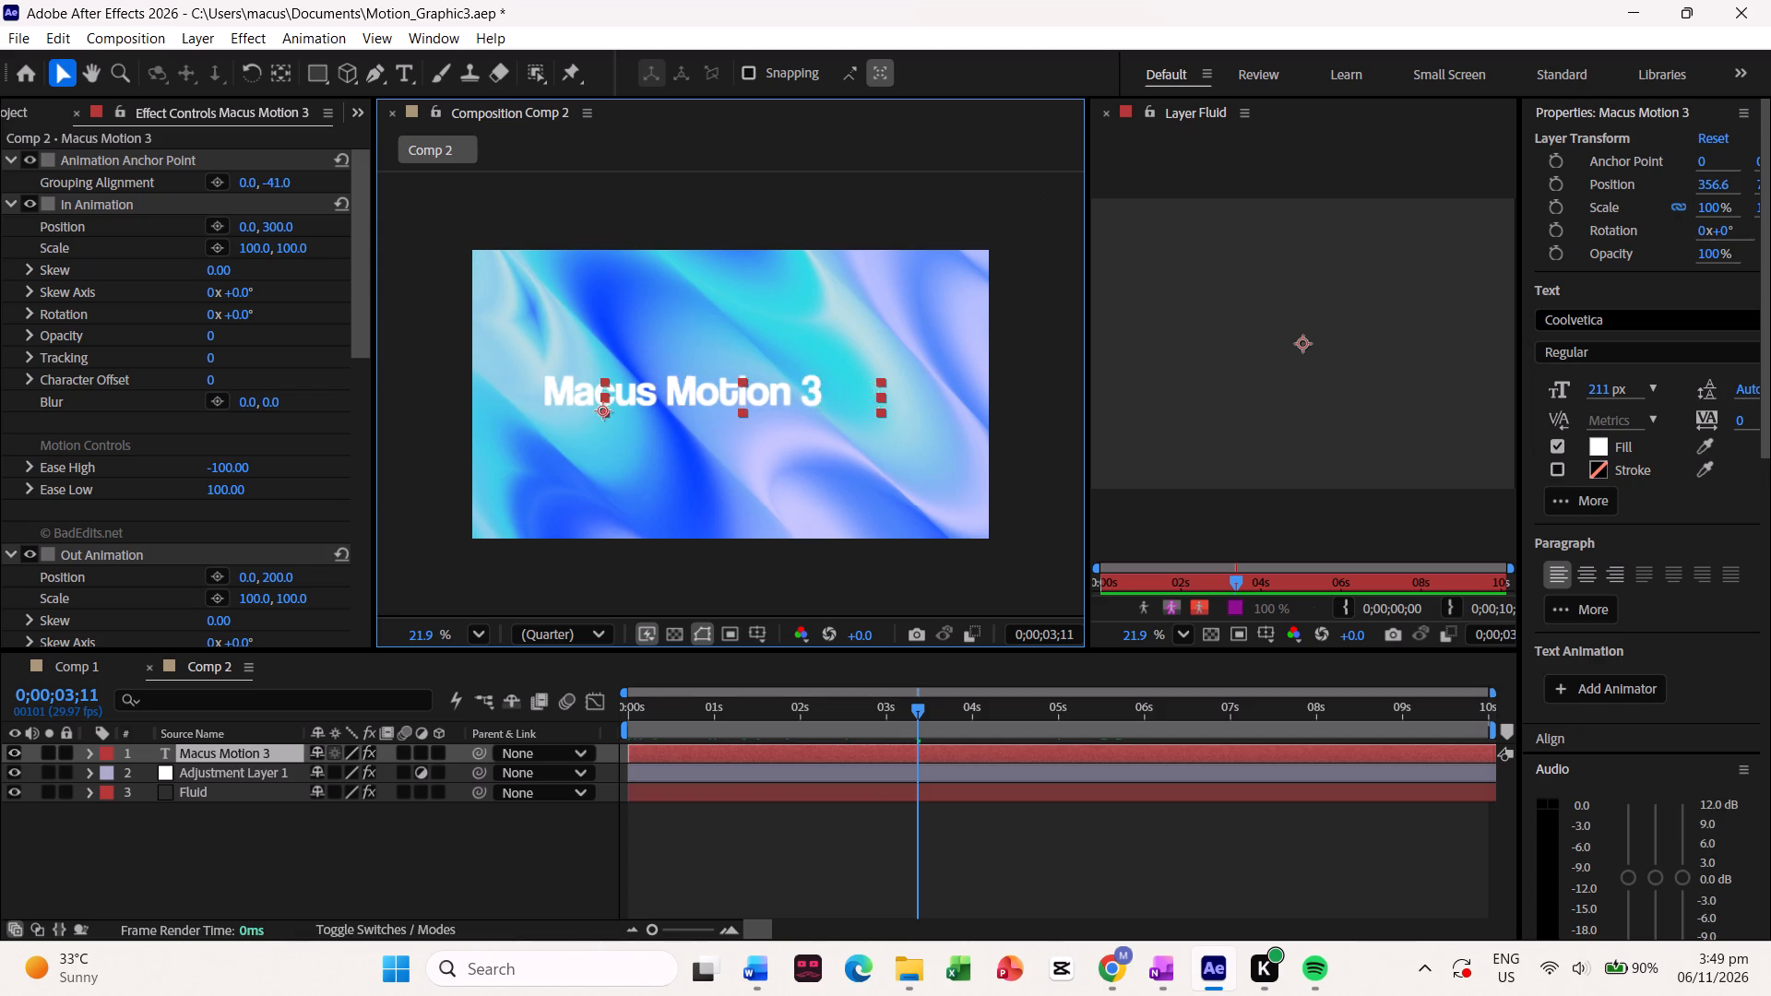
click(399, 77)
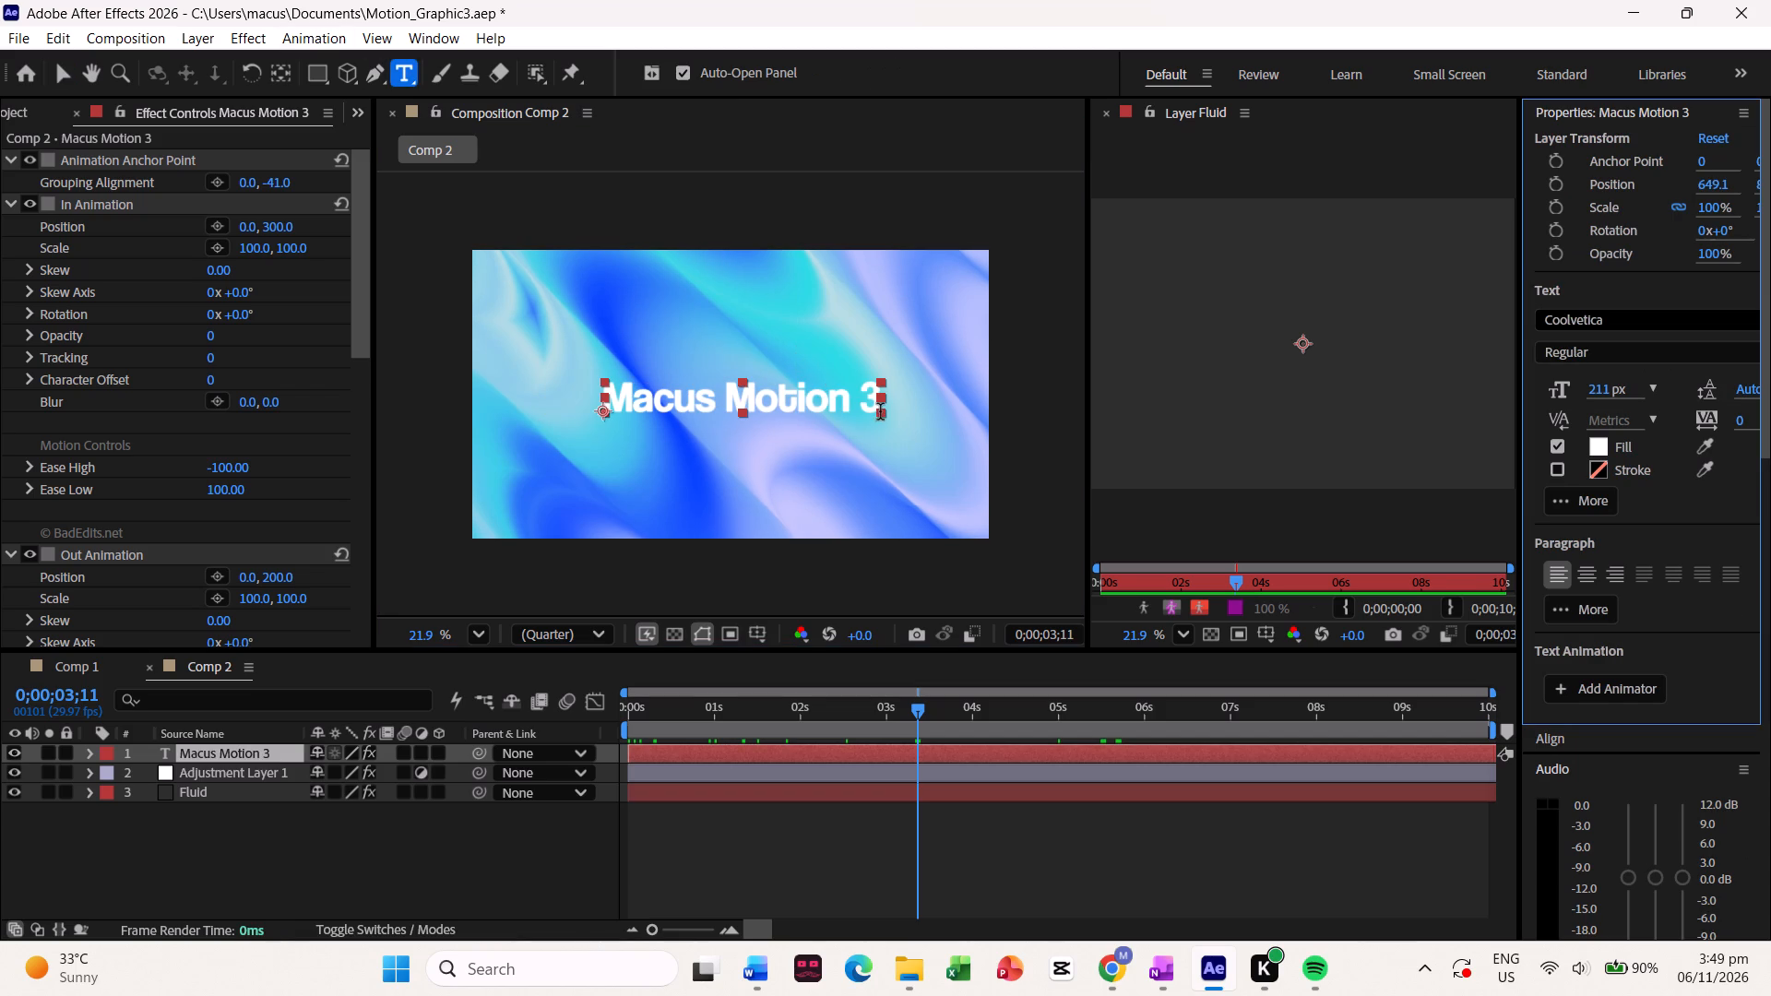
drag(880, 410, 616, 406)
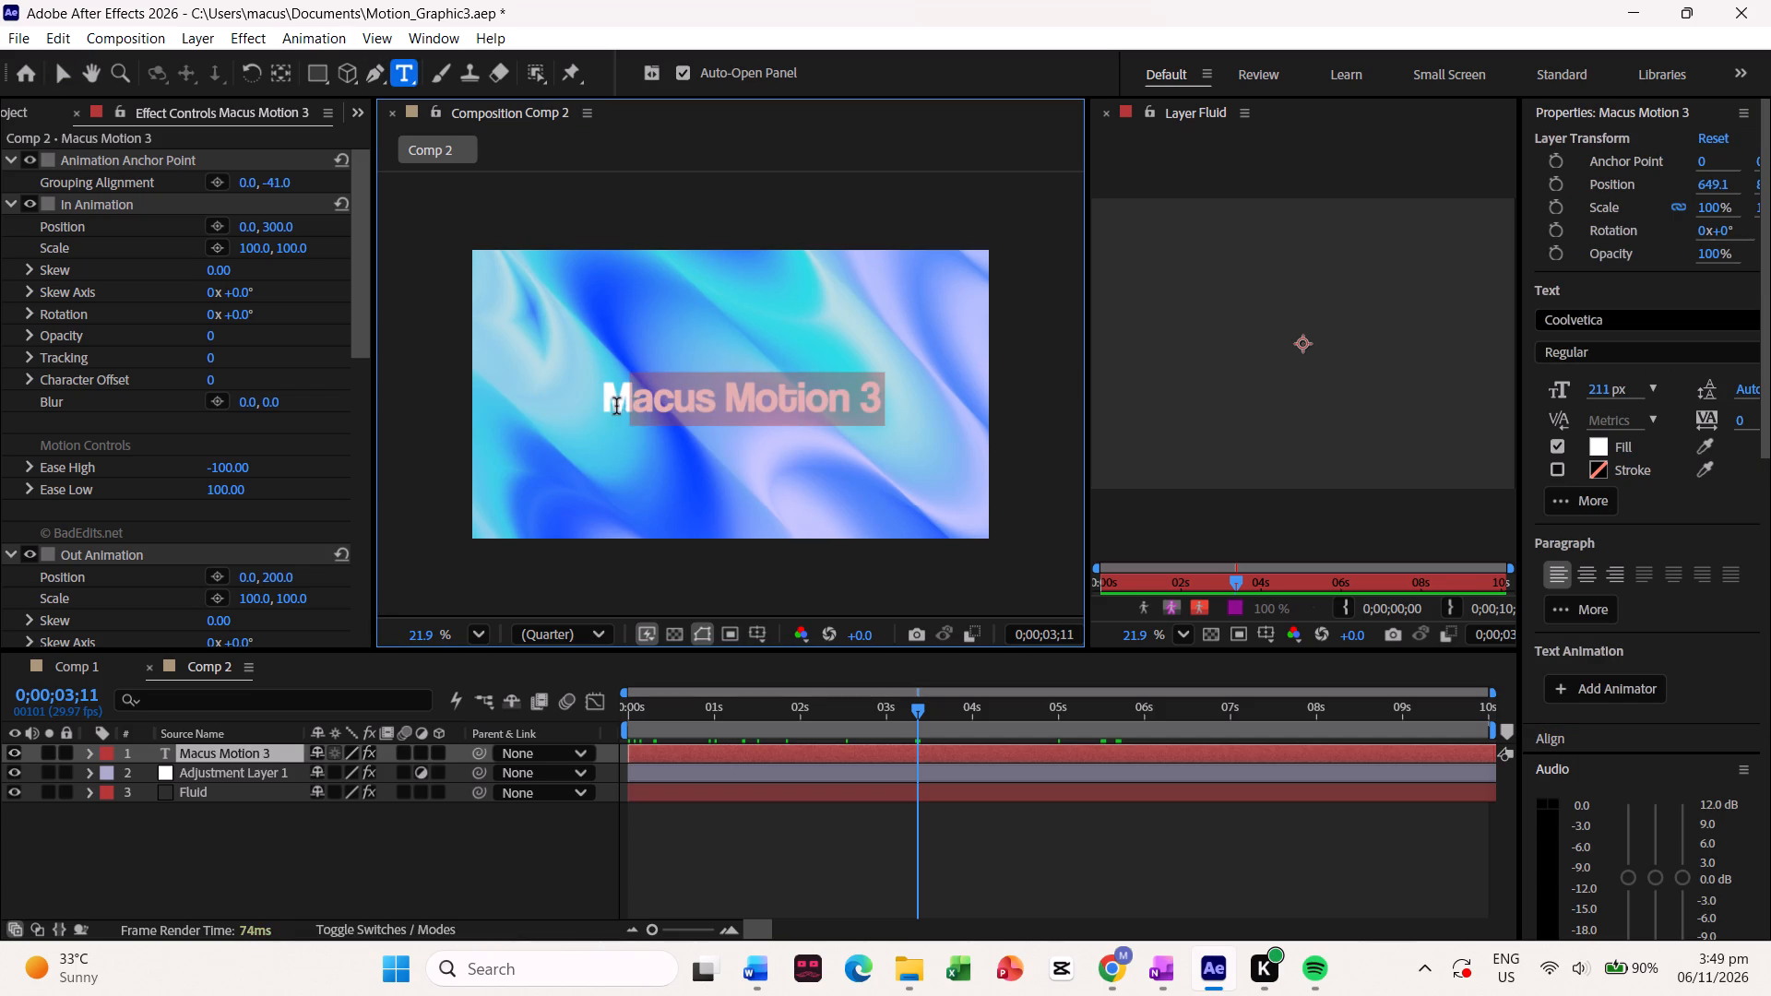
drag(616, 406, 604, 407)
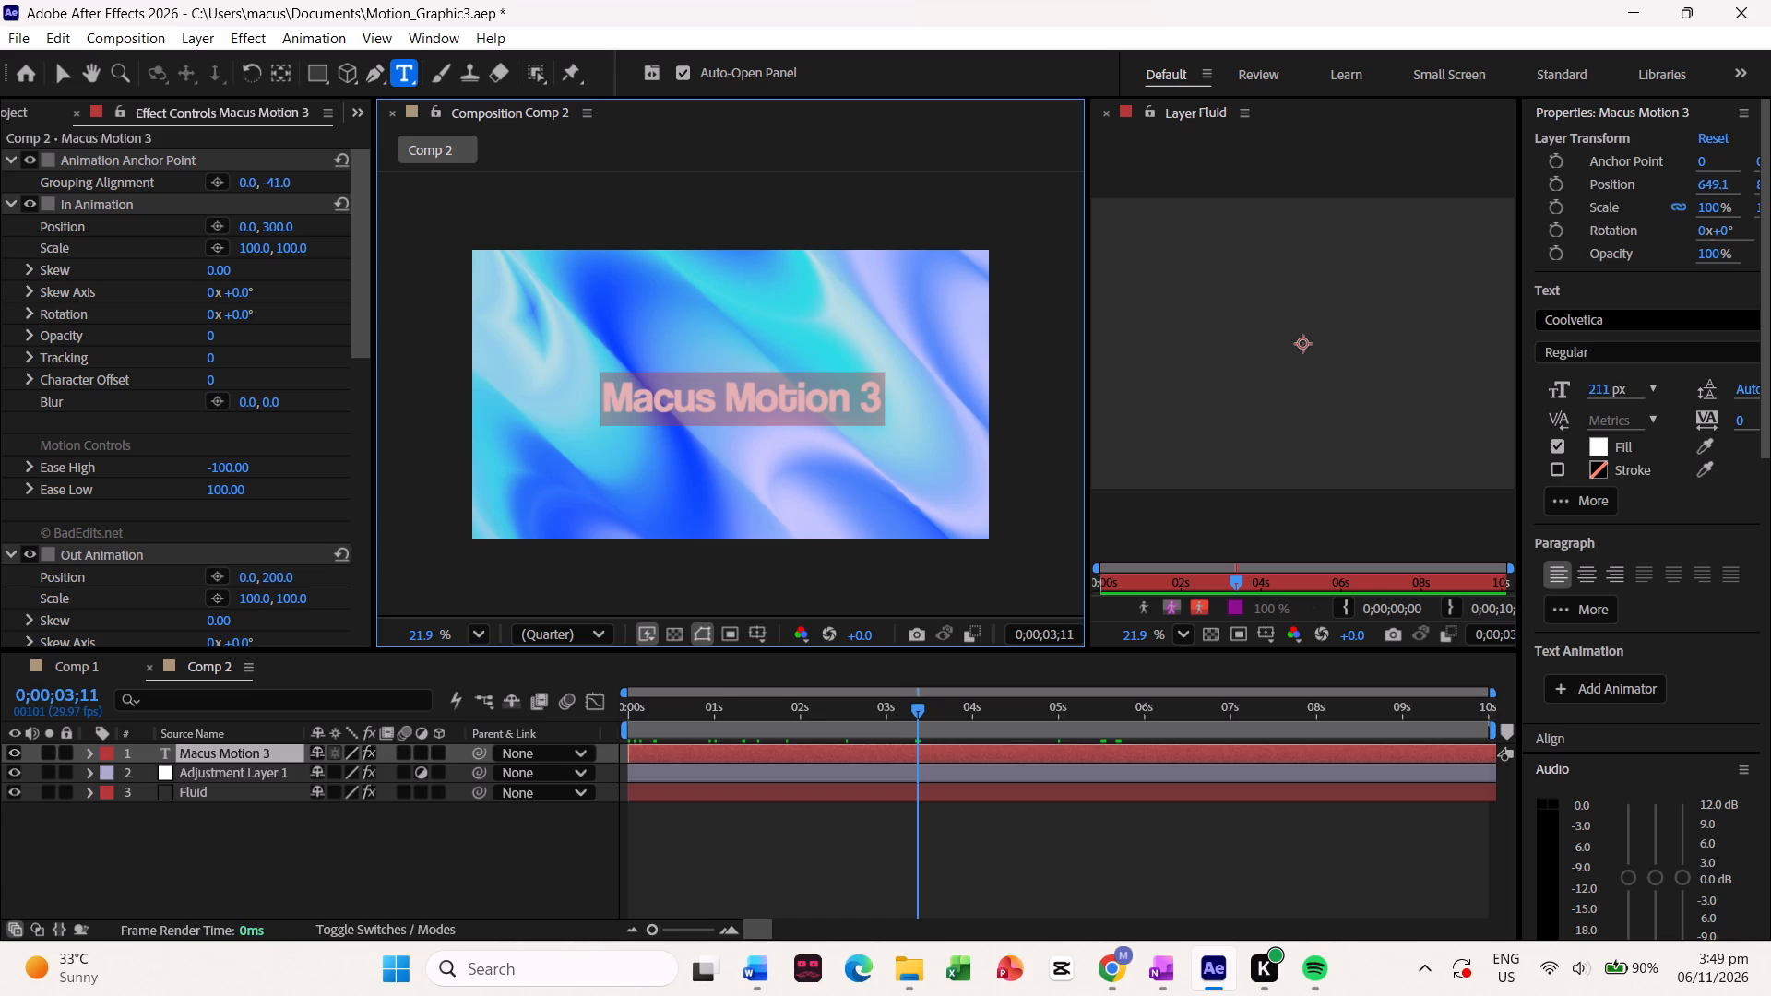
click(1588, 440)
click(1591, 441)
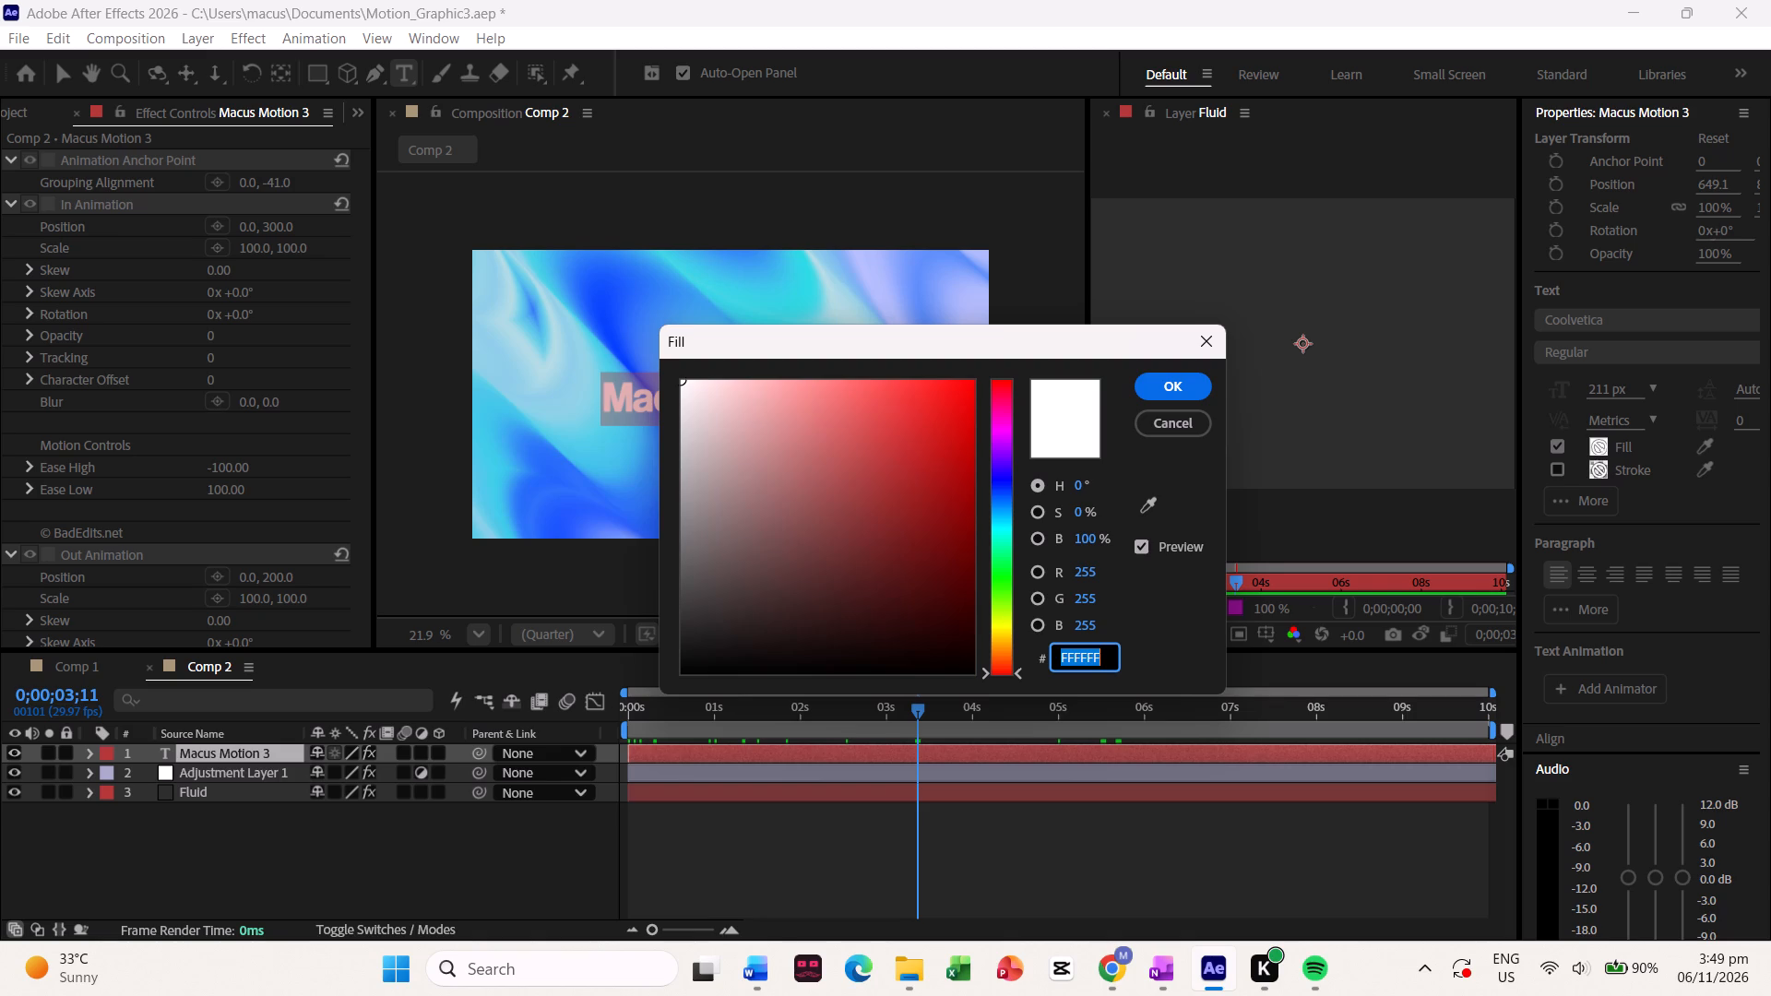
drag(763, 606, 608, 741)
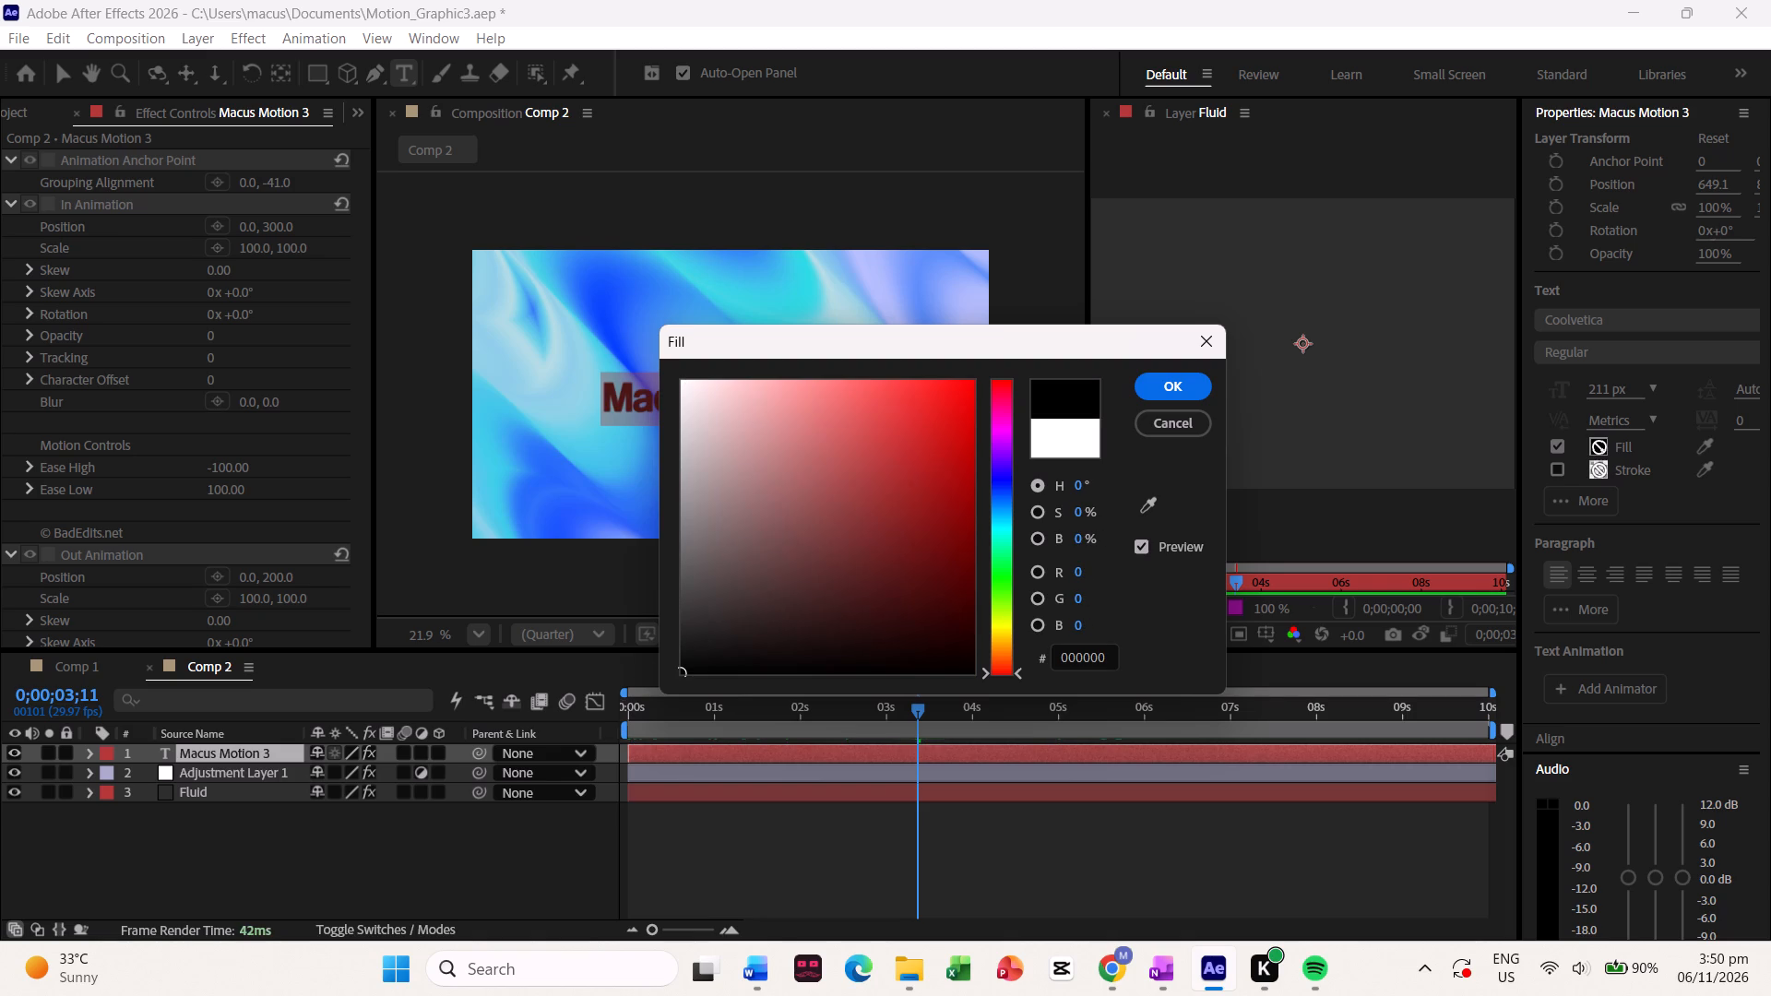
click(1184, 384)
click(1040, 462)
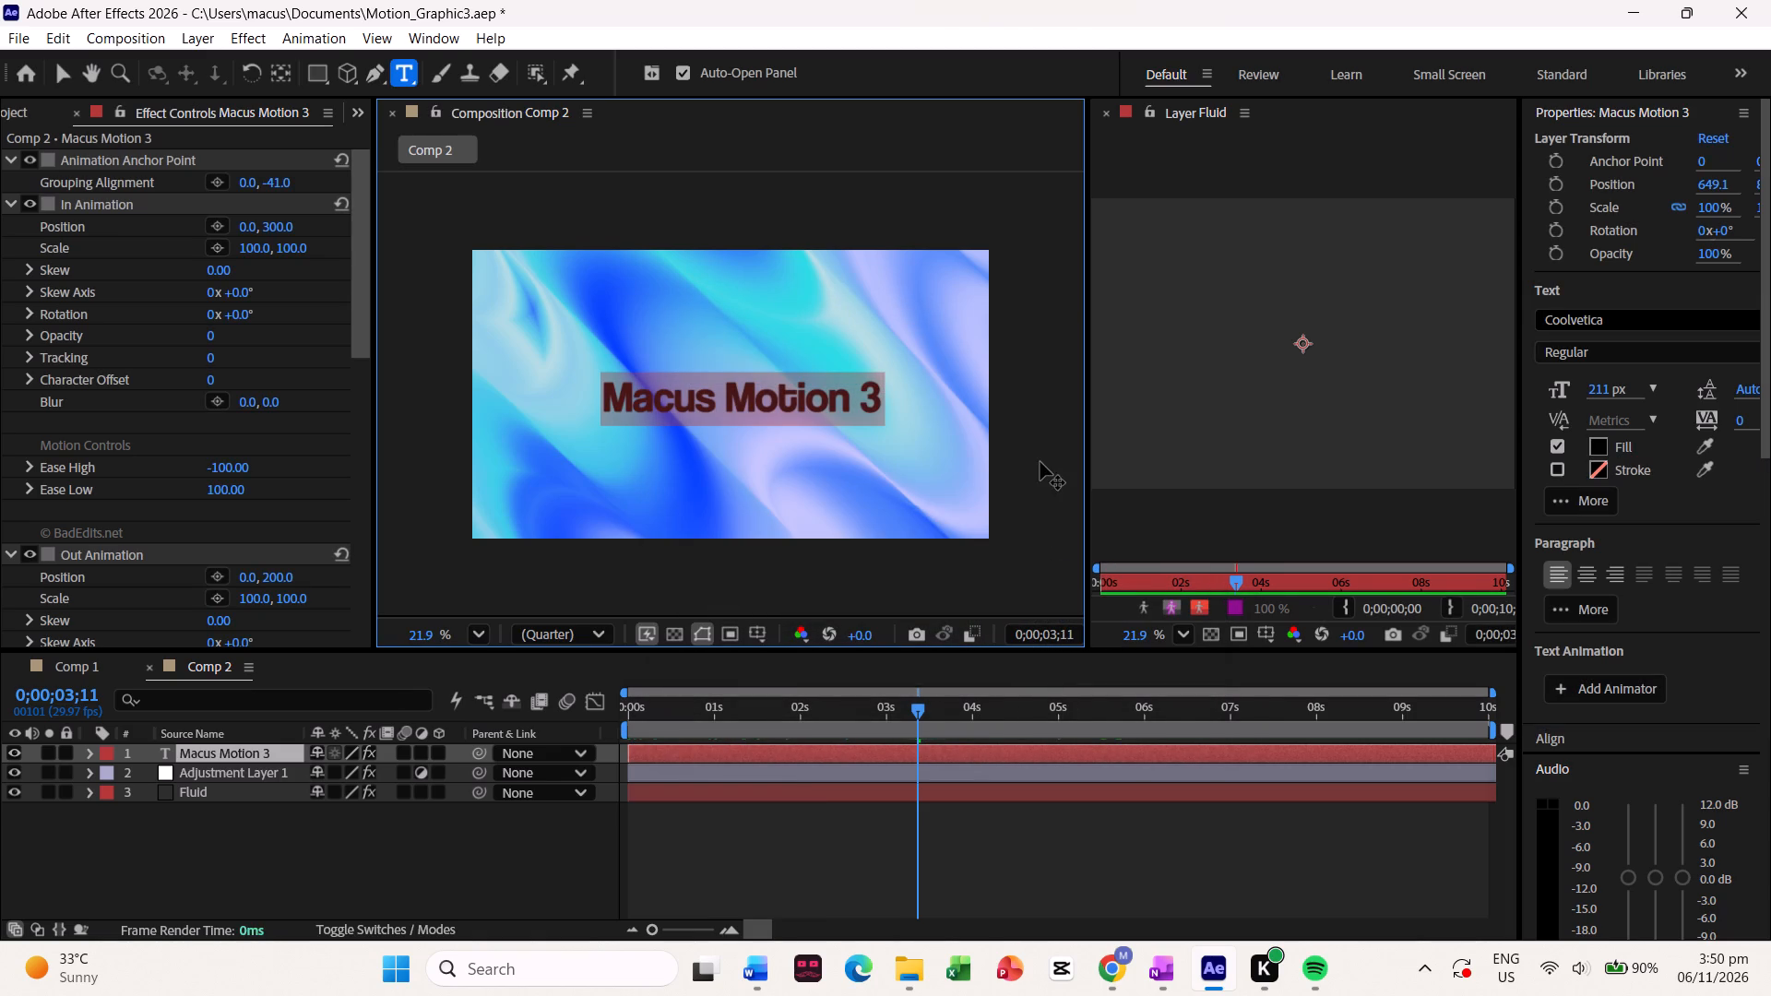
Play a preview of Comp 2 from its first frame to check the black title over the gradient.
drag(915, 711, 546, 676)
key(space)
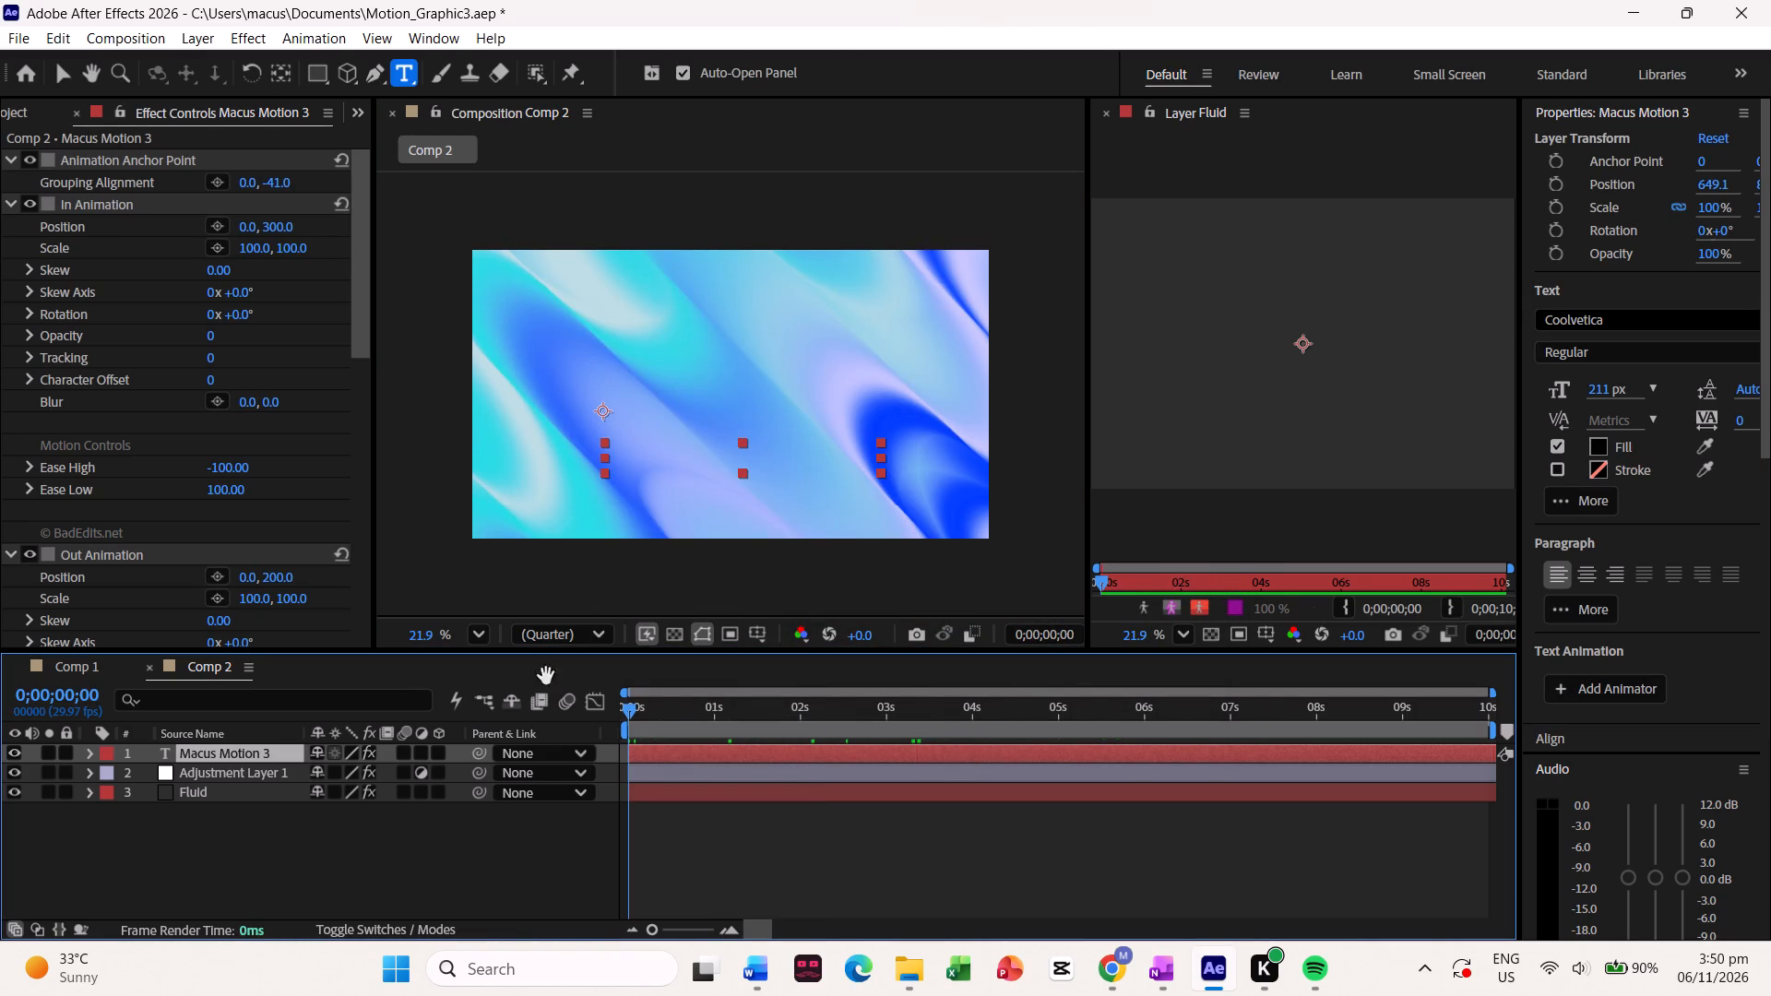
key(space)
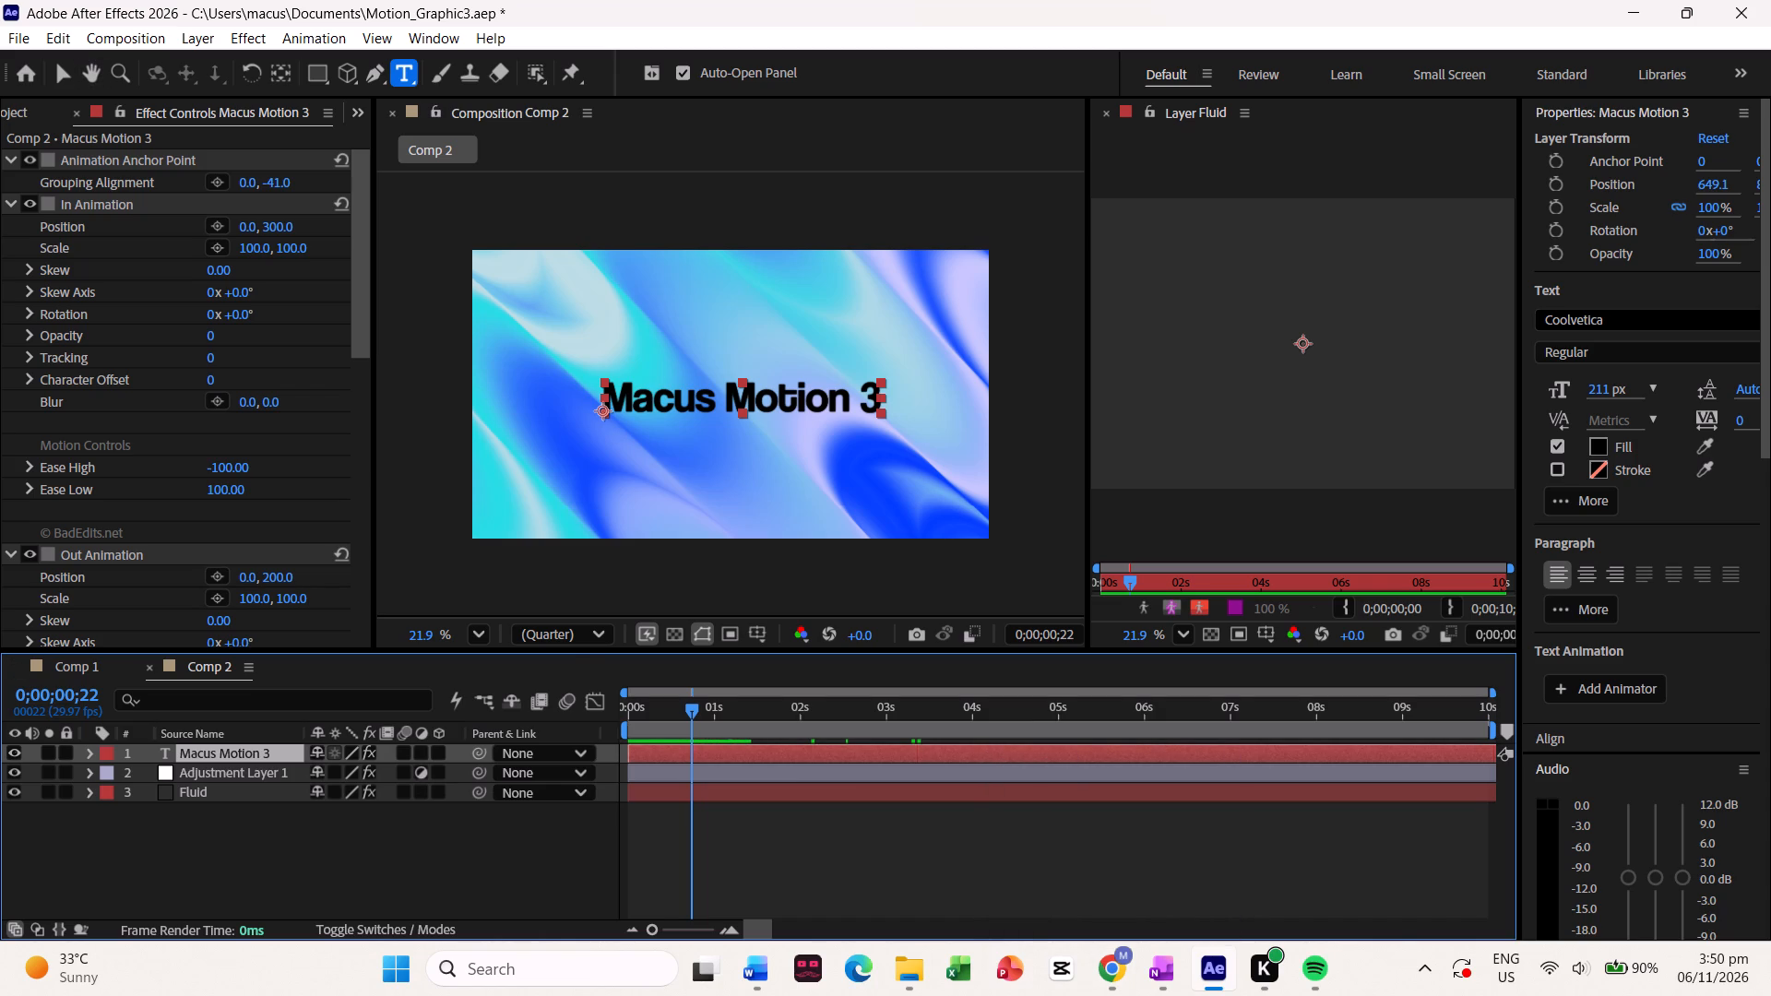
Switch to Chrome and open the Google homepage in a new tab.
click(1100, 965)
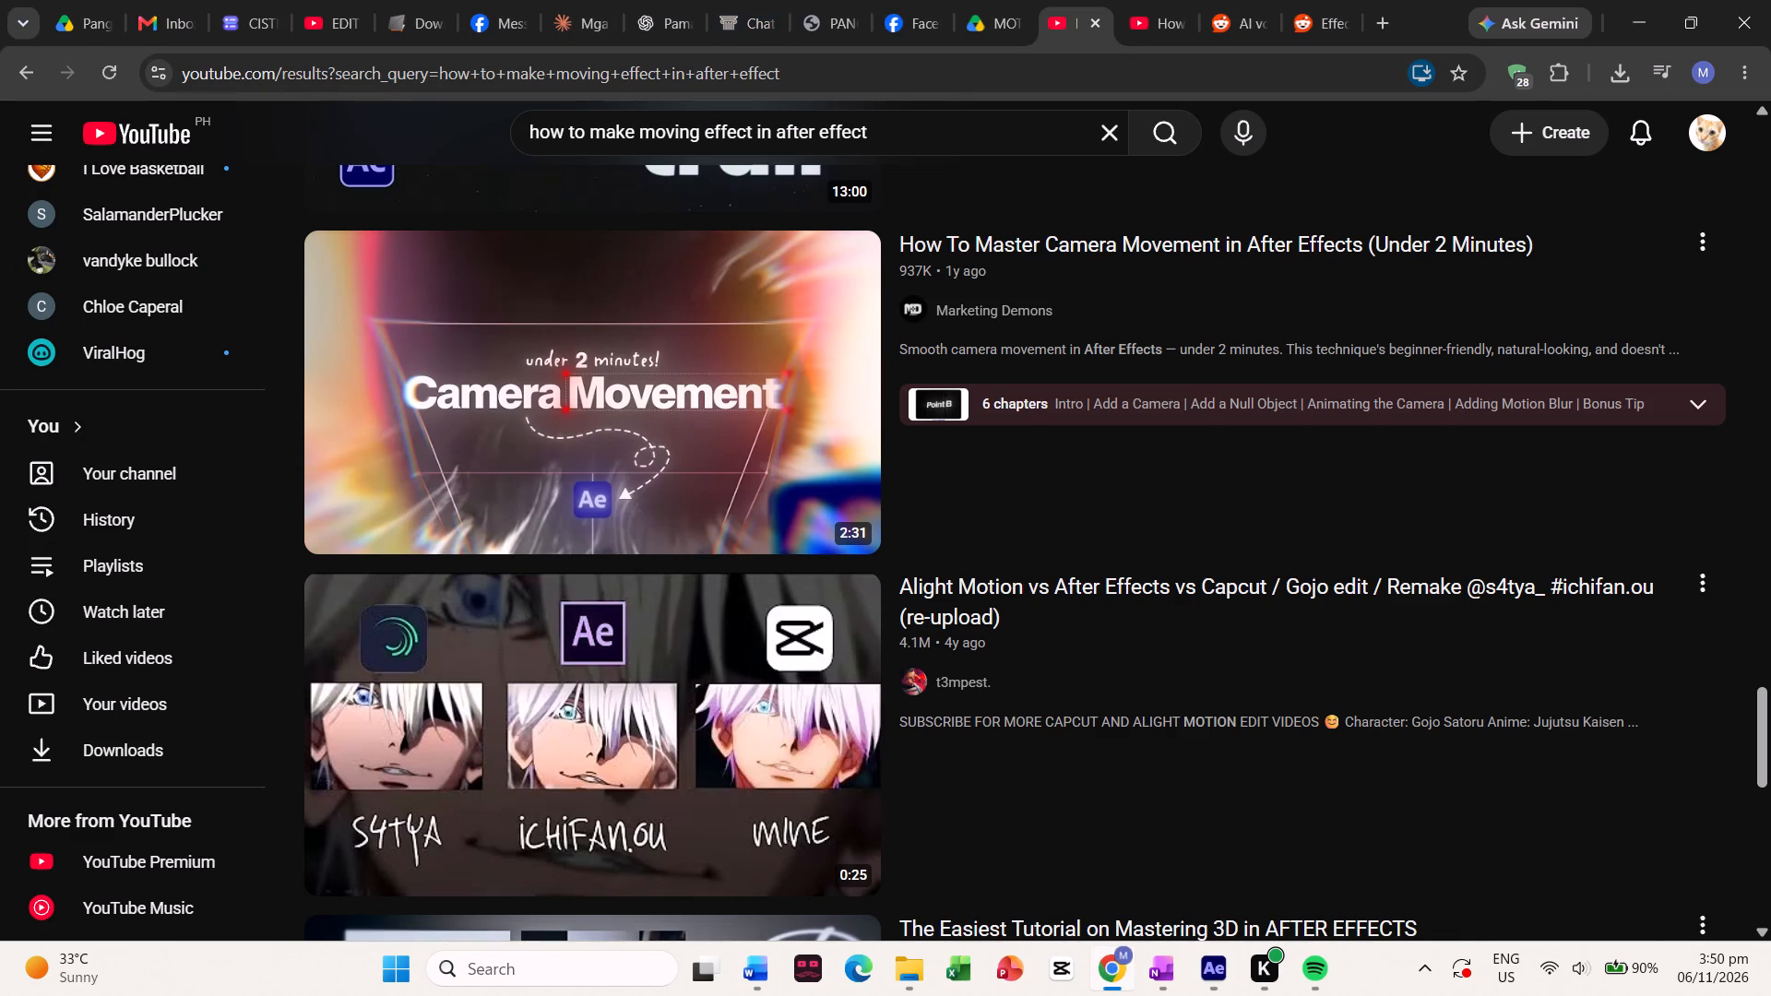
click(1373, 13)
text(google)
key(Return)
Close the unneeded Reddit, Claude, ChatGPT and Arena browser tabs.
click(1165, 16)
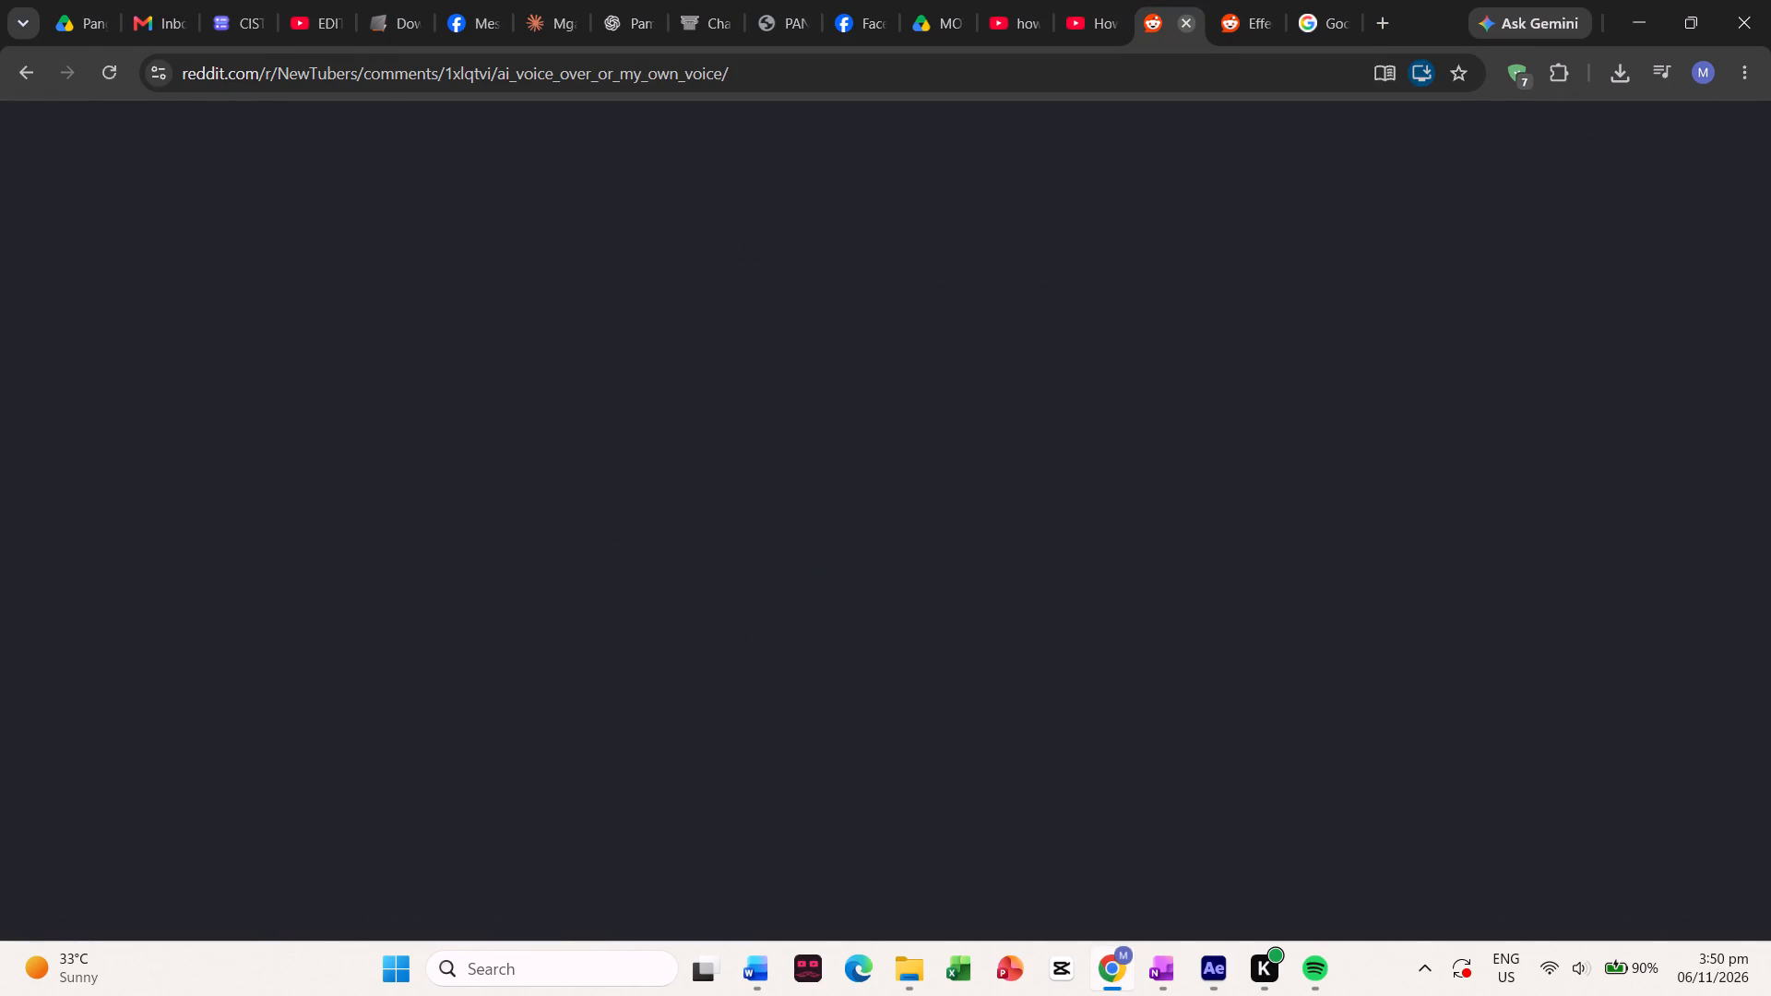
click(1191, 30)
click(1187, 29)
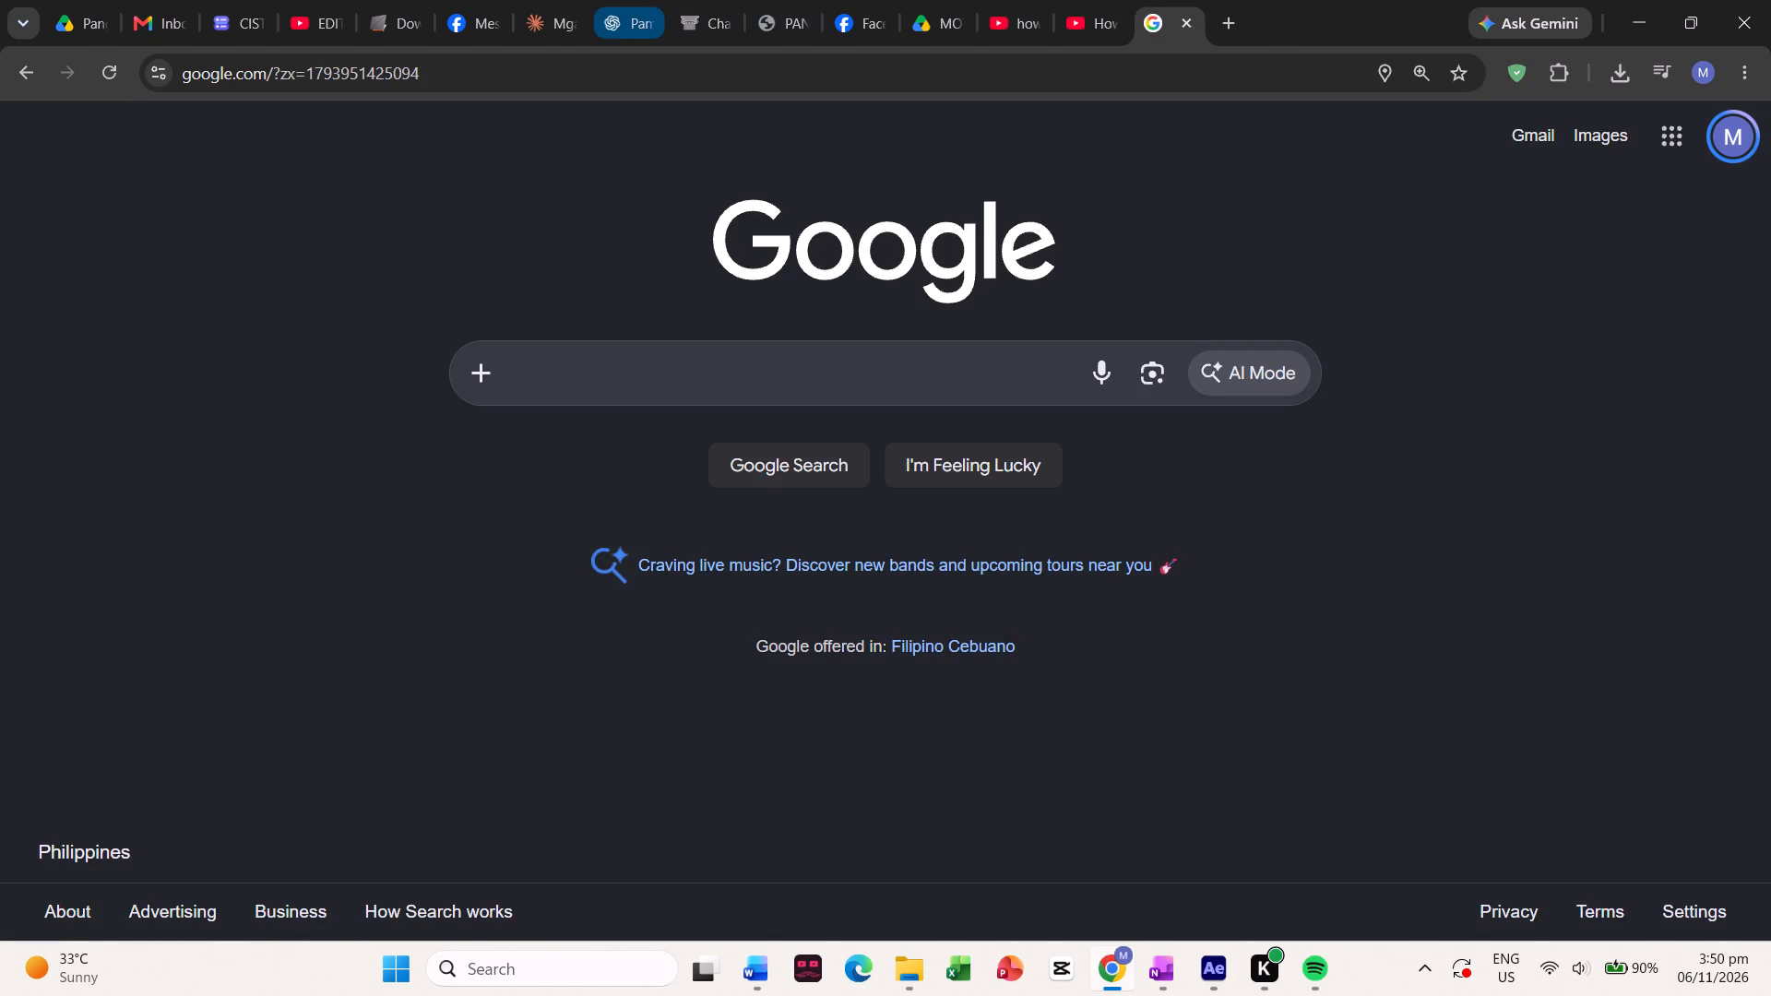
click(575, 16)
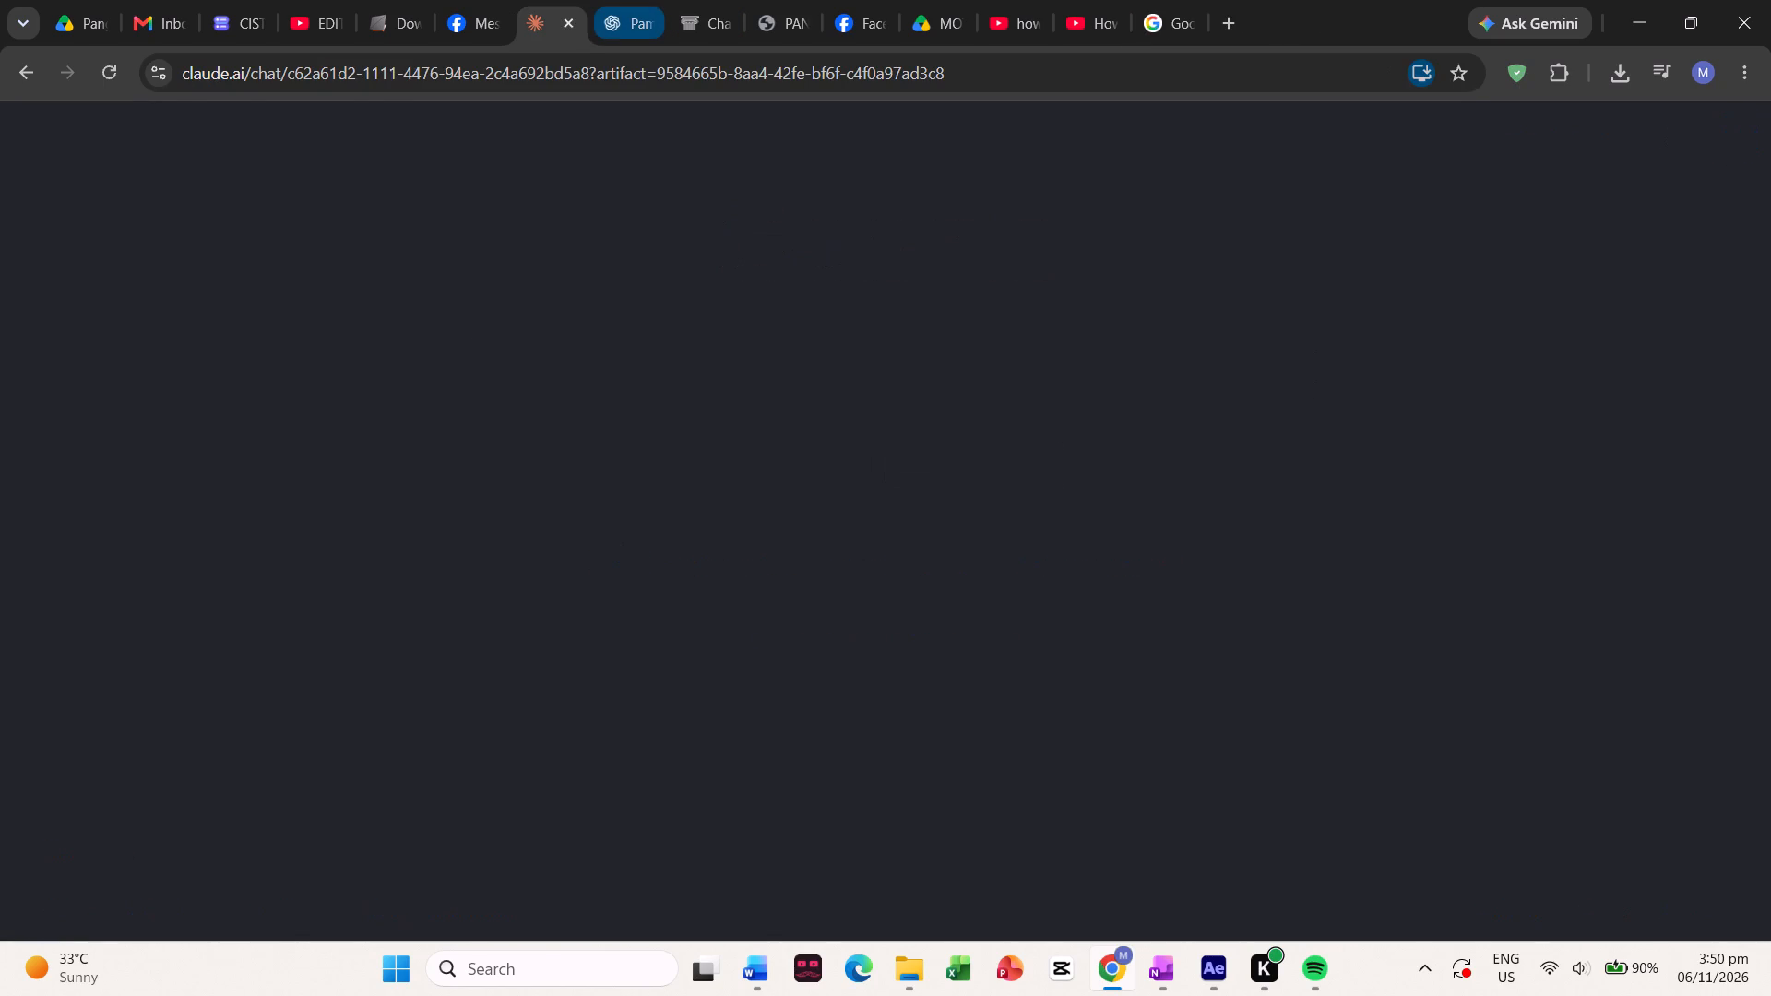
click(580, 29)
click(573, 27)
click(573, 27)
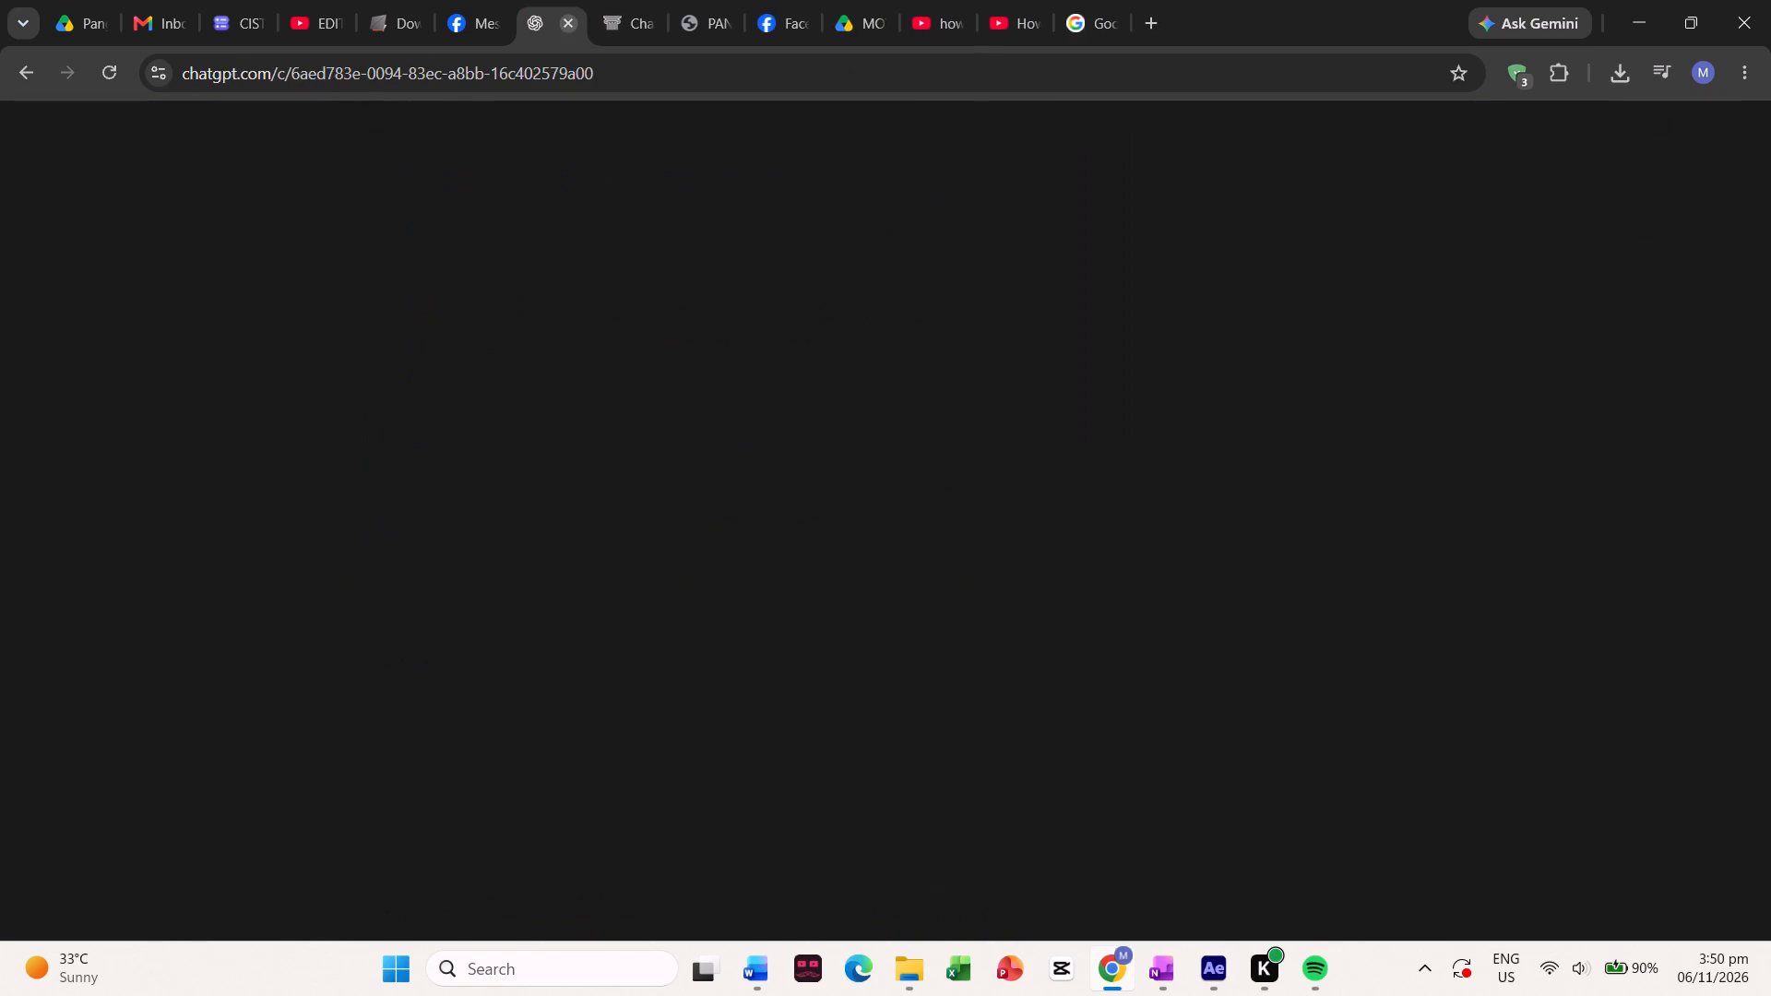
click(573, 27)
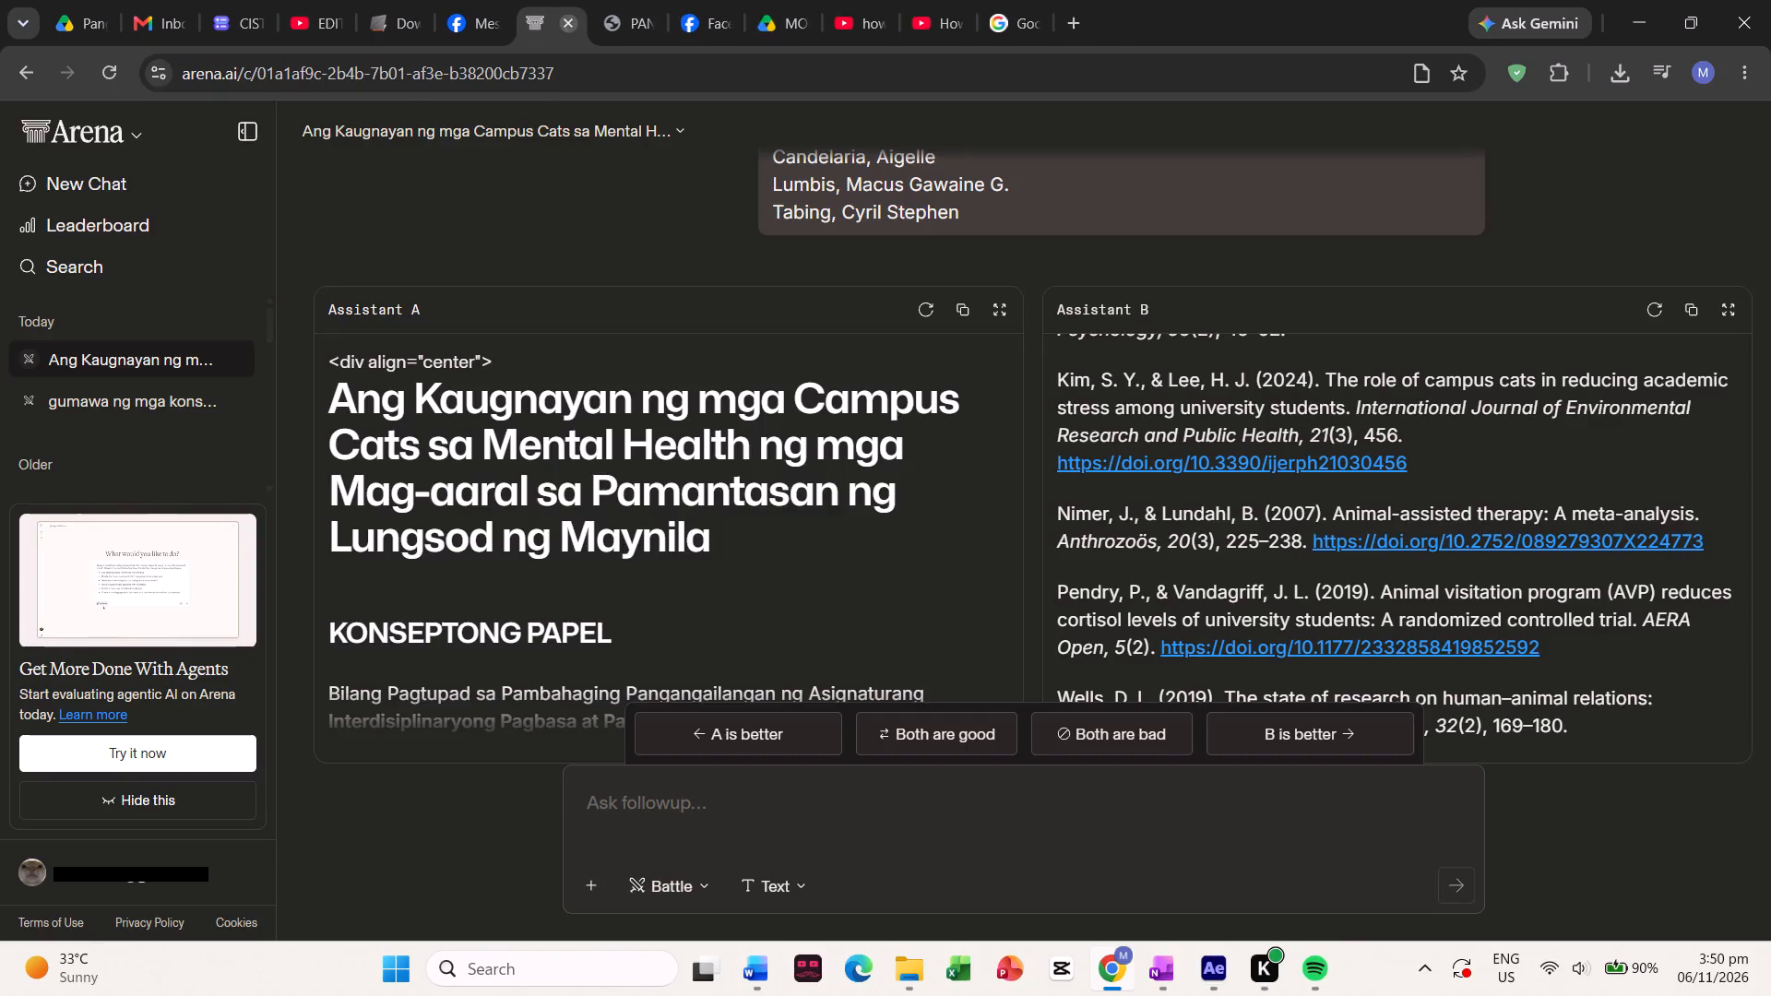
click(566, 30)
Search Google for "how to combine compositions in after effects".
click(953, 11)
text(howt o)
key(BackSpace)
key(BackSpace)
key(BackSpace)
key(space)
text(to combine)
key(space)
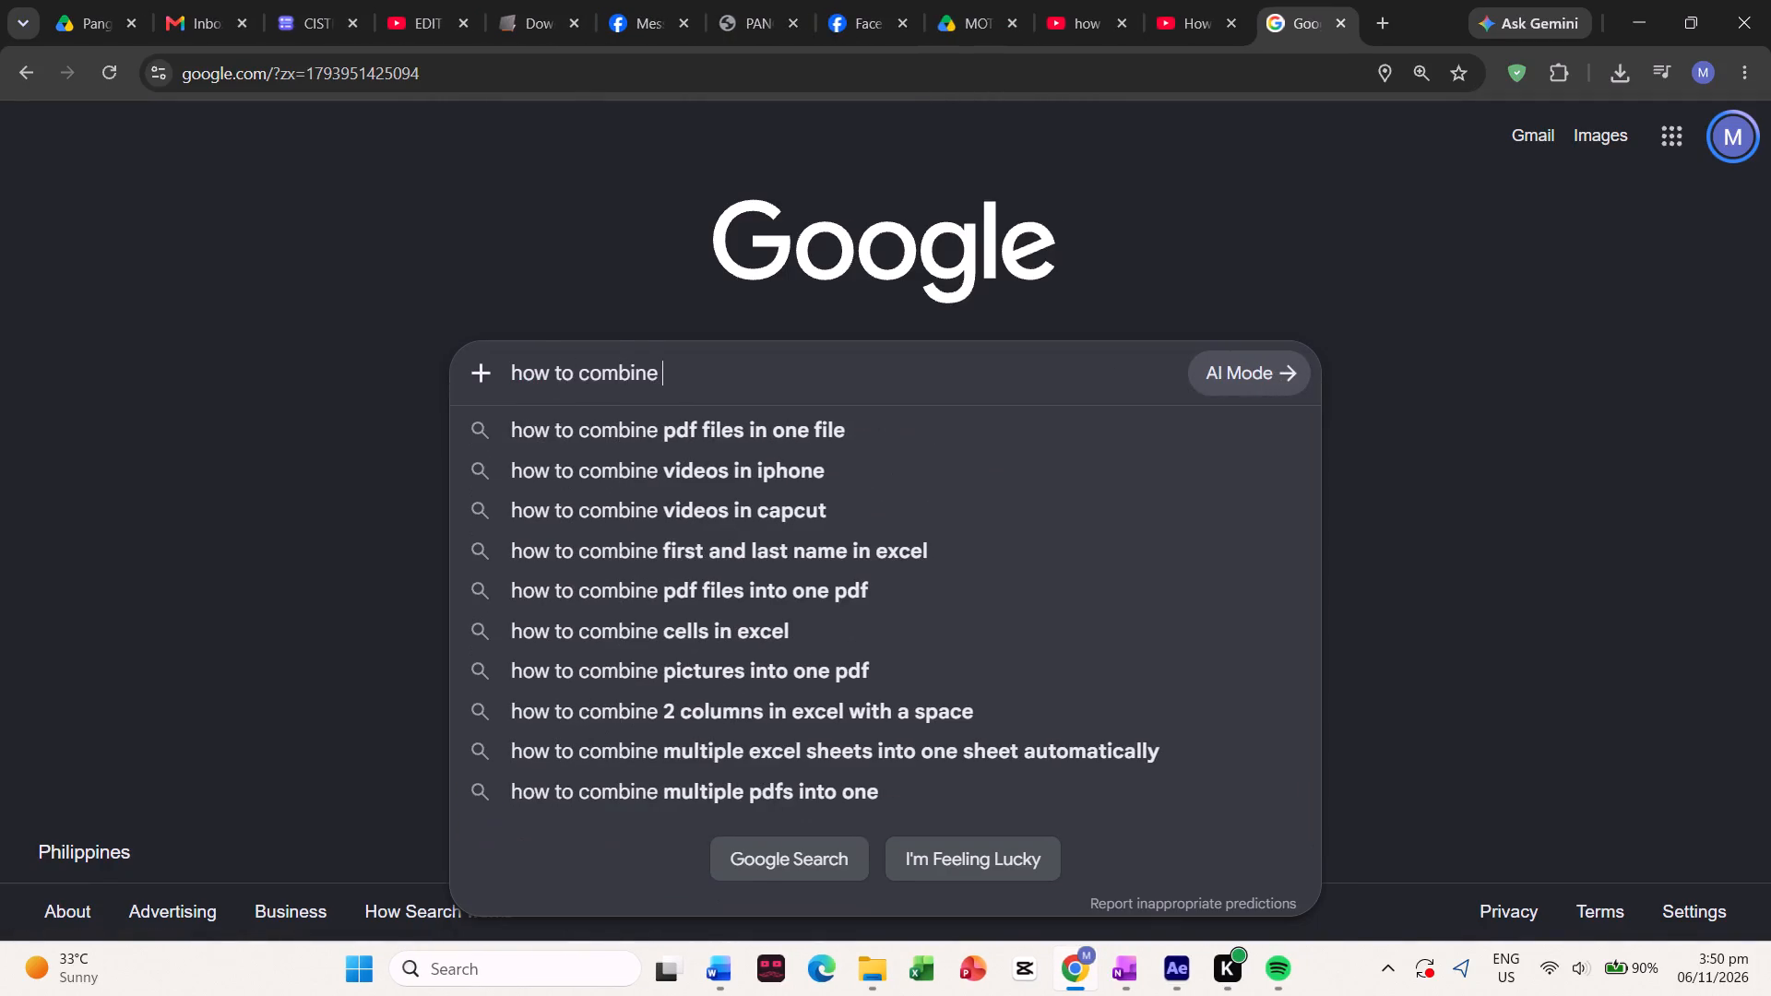
text(compositions in after f)
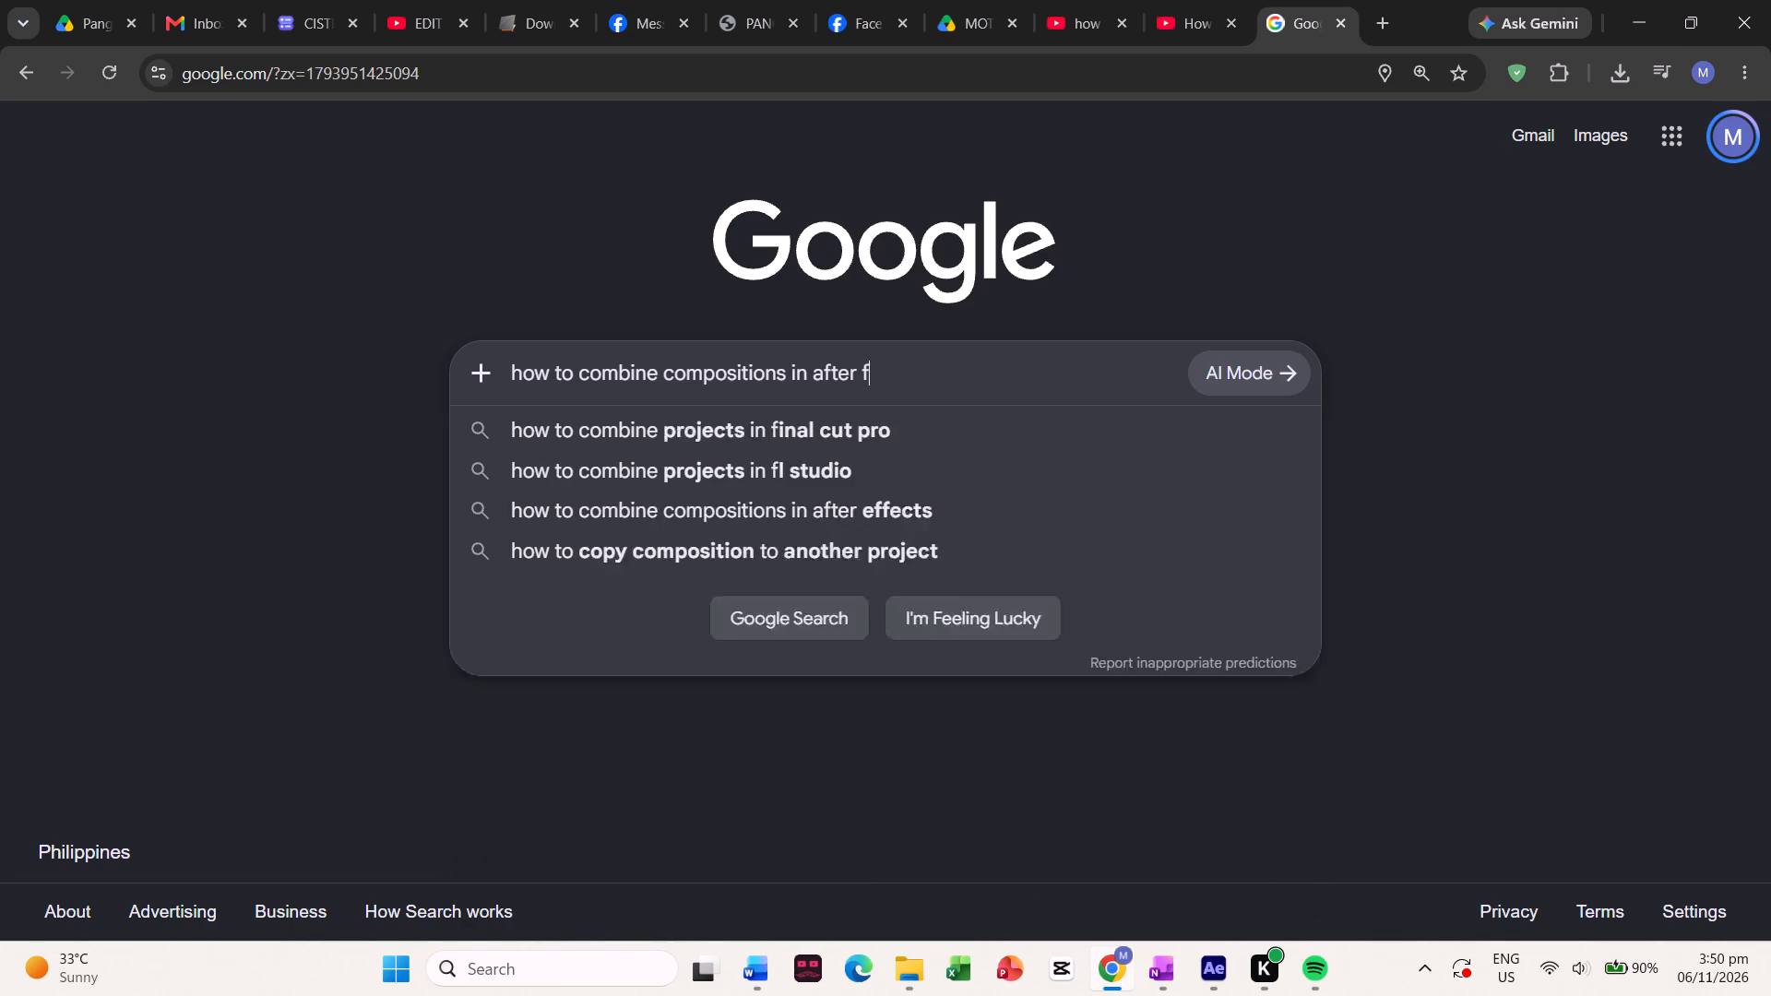
key(BackSpace)
text(effects)
key(Return)
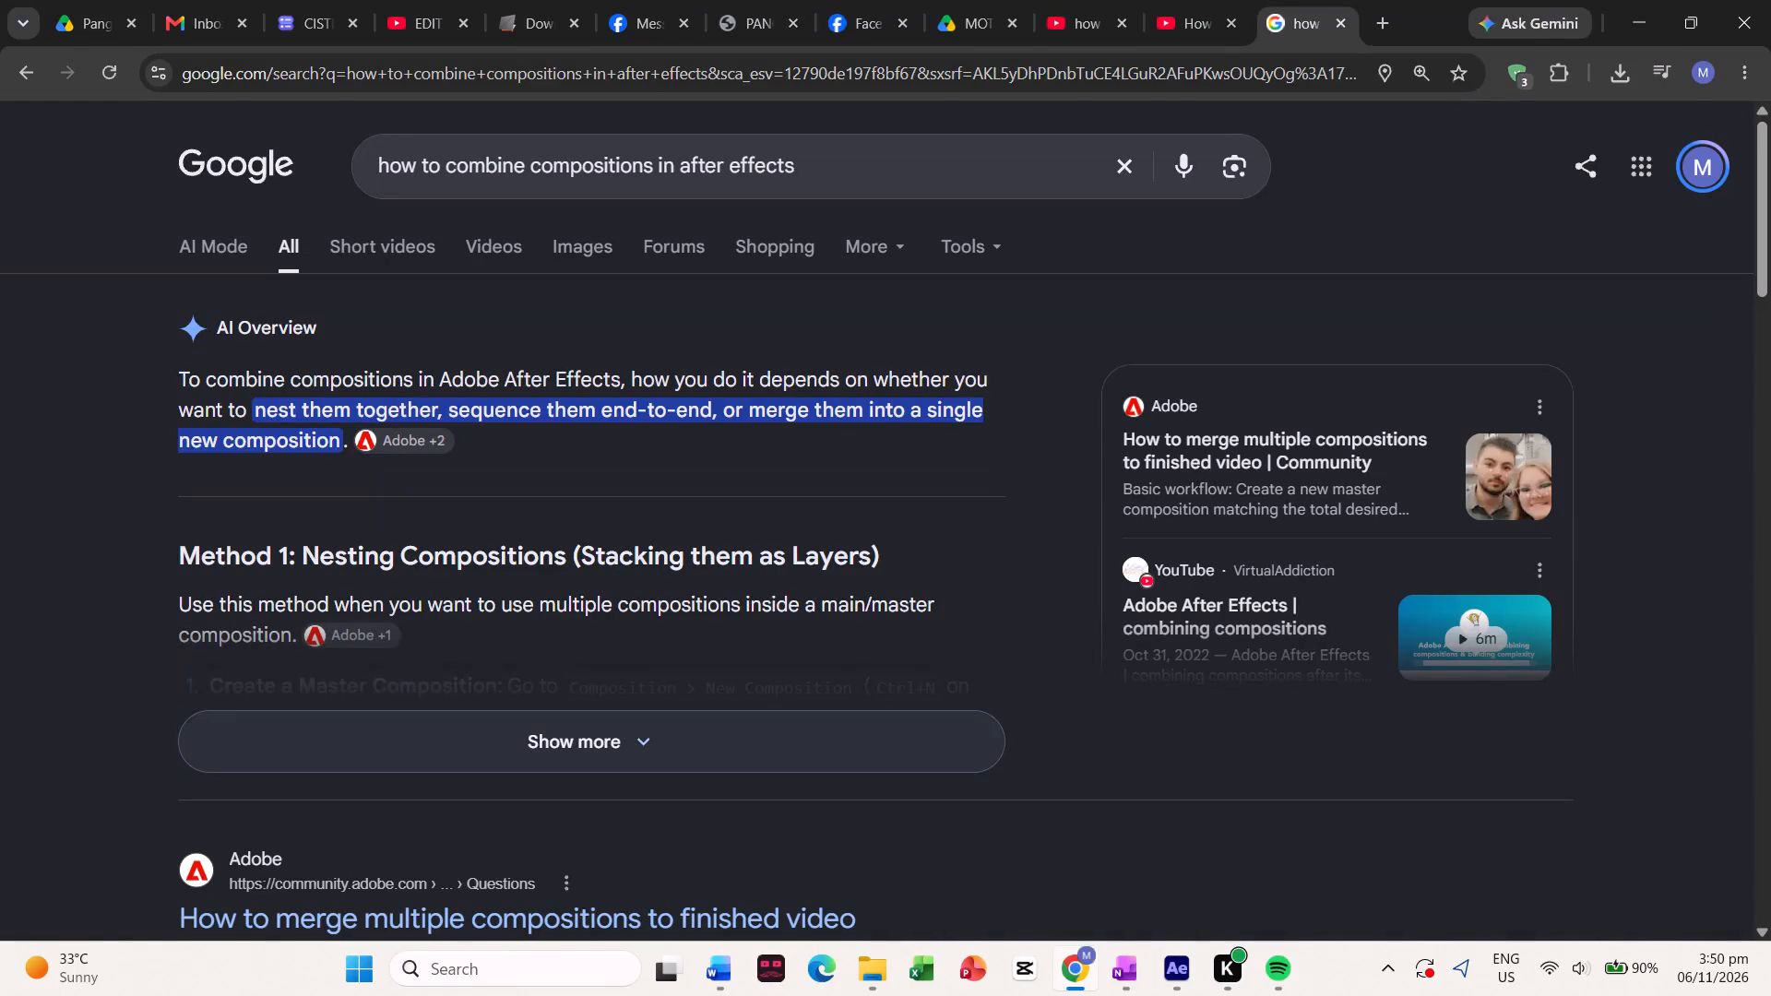
Expand the AI Overview and read its methods for nesting and sequencing compositions.
click(783, 761)
scroll(783, 761, down, 3)
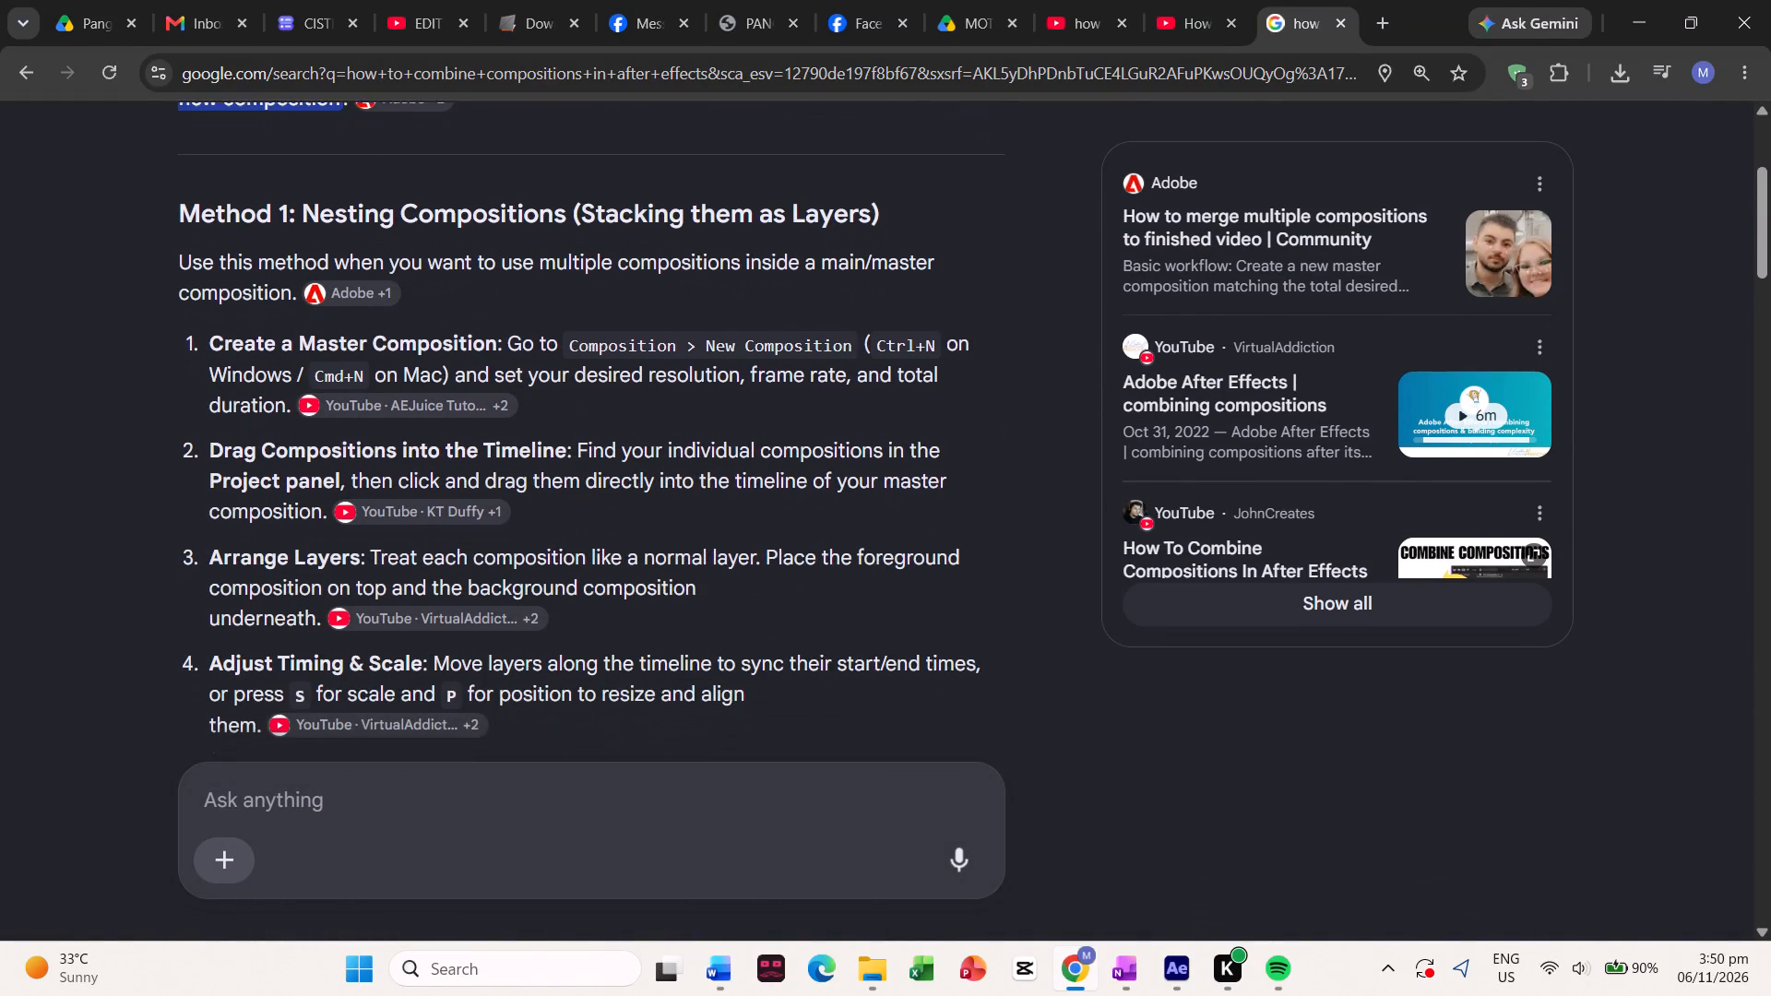
scroll(783, 761, down, 5)
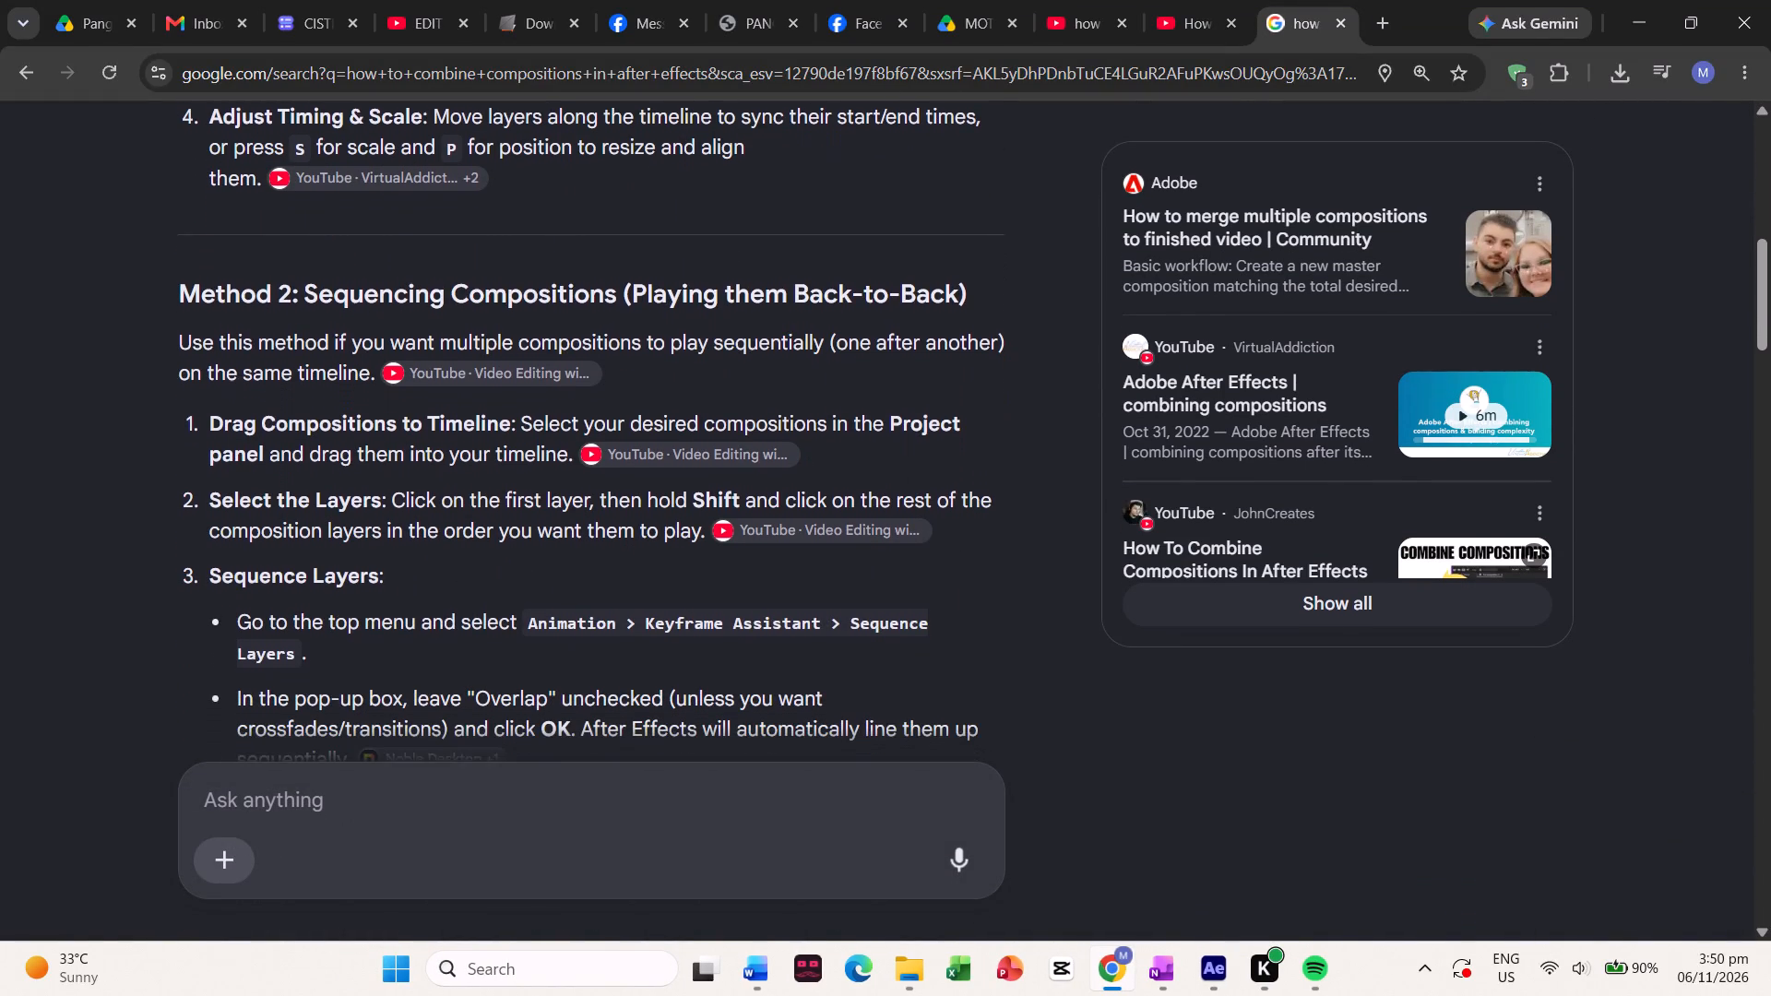
scroll(783, 761, down, 2)
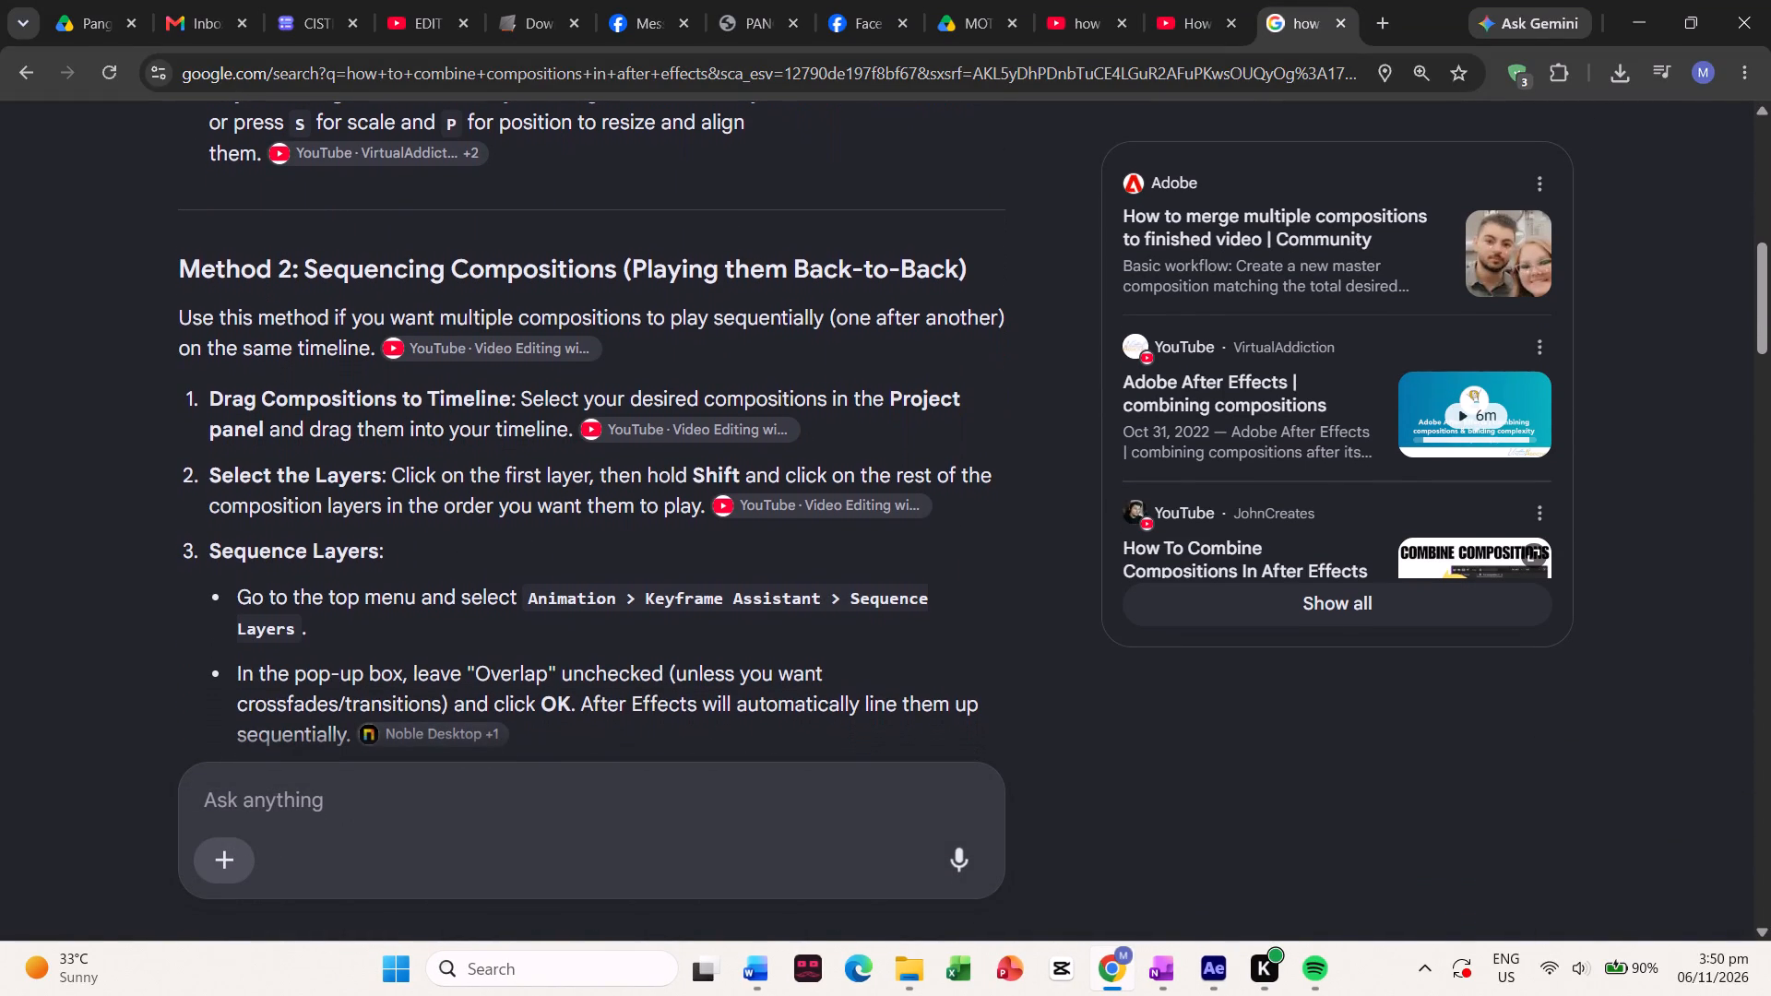
Read the AI Overview's instructions for sequencing compositions and for combining them with New Comp from Selection.
scroll(783, 761, down, 2)
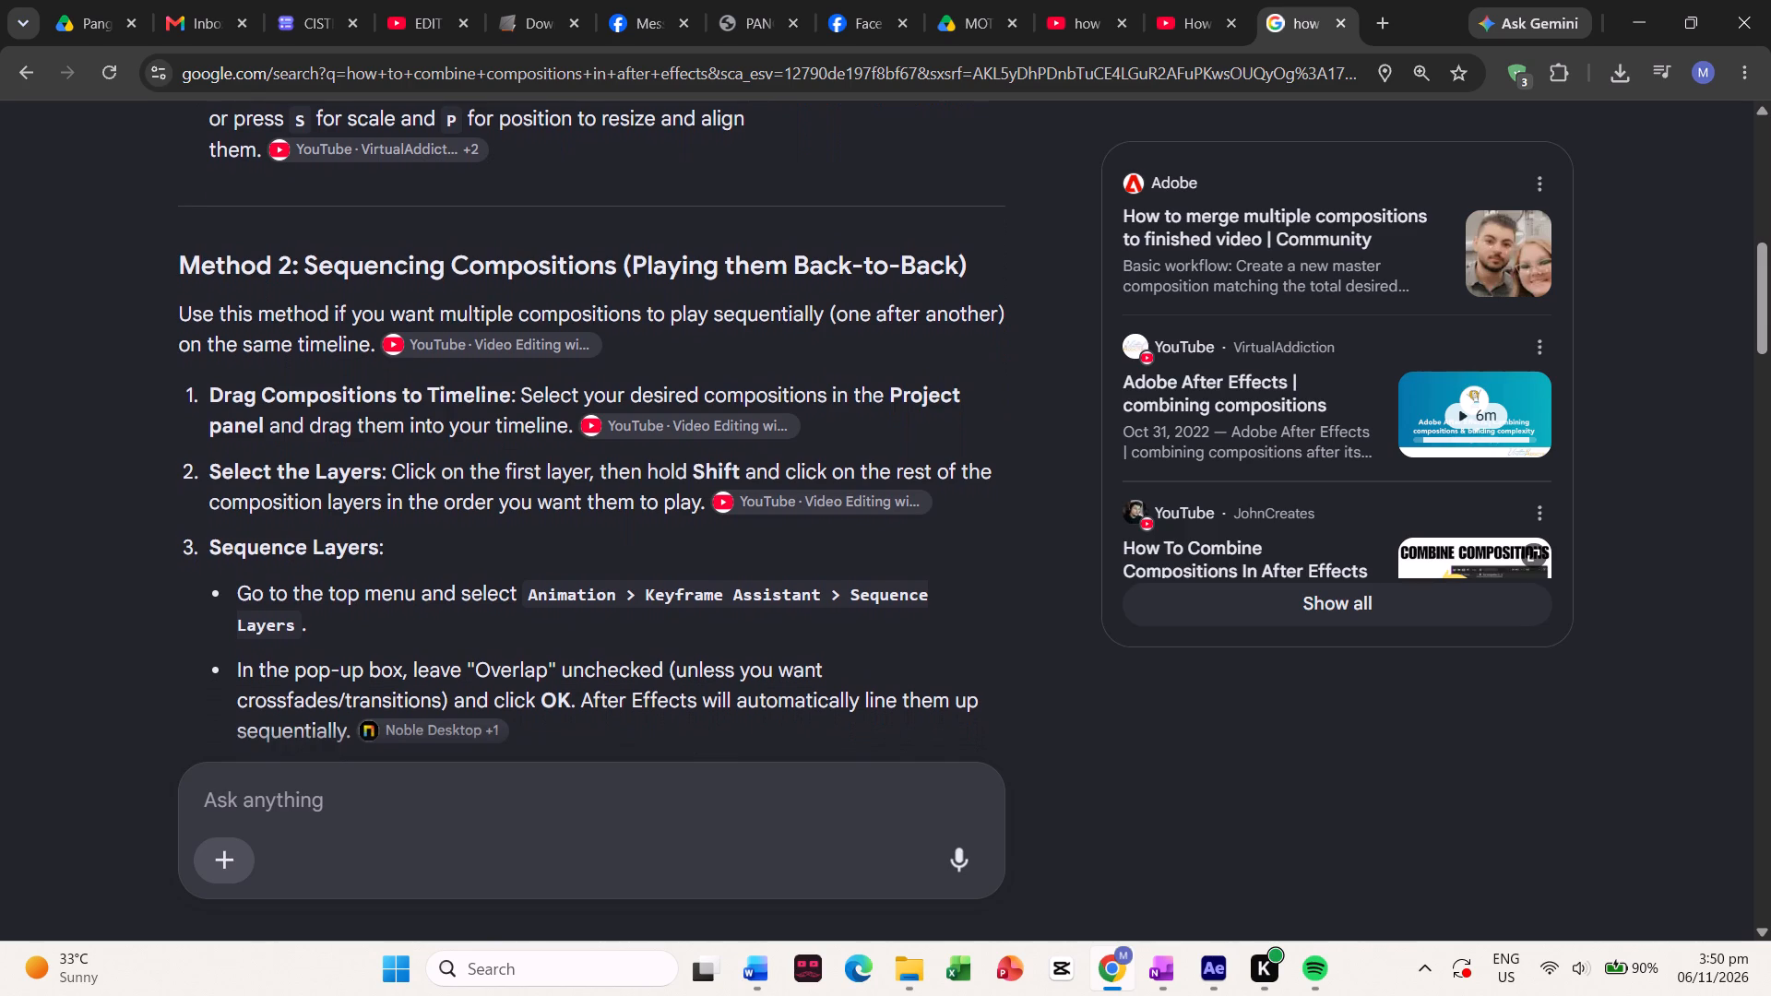
scroll(783, 761, down, 2)
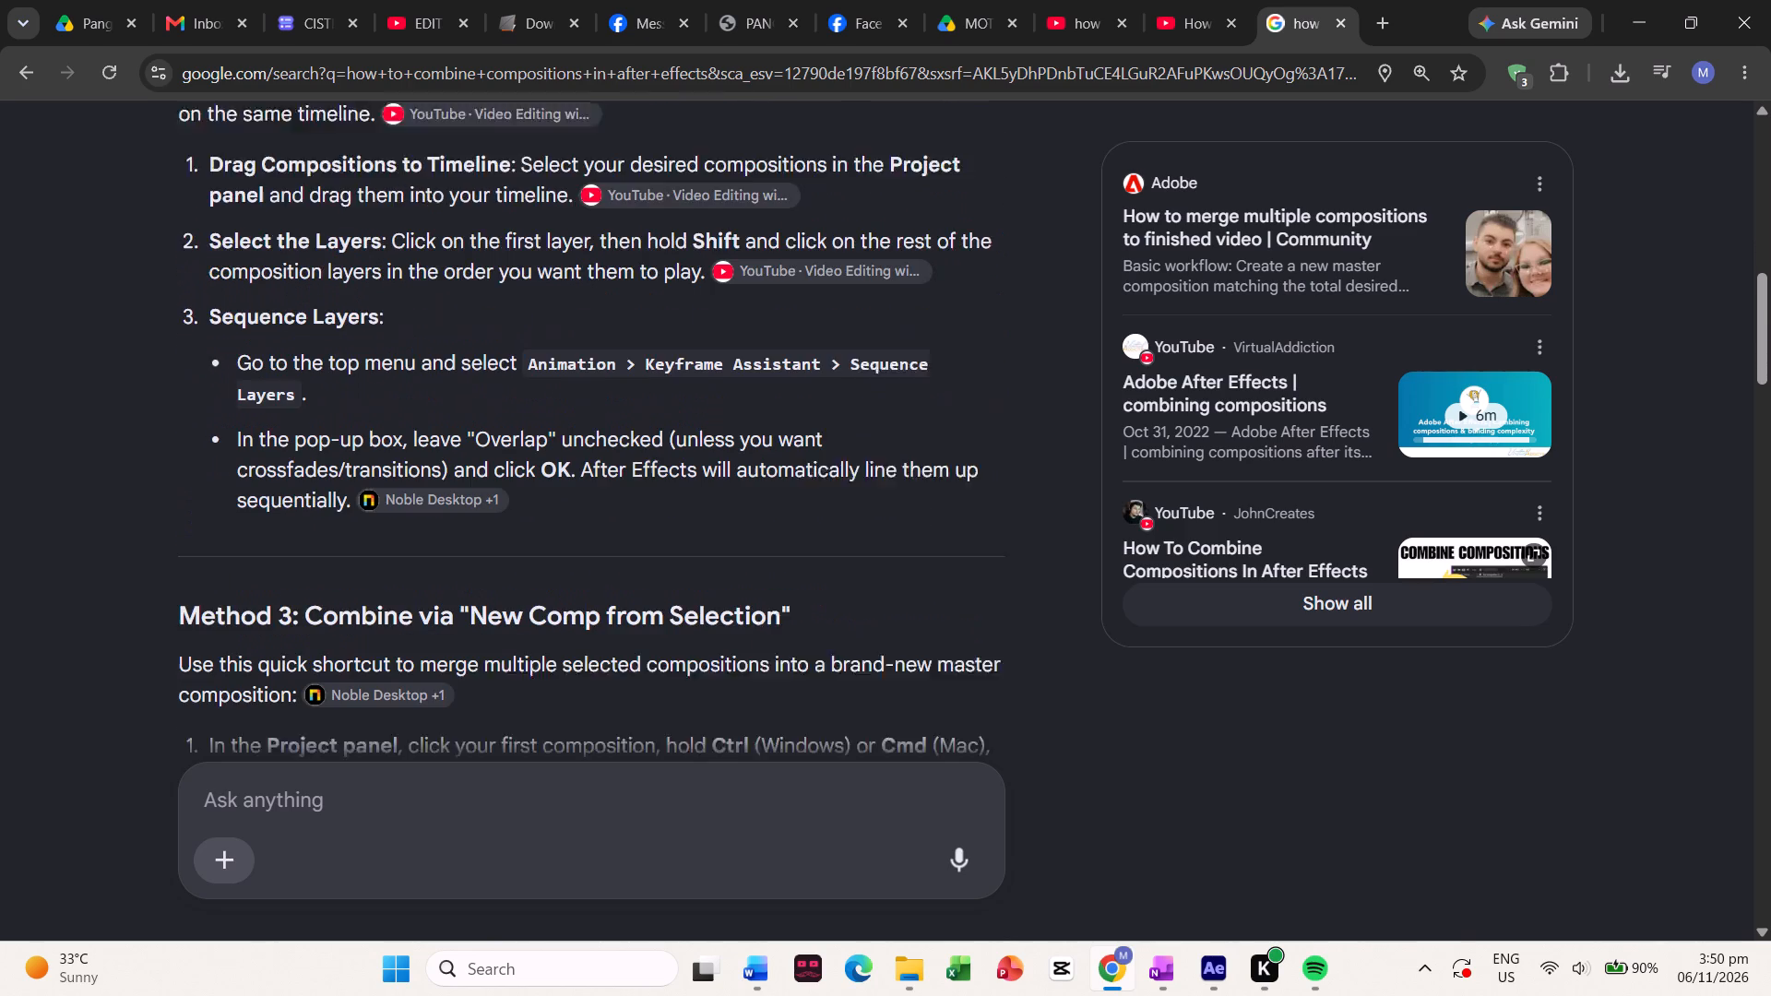
scroll(783, 761, down, 2)
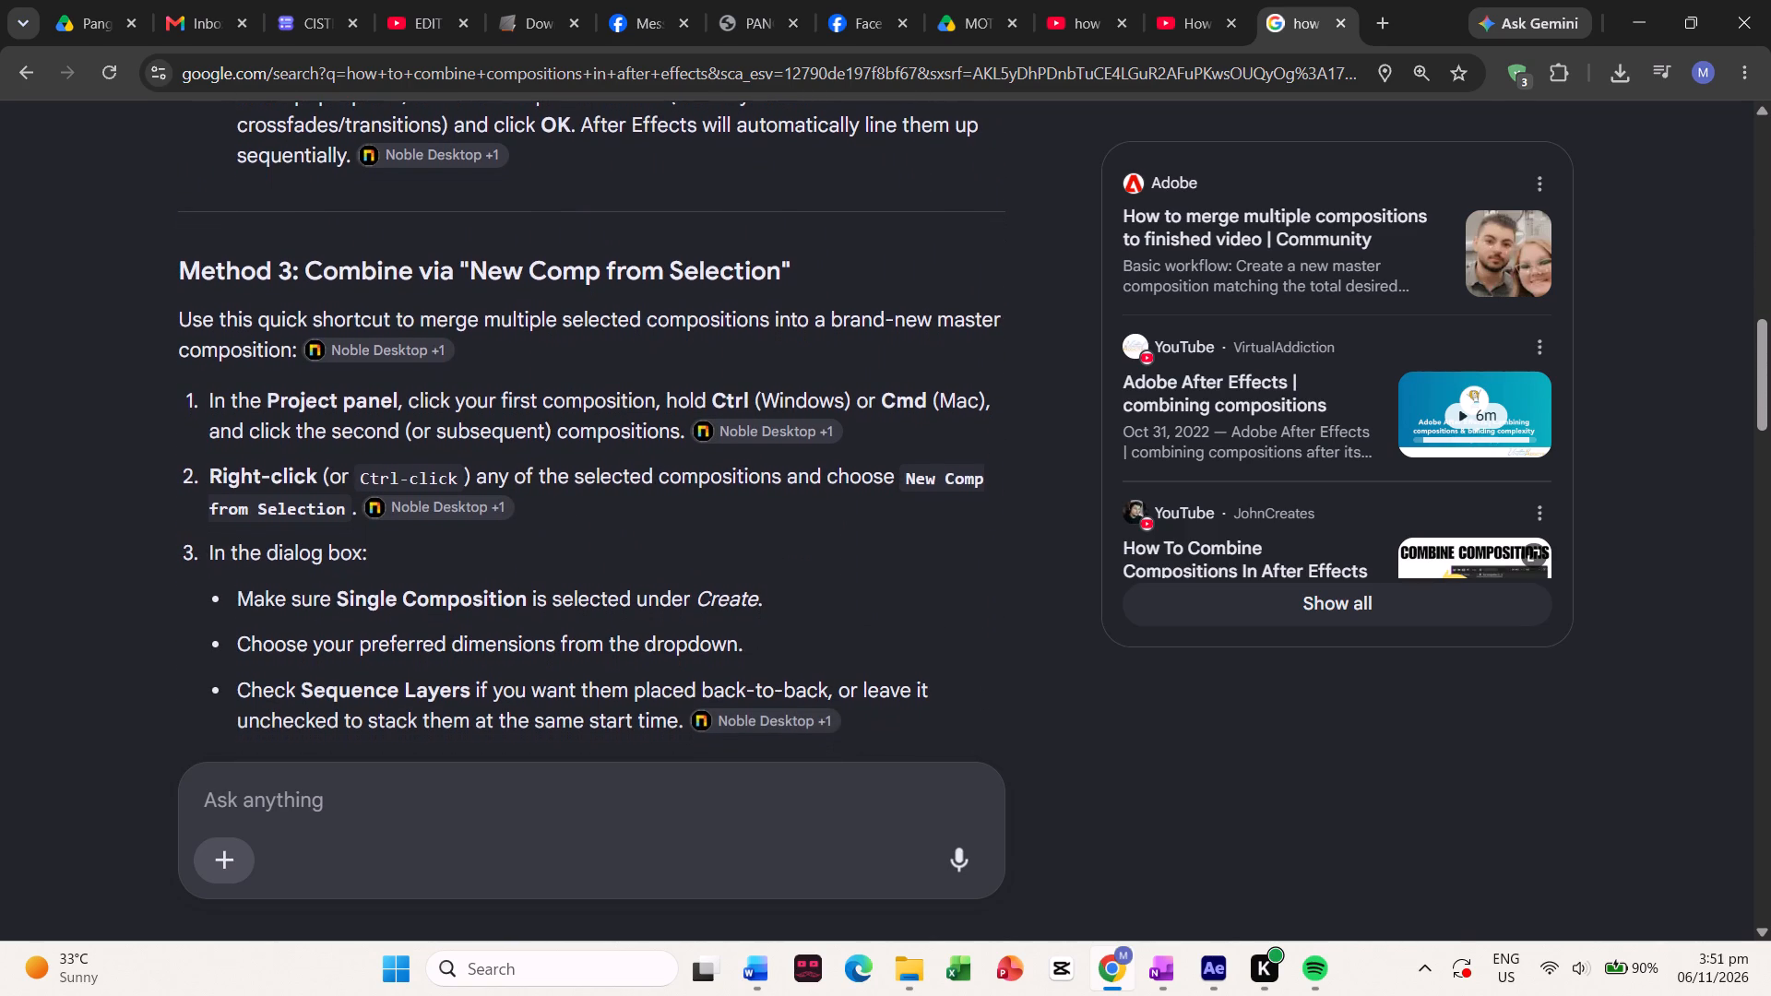
scroll(783, 761, down, 1)
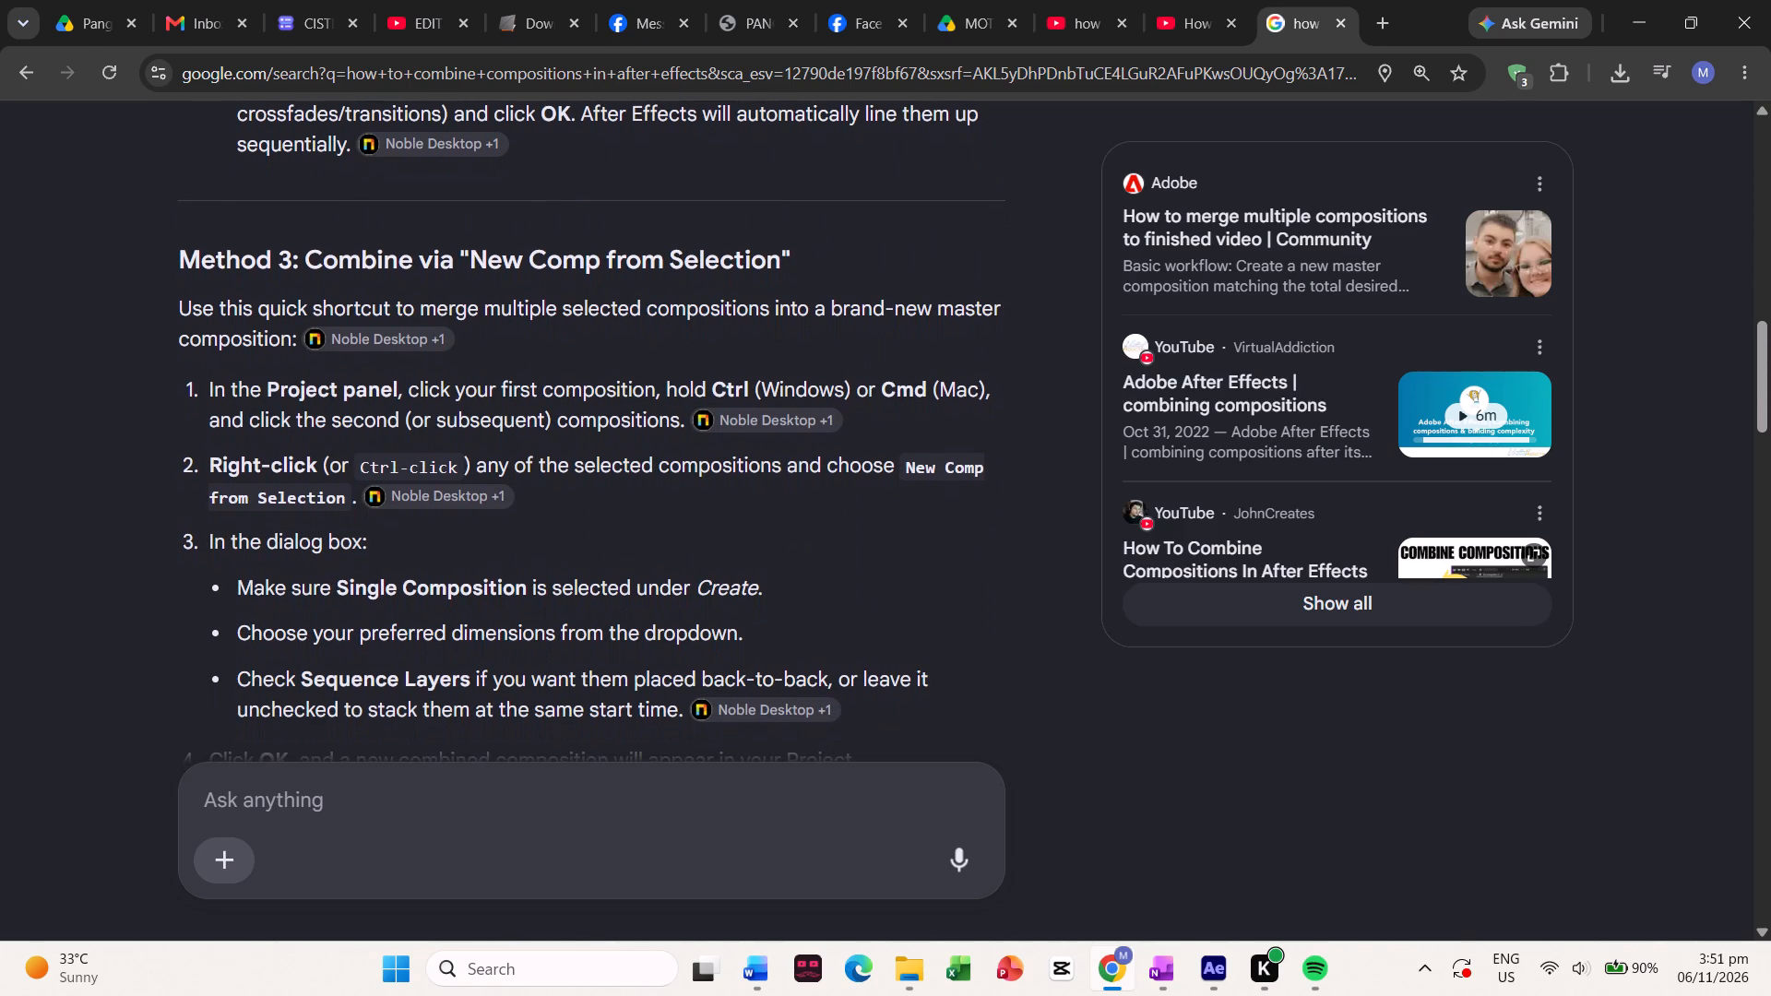
scroll(783, 761, down, 3)
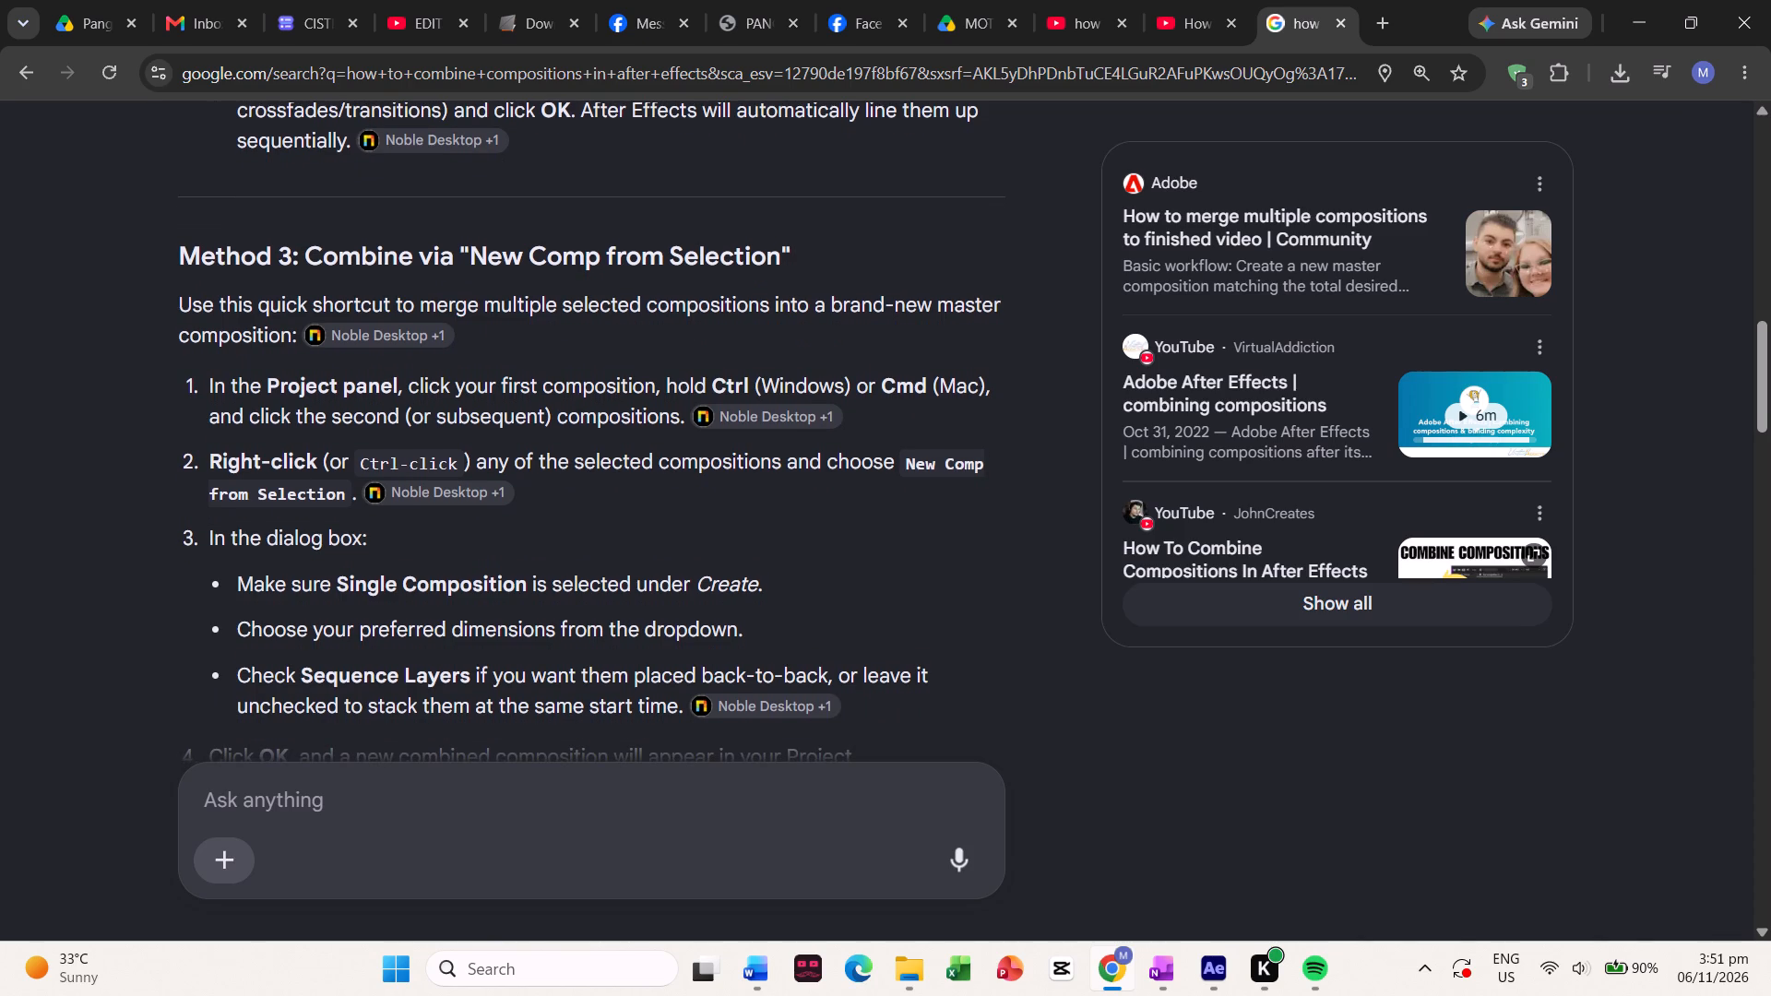
scroll(808, 645, down, 1)
Switch back to After Effects and bring up the Comp 1 timeline.
click(1652, 17)
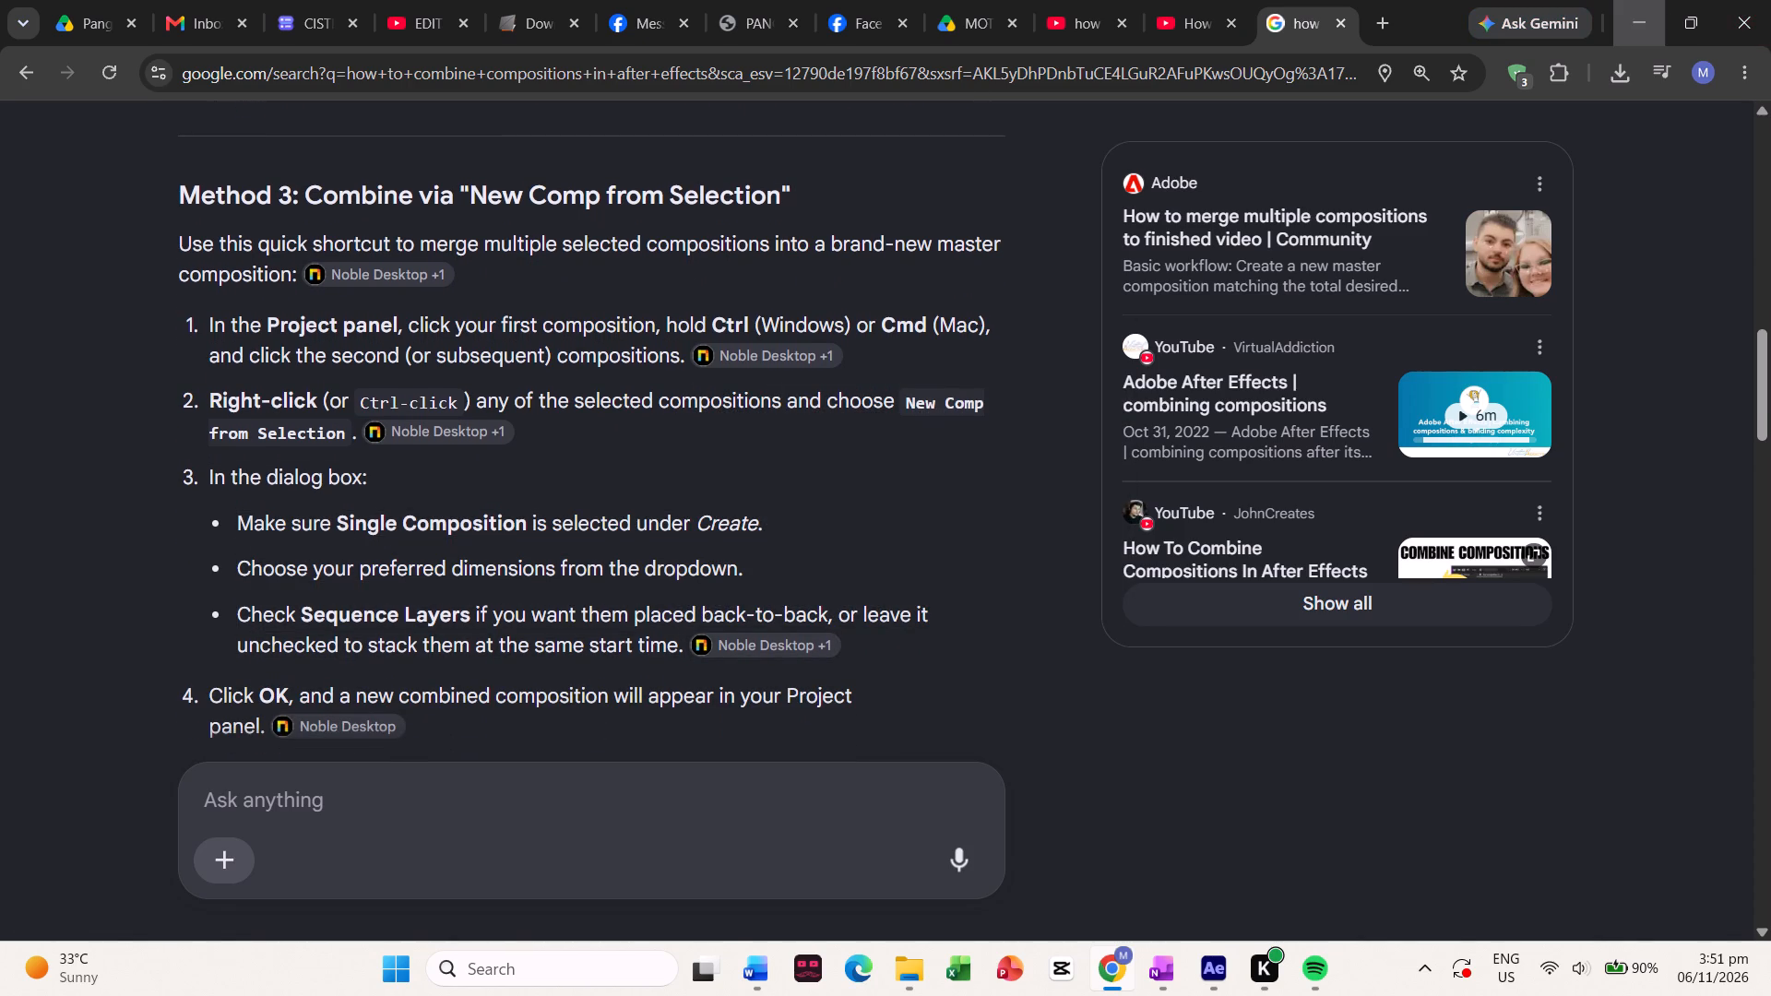
click(197, 870)
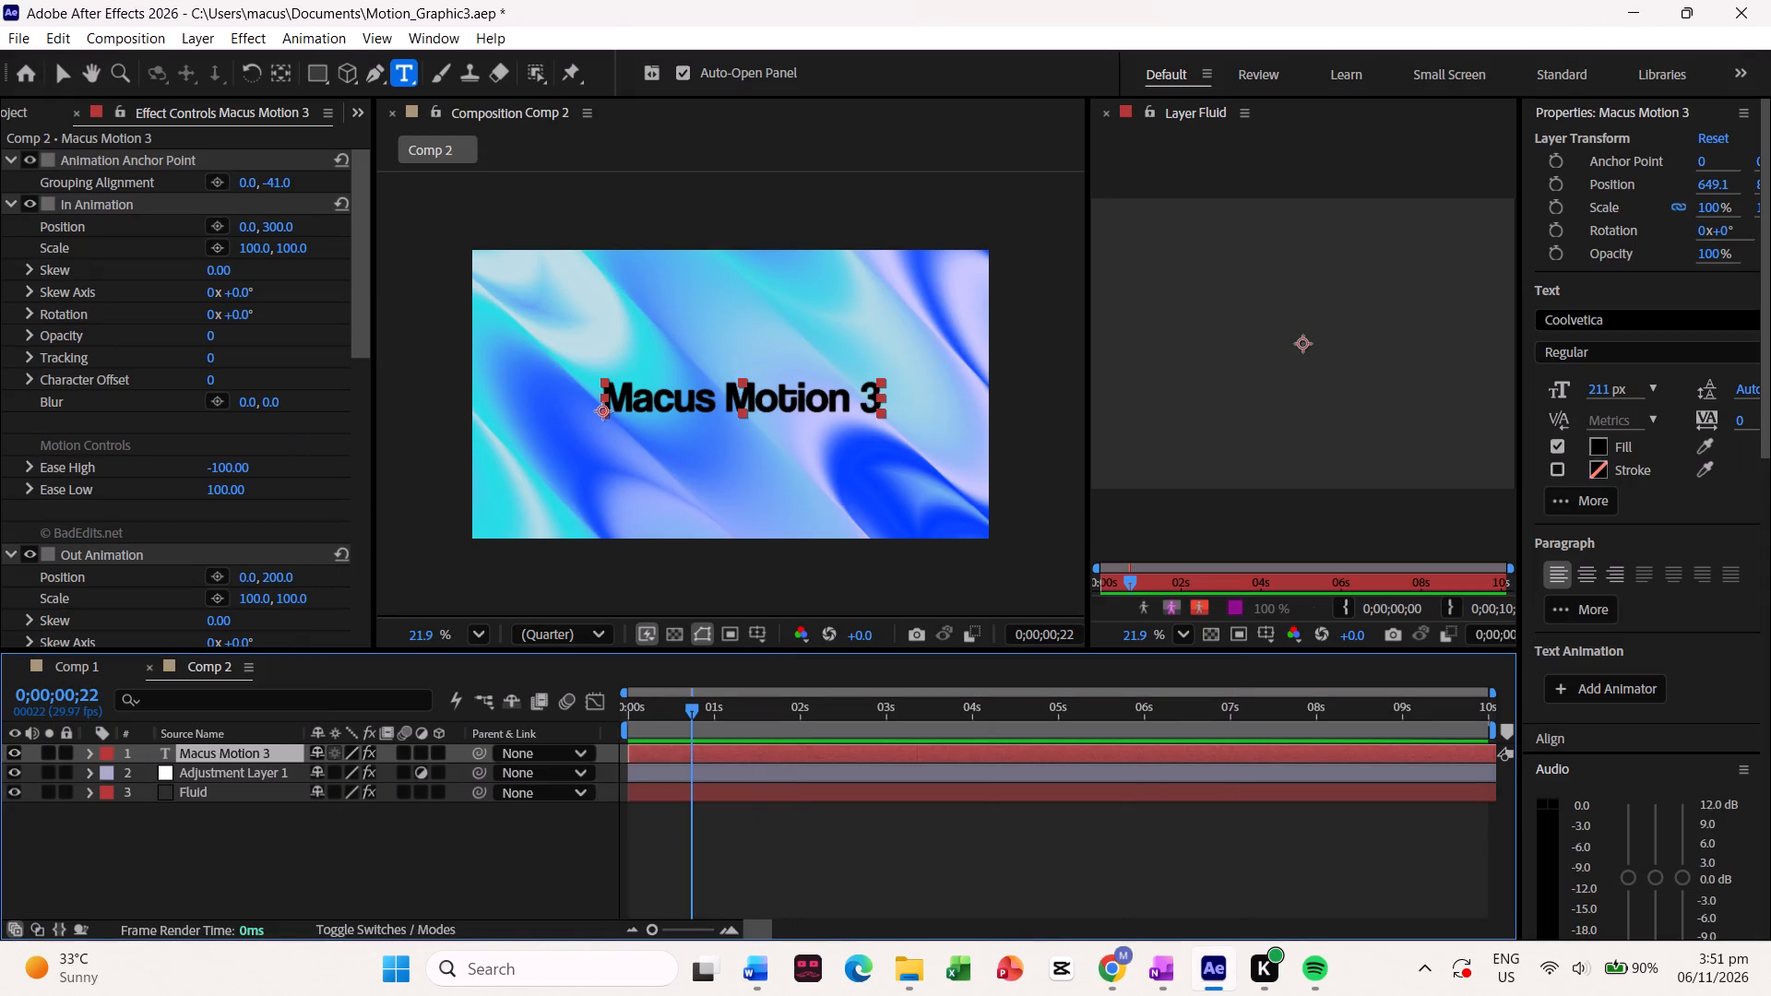
ctrl+click(89, 670)
click(76, 669)
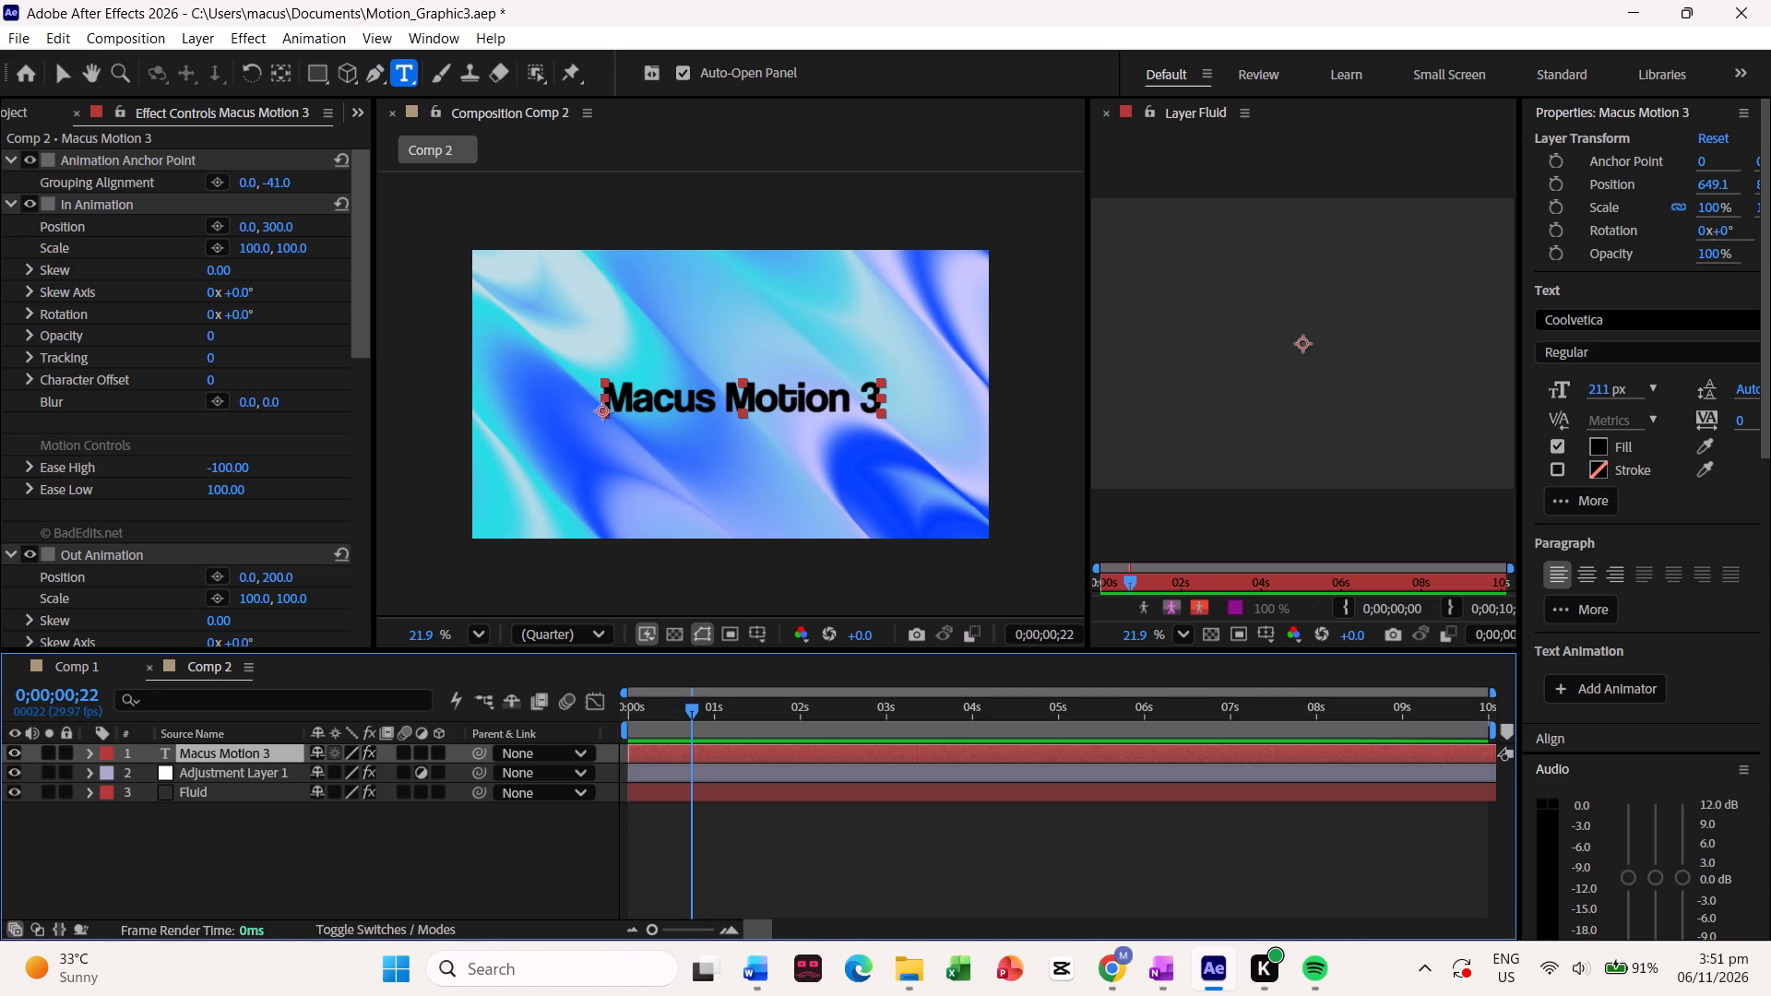
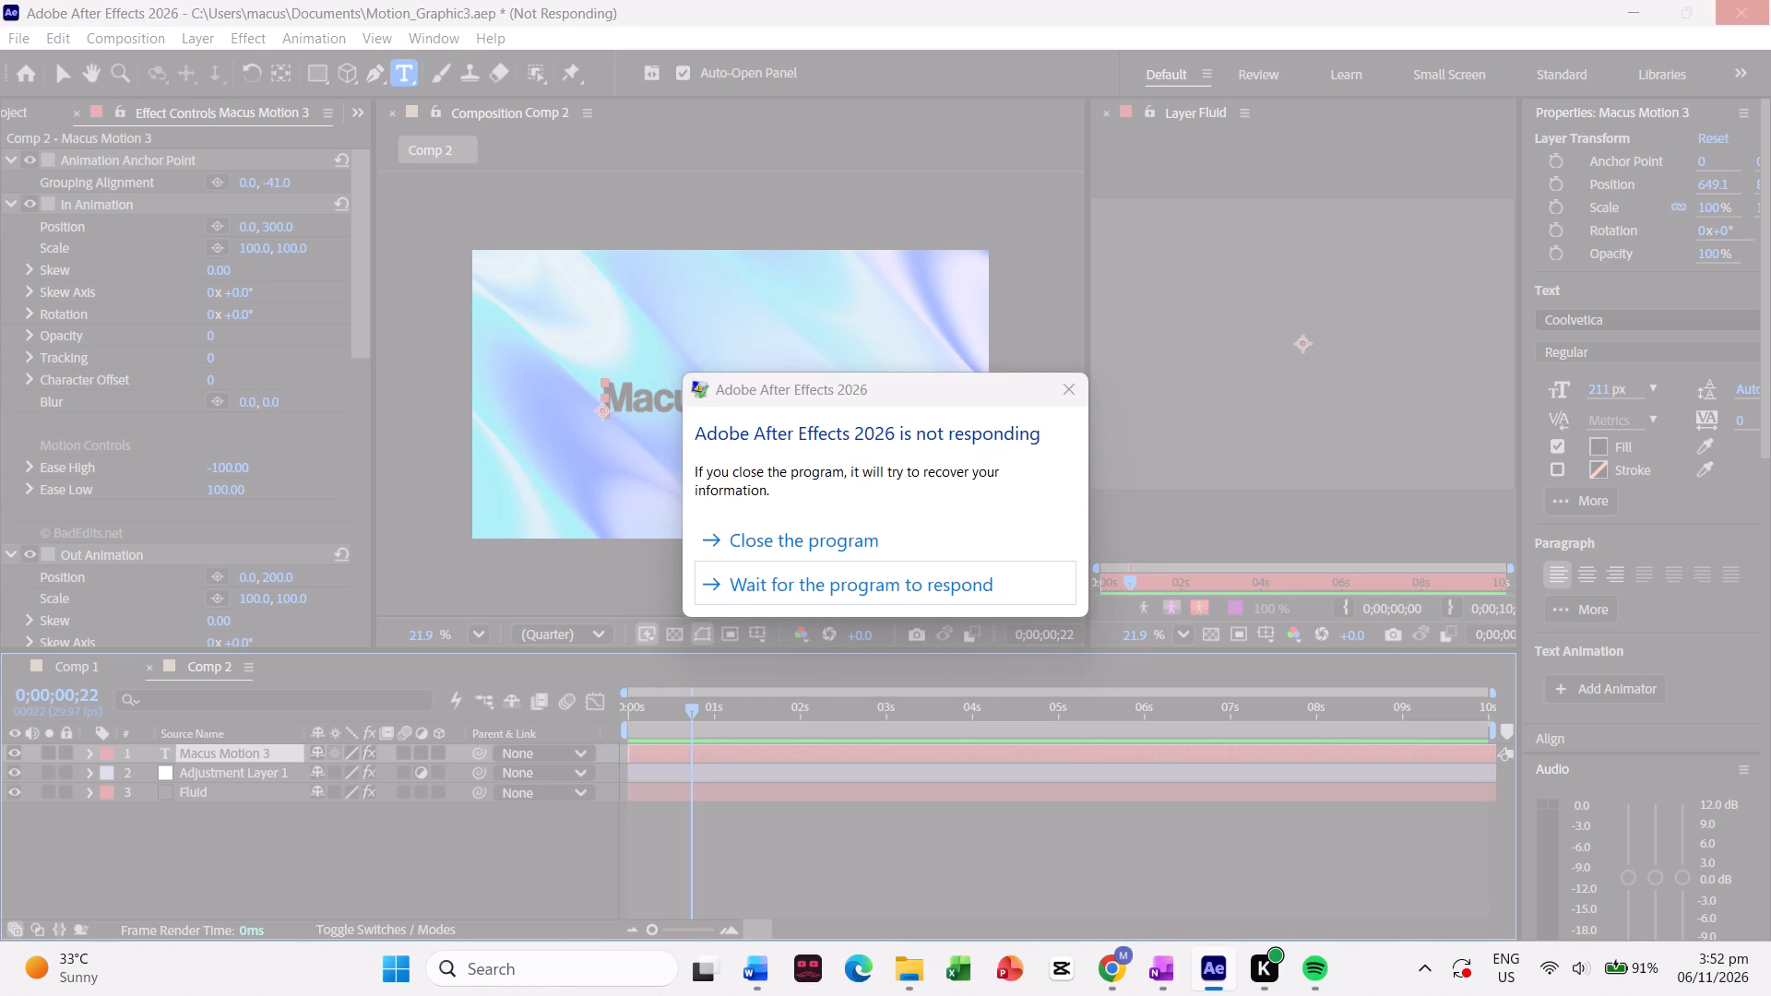
Close the unresponsive After Effects program instead of waiting for it to respond.
click(870, 533)
click(1016, 540)
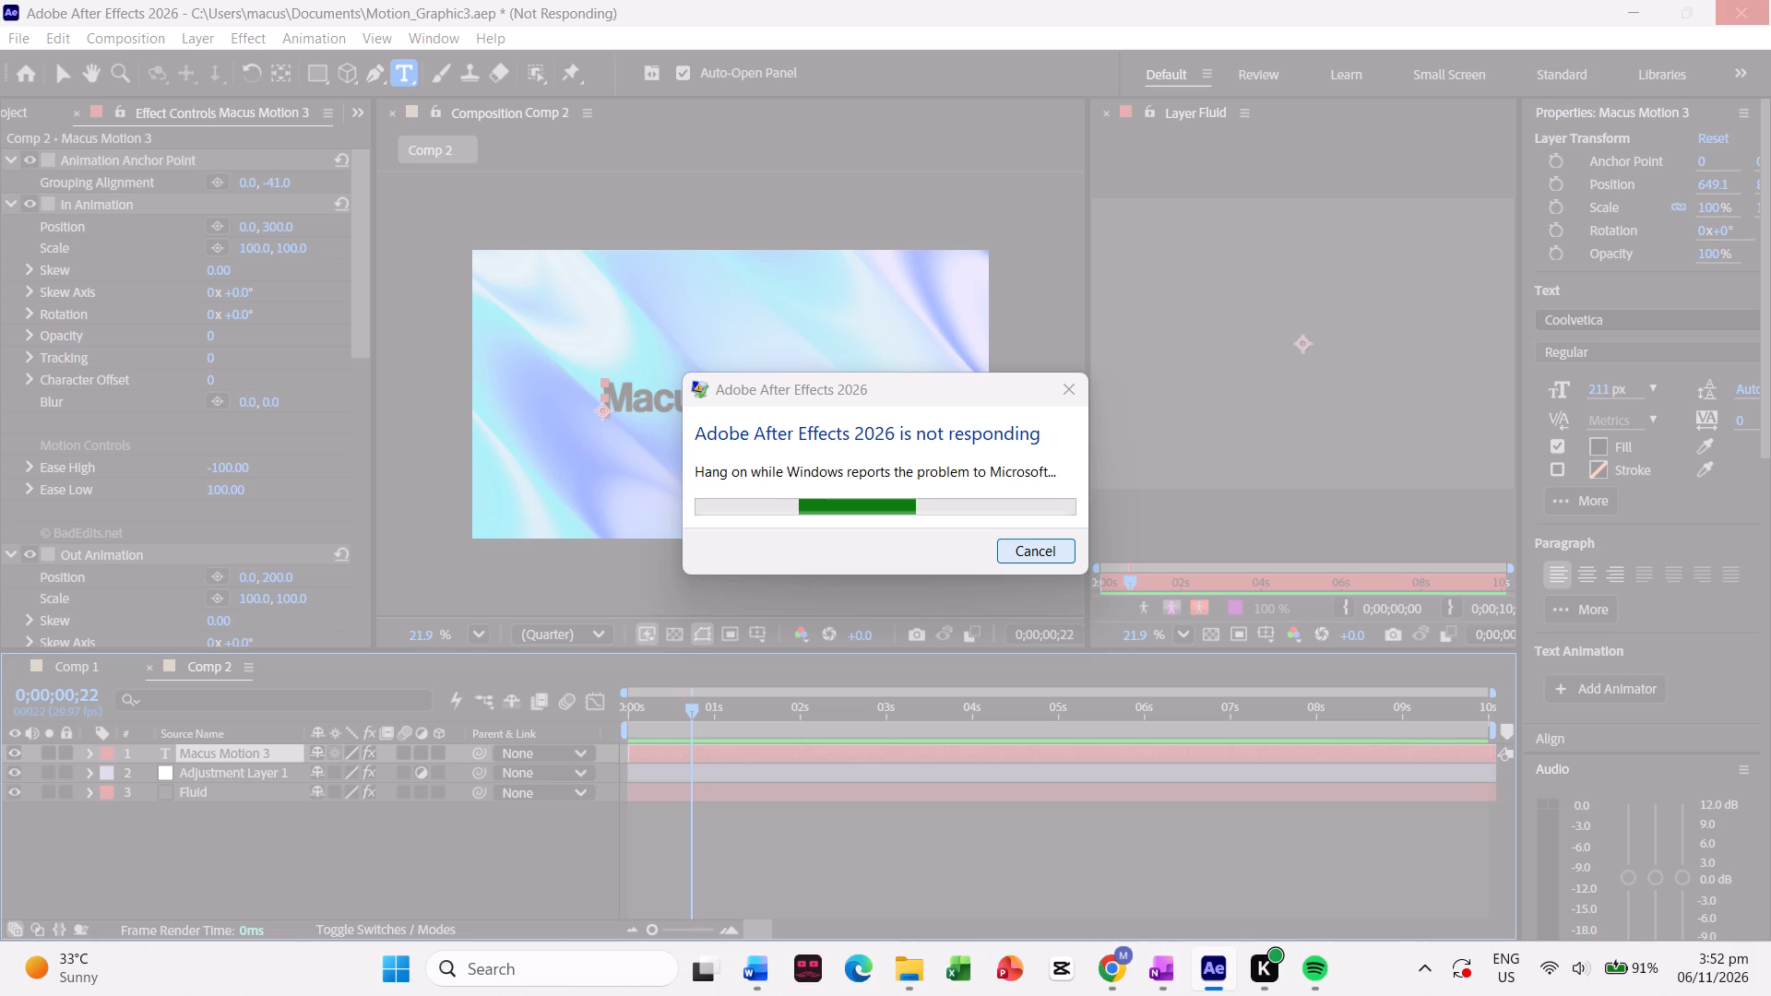
Switch to Chrome and close four unneeded tabs while keeping the search on combining compositions open.
click(1120, 989)
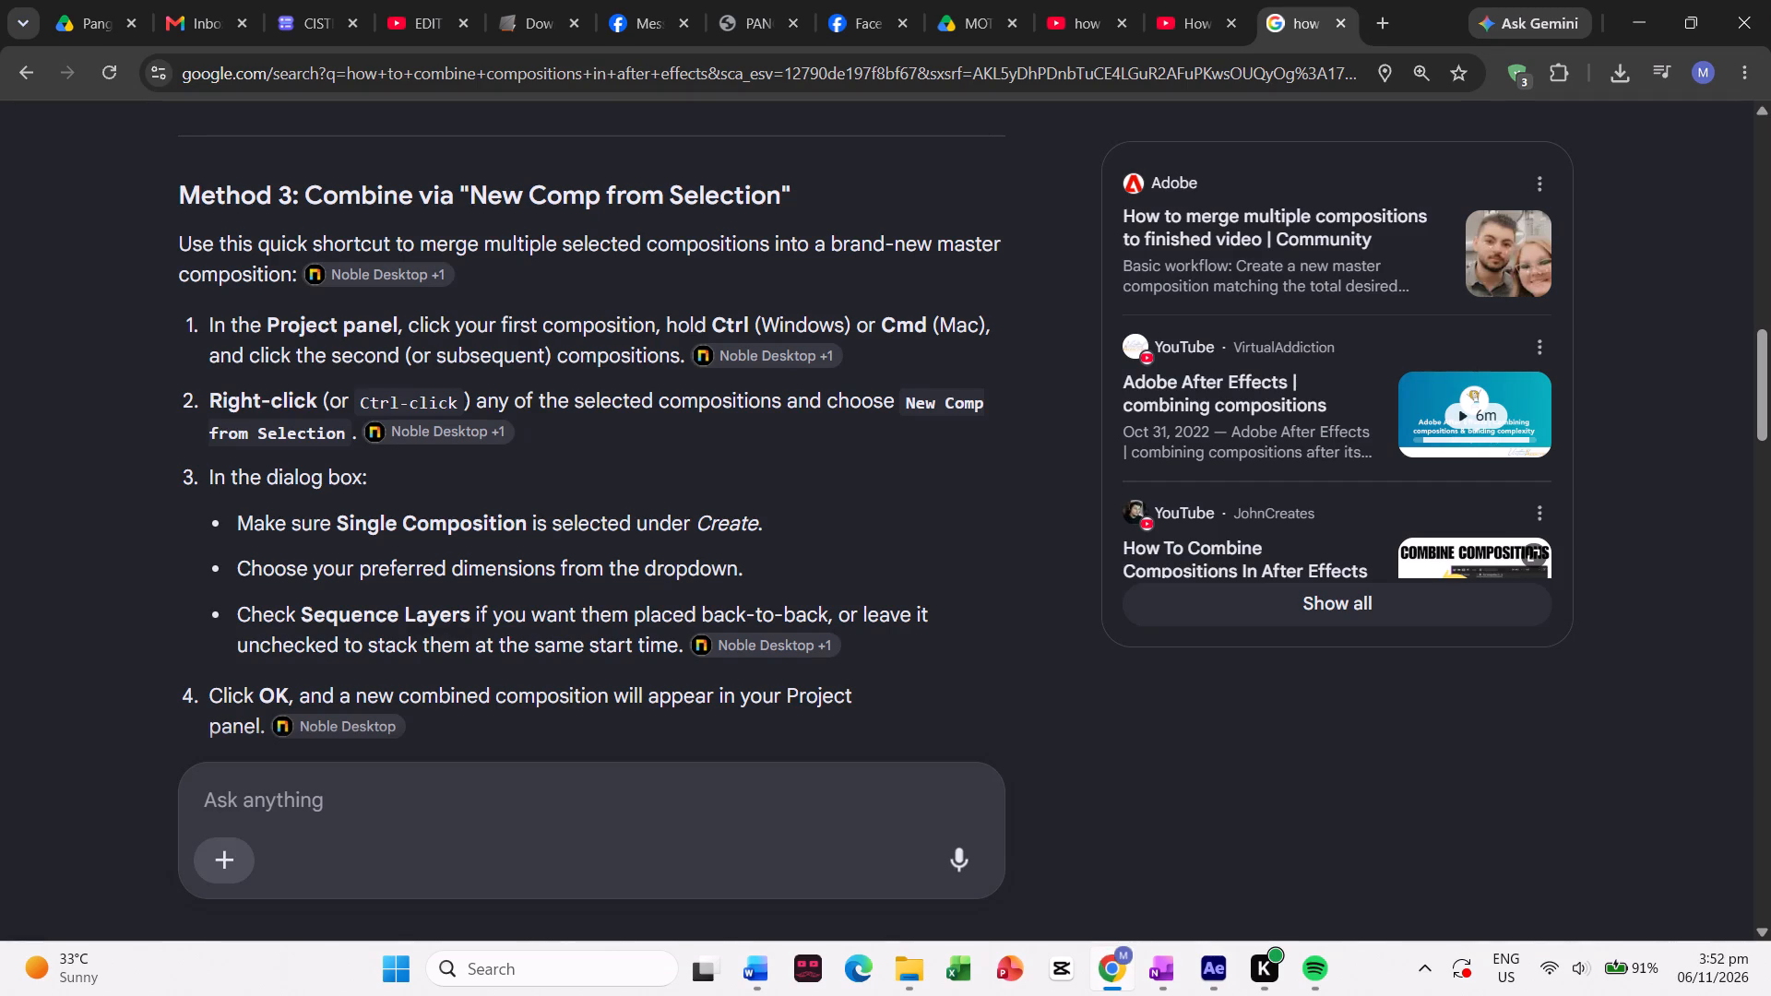
click(577, 19)
click(577, 19)
click(577, 19)
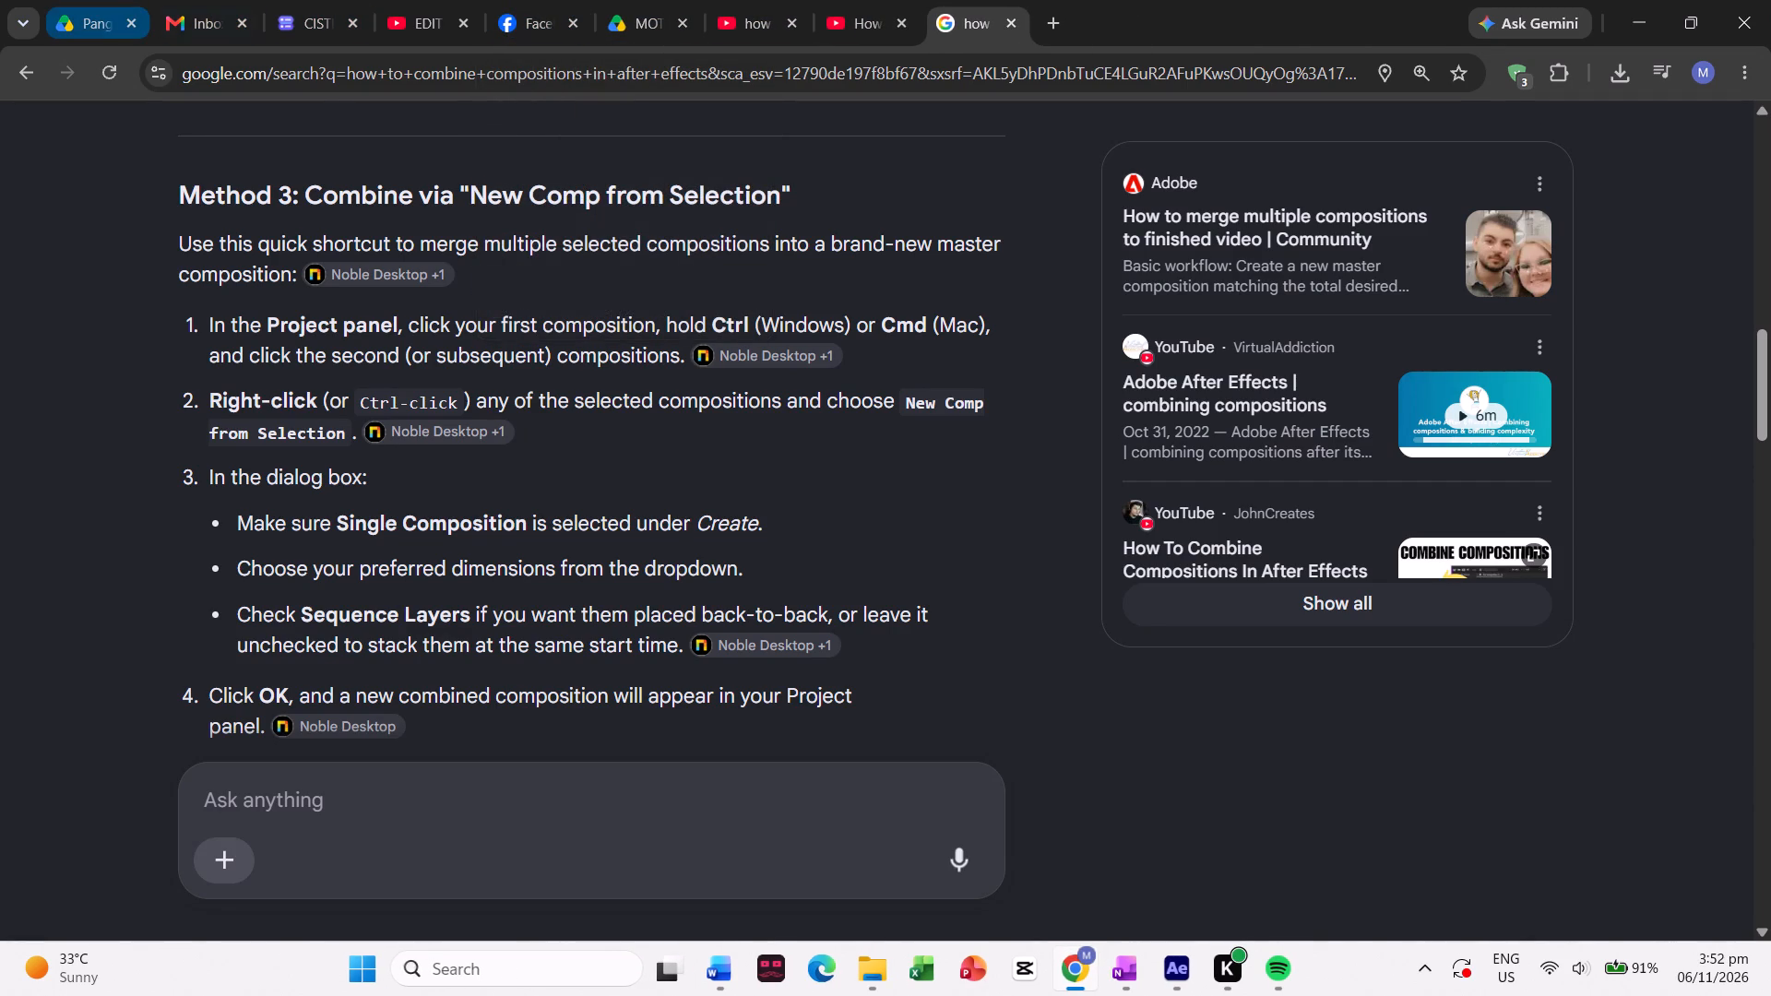
click(133, 25)
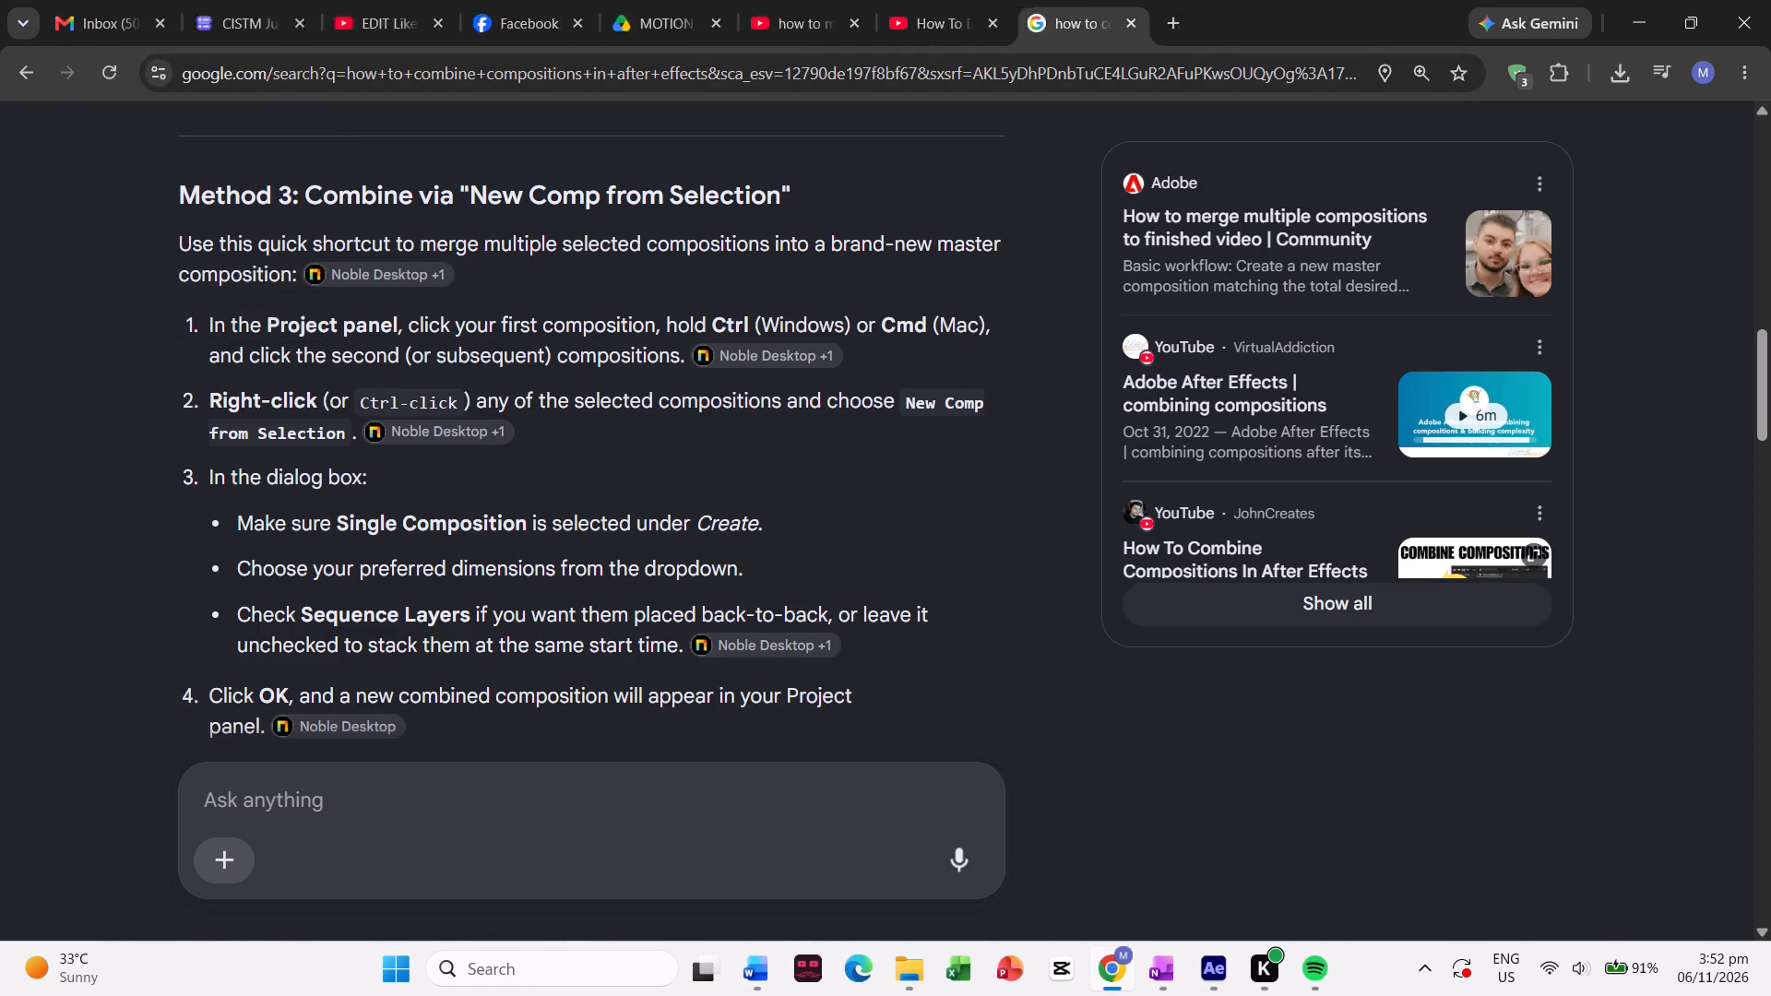
Switch back to the frozen After Effects window and cancel its information recovery.
click(1217, 968)
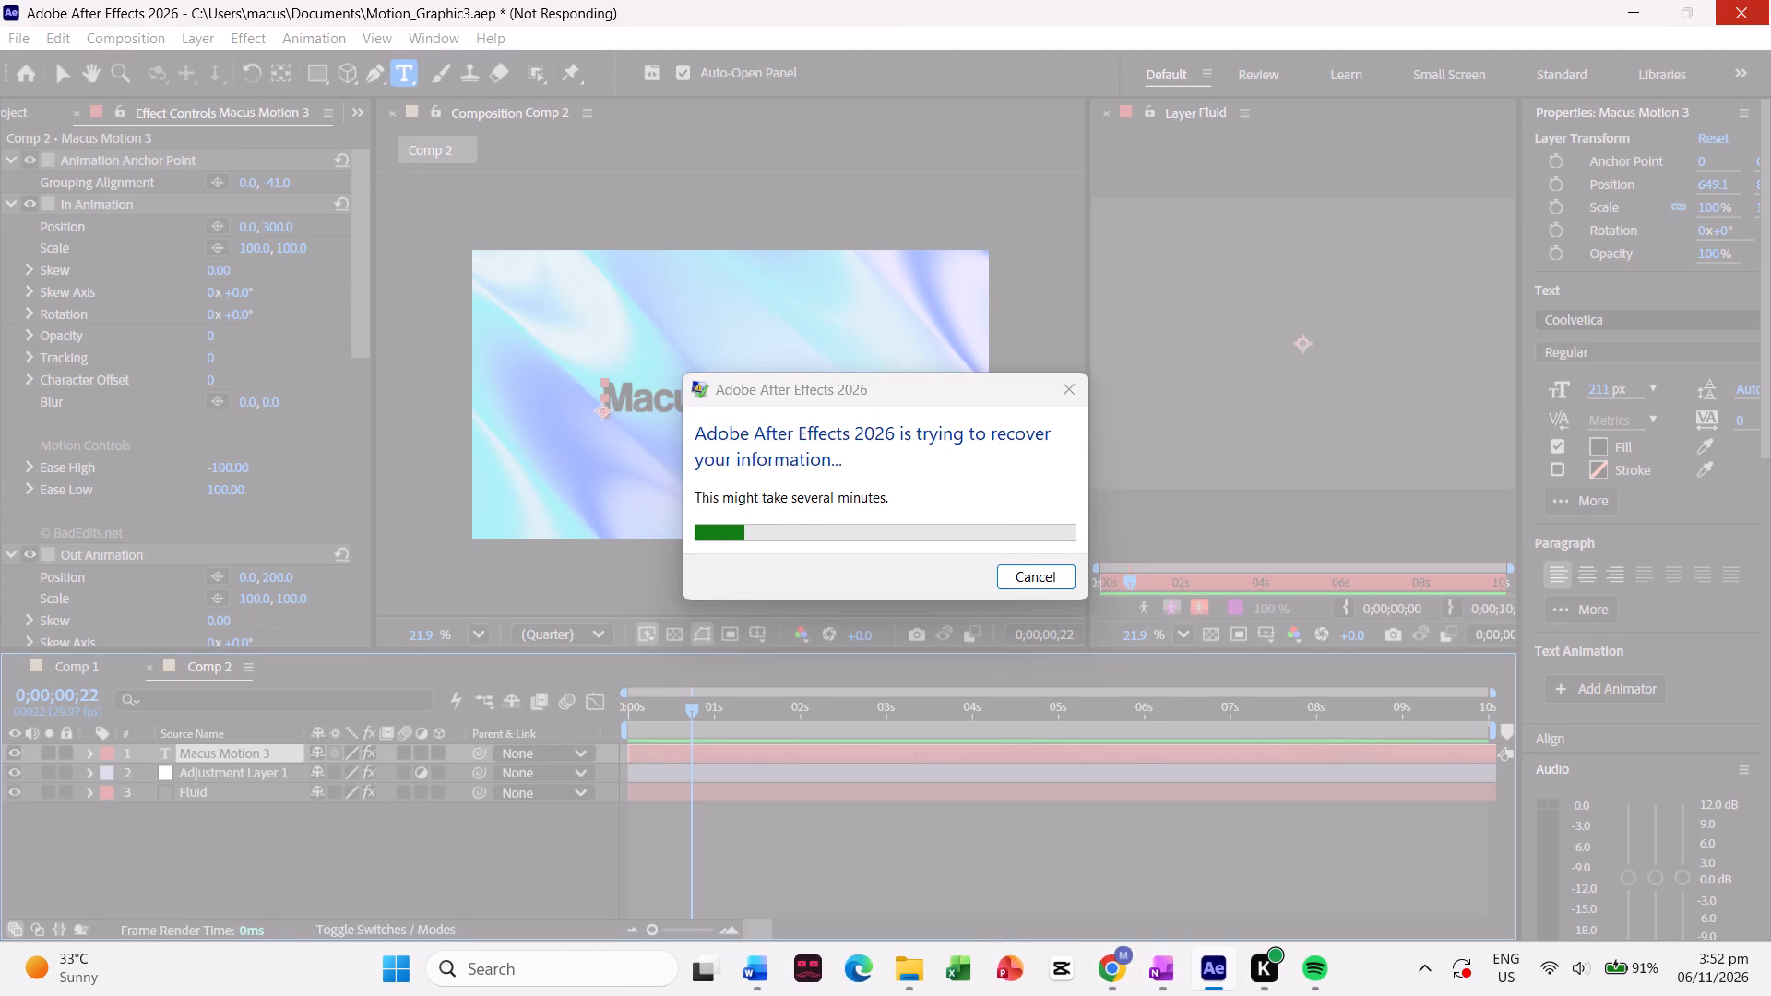
click(1032, 577)
Relaunch After Effects, continuing without any crash repair option, and reopen the recent Motion_Graphic3 project.
click(1207, 970)
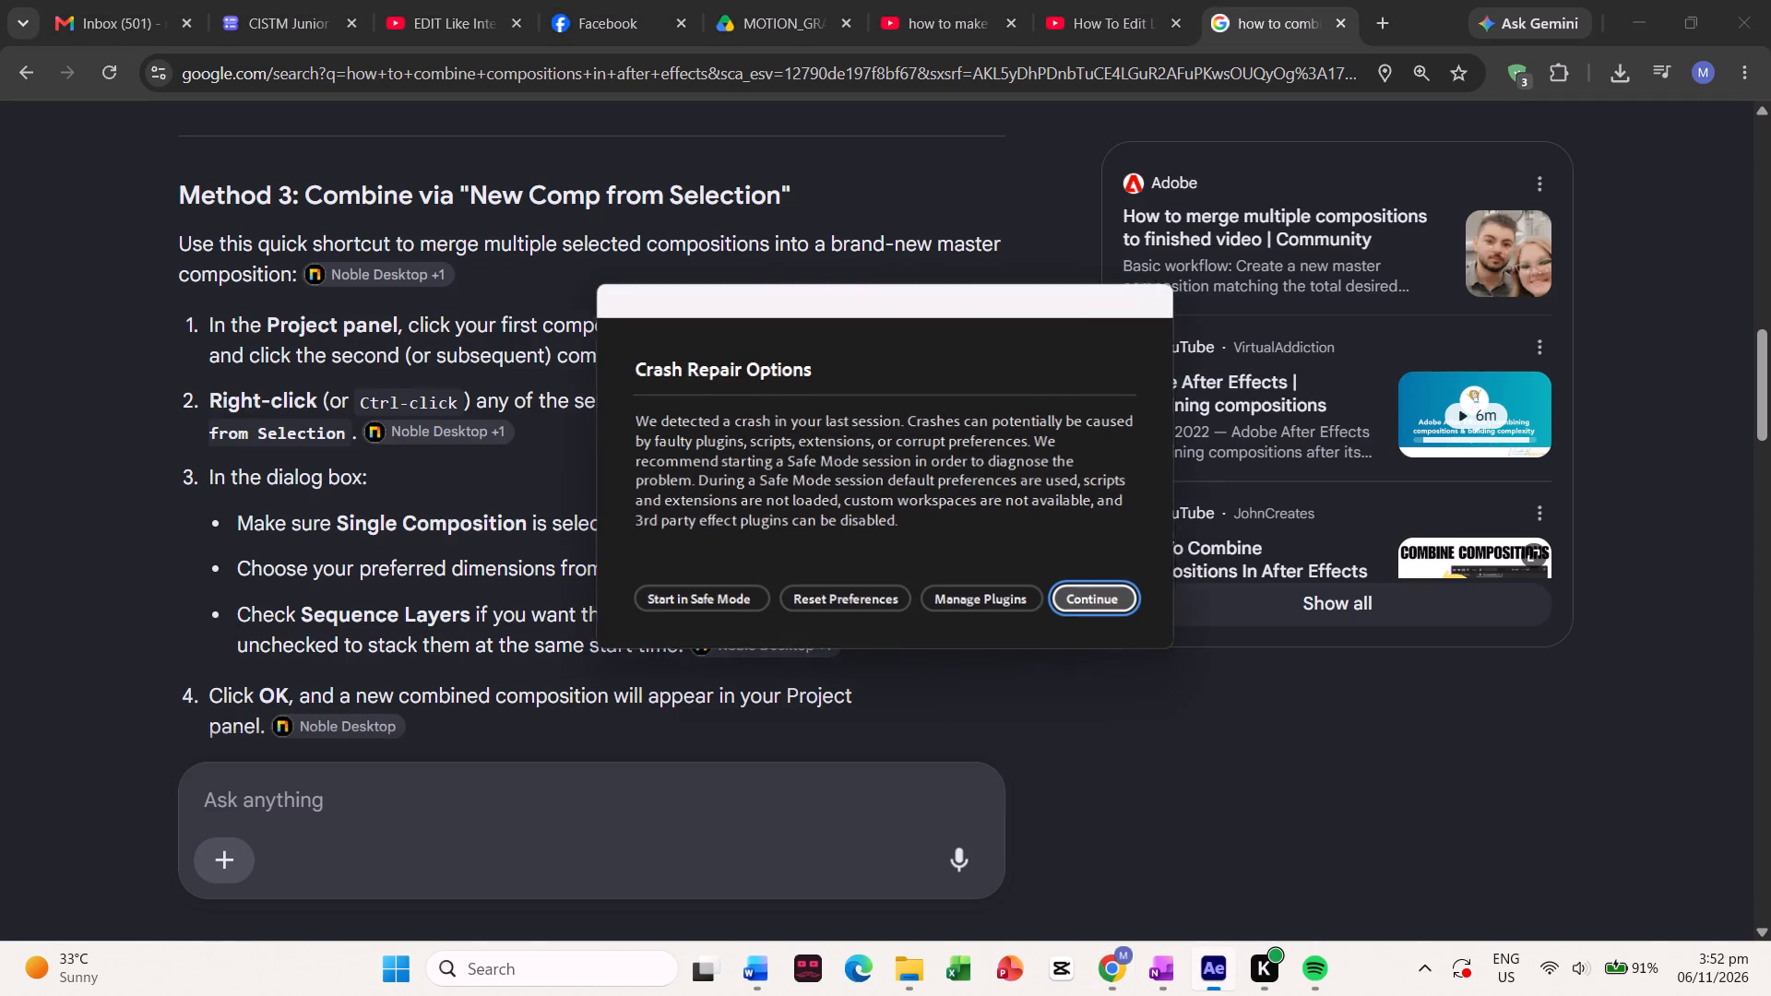
click(1072, 606)
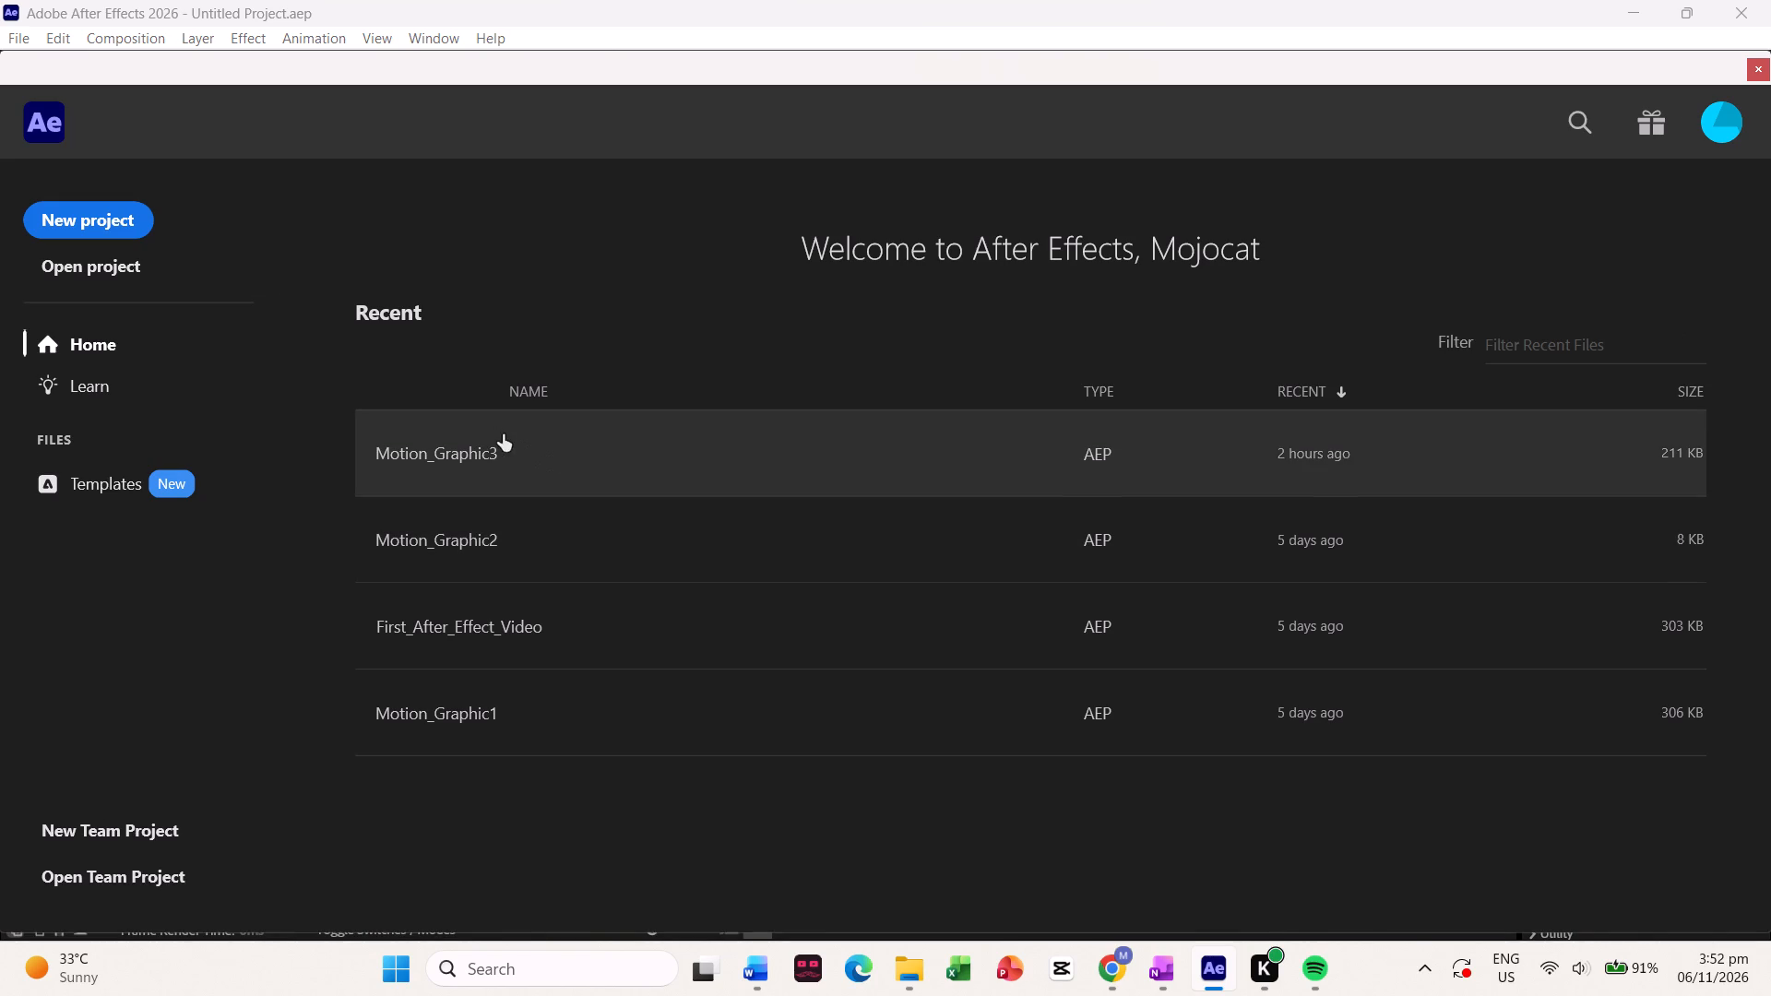
click(528, 447)
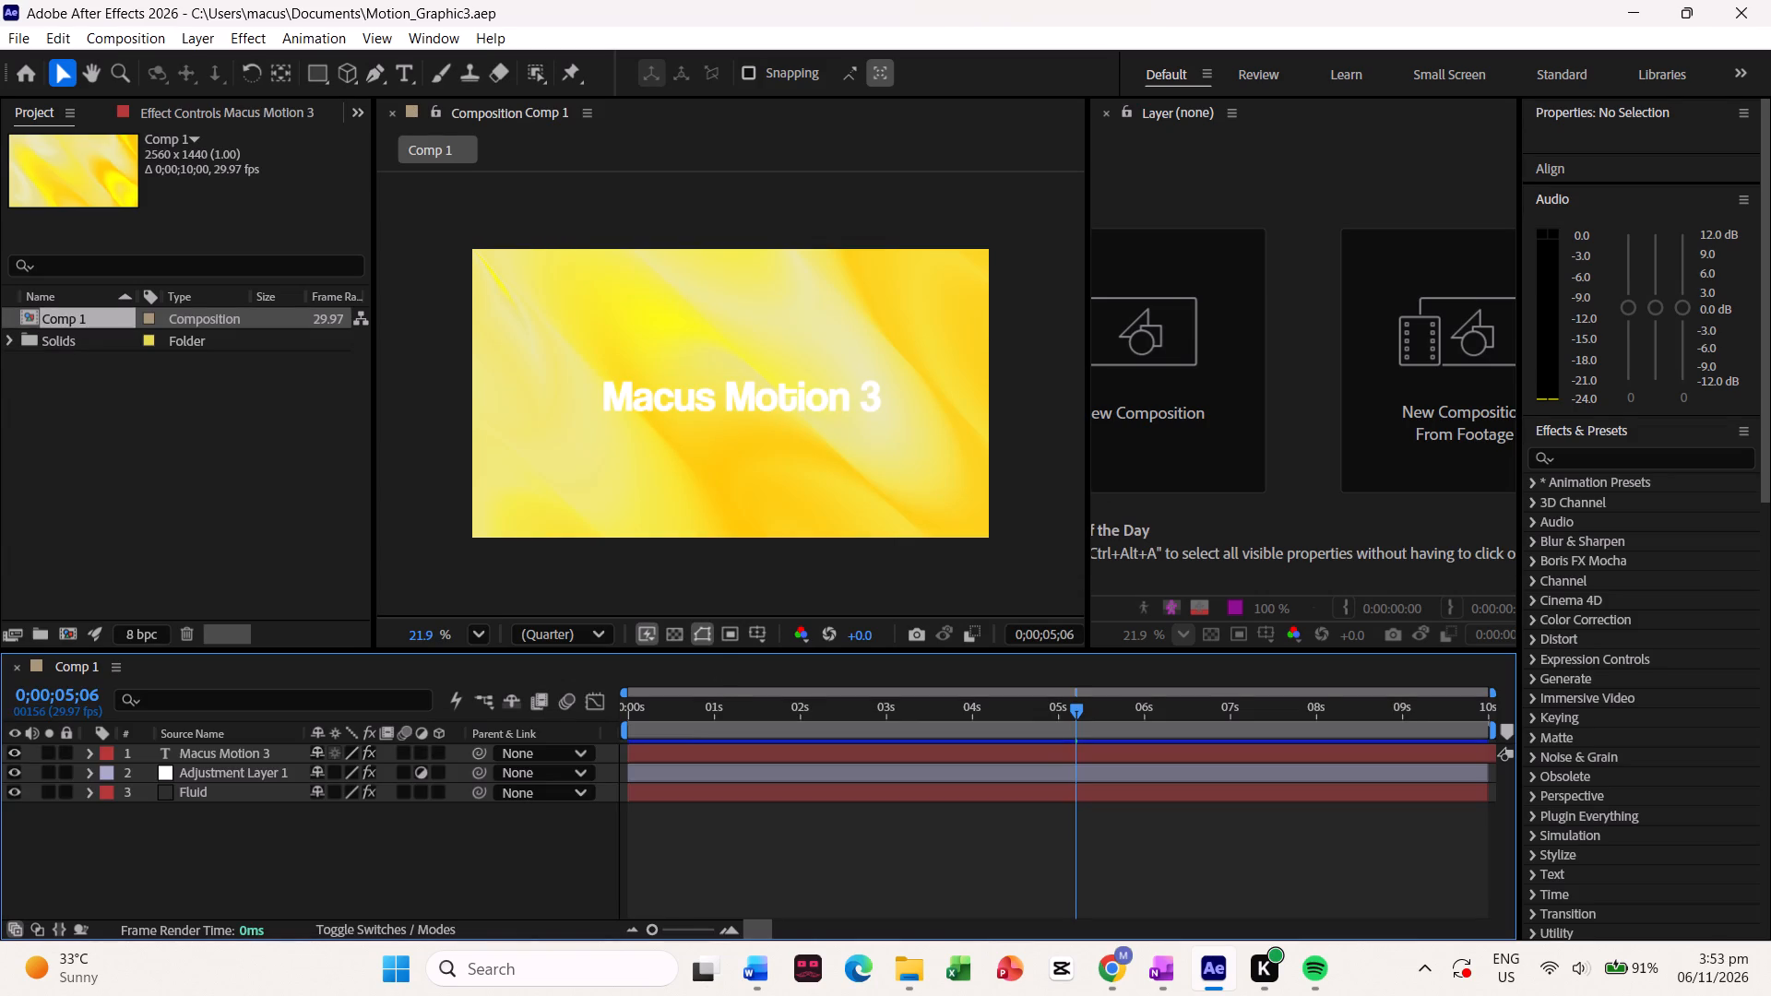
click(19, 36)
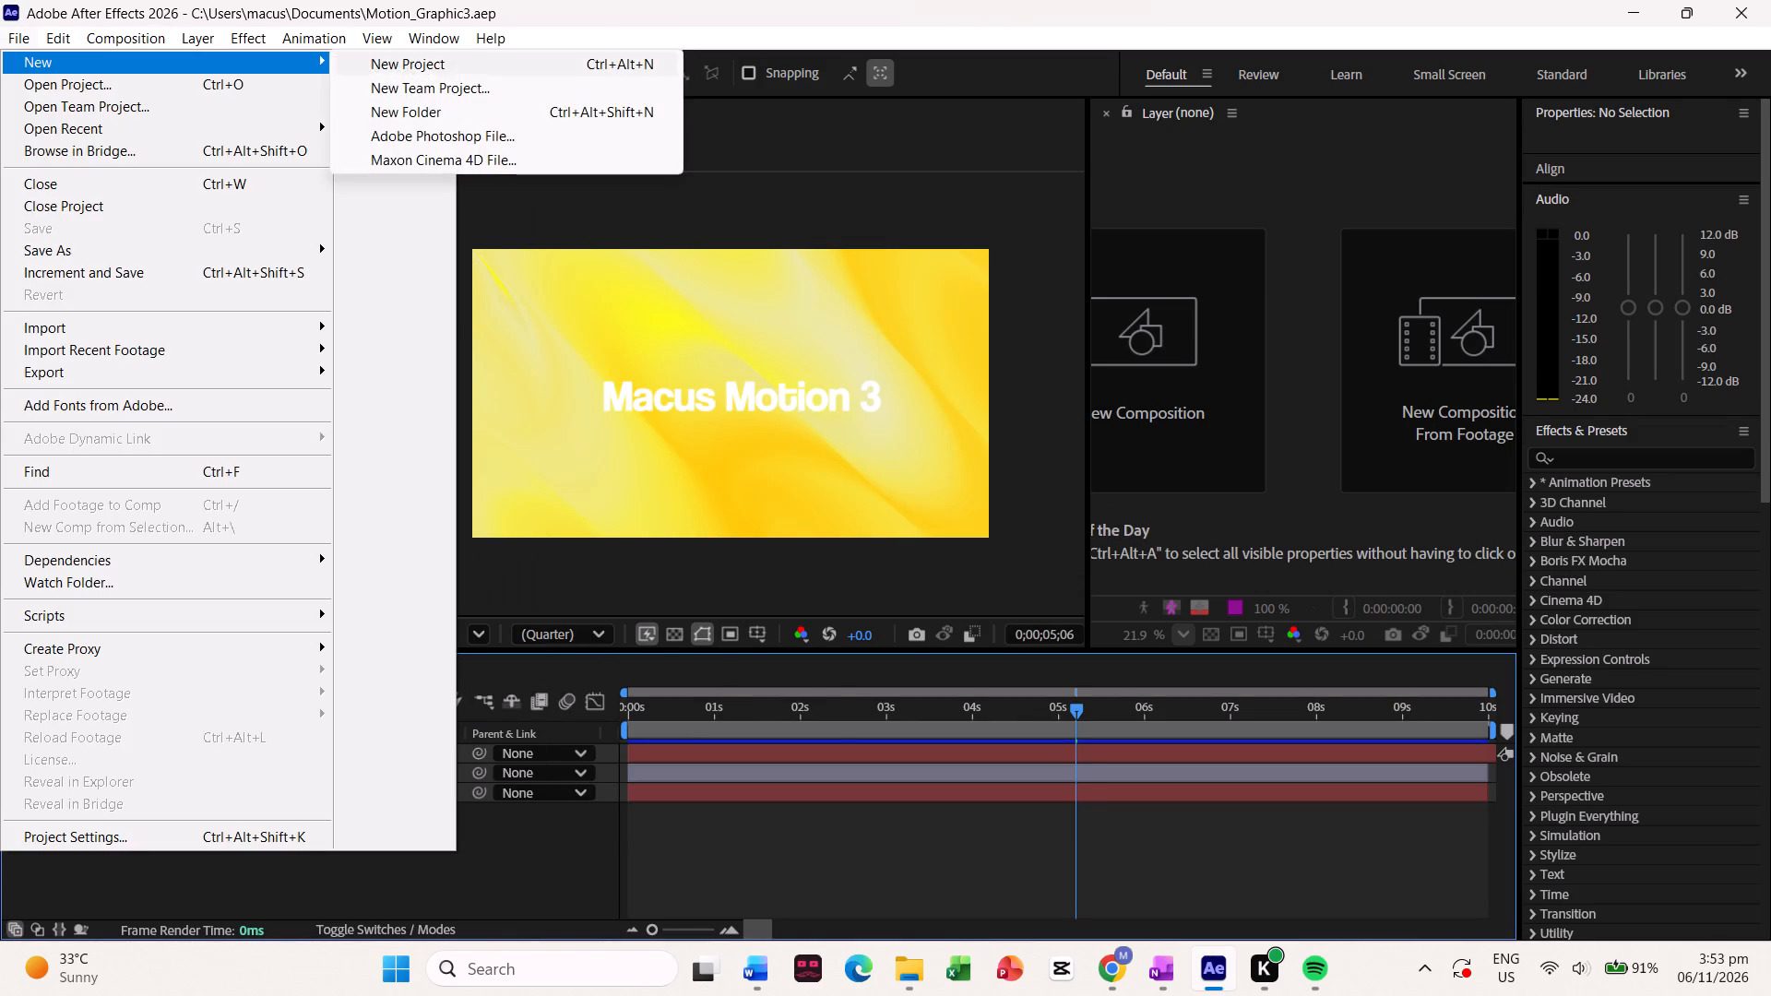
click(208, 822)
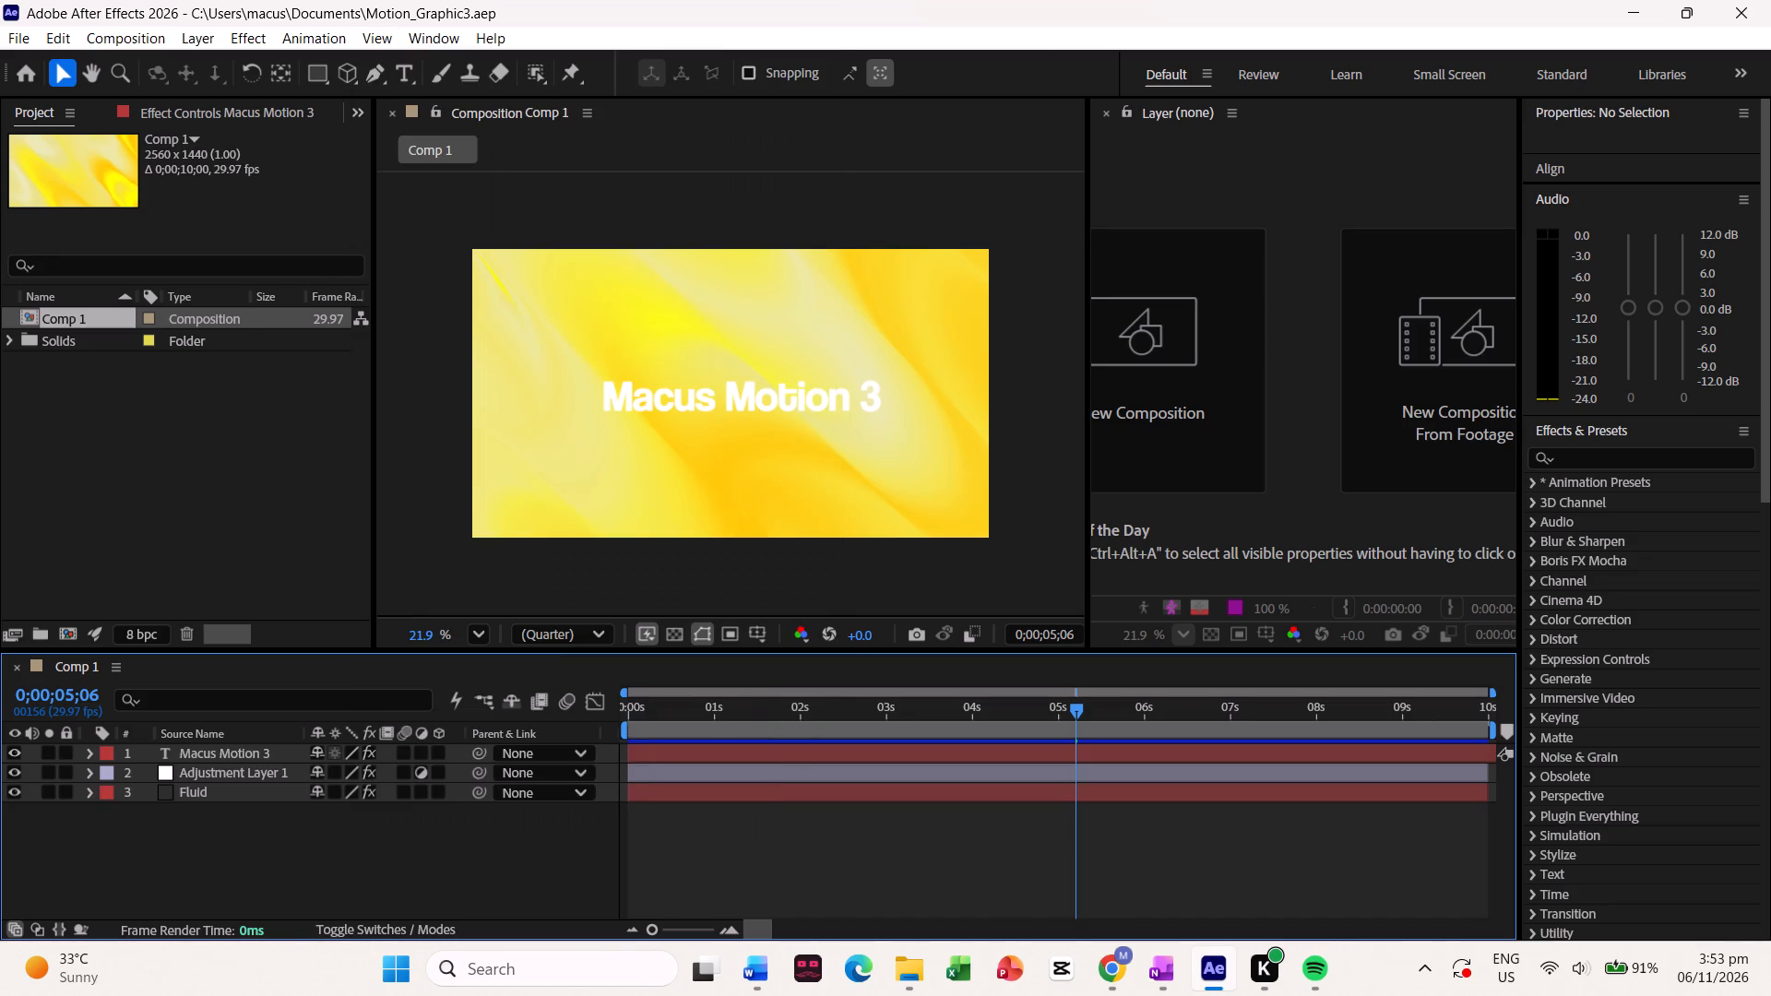
Copy all three Comp 1 layers and paste them into a new composition with the default settings.
drag(208, 822, 166, 750)
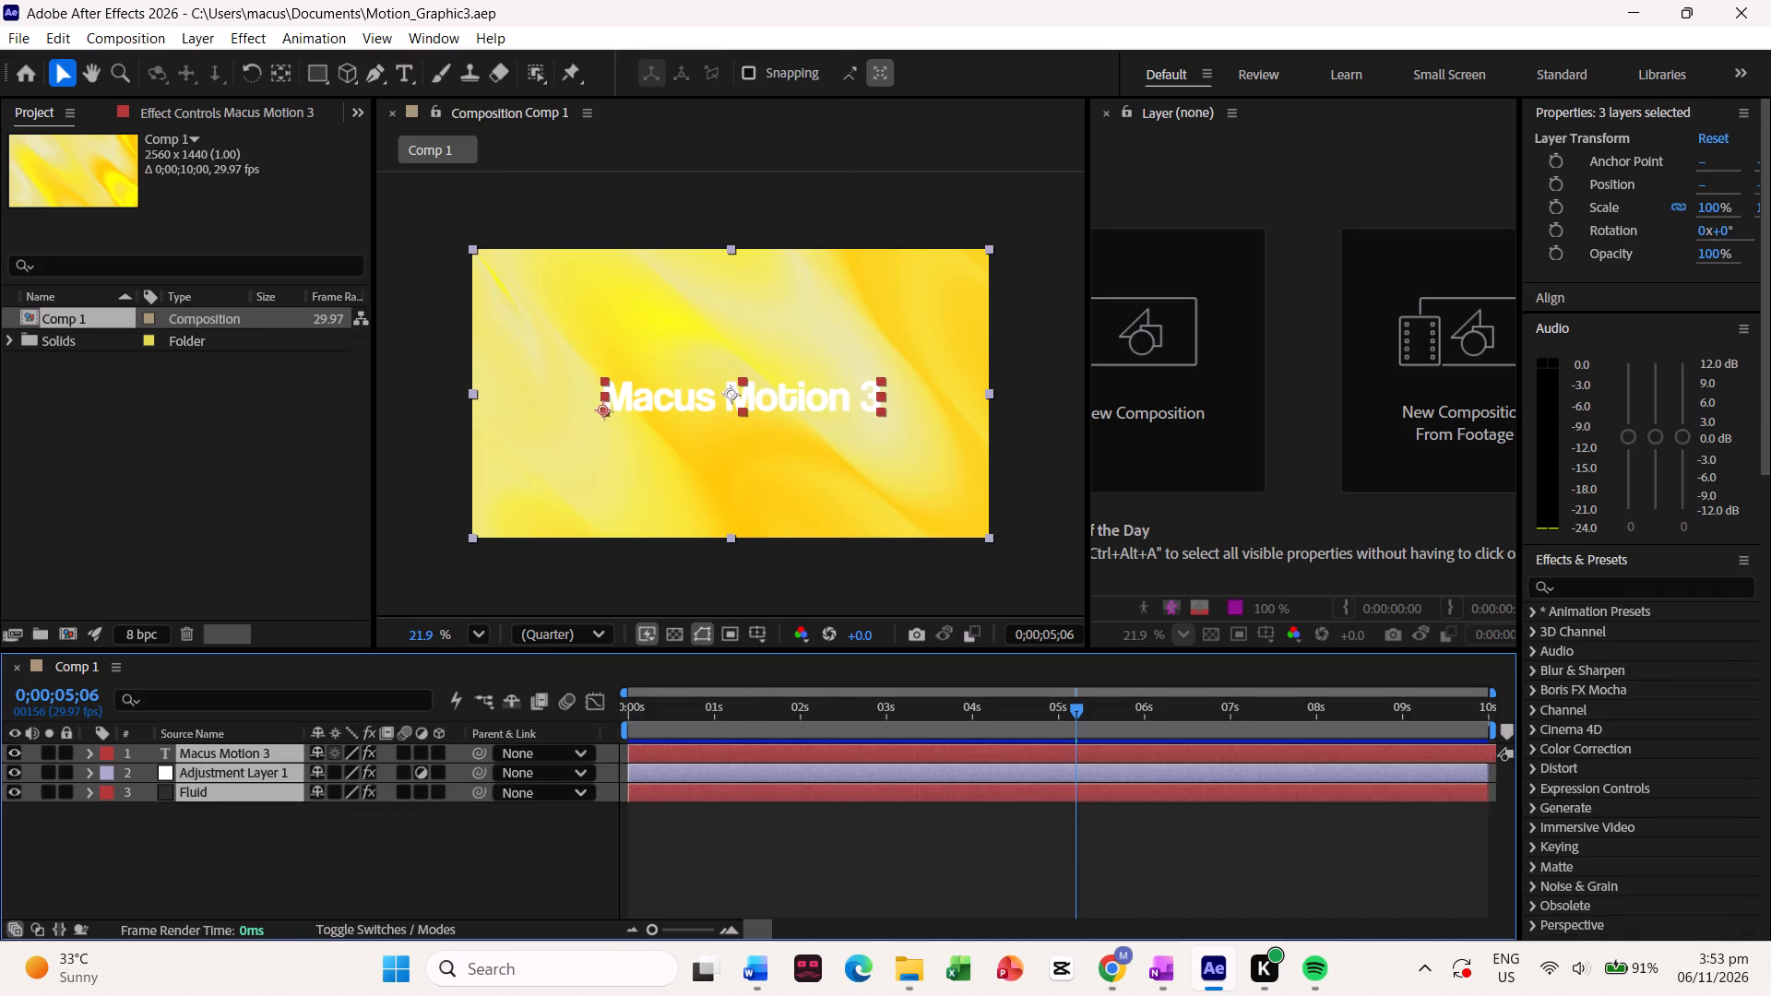
key(ctrl+c)
click(143, 43)
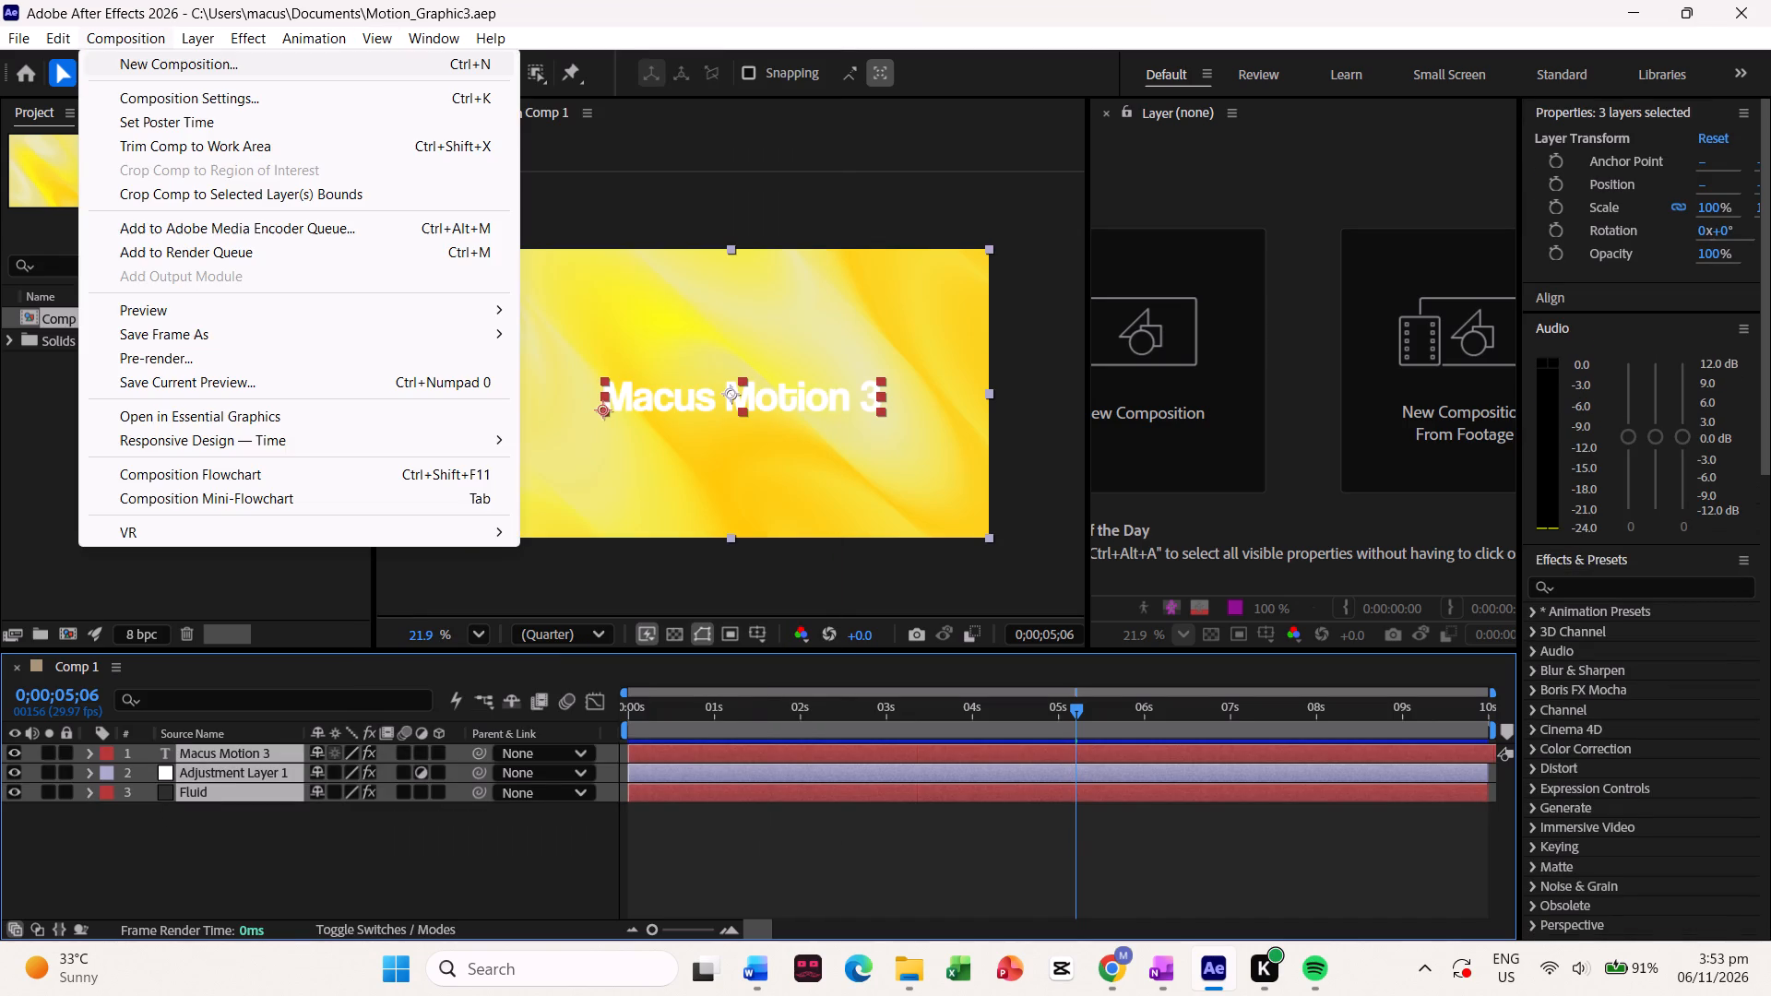
click(166, 54)
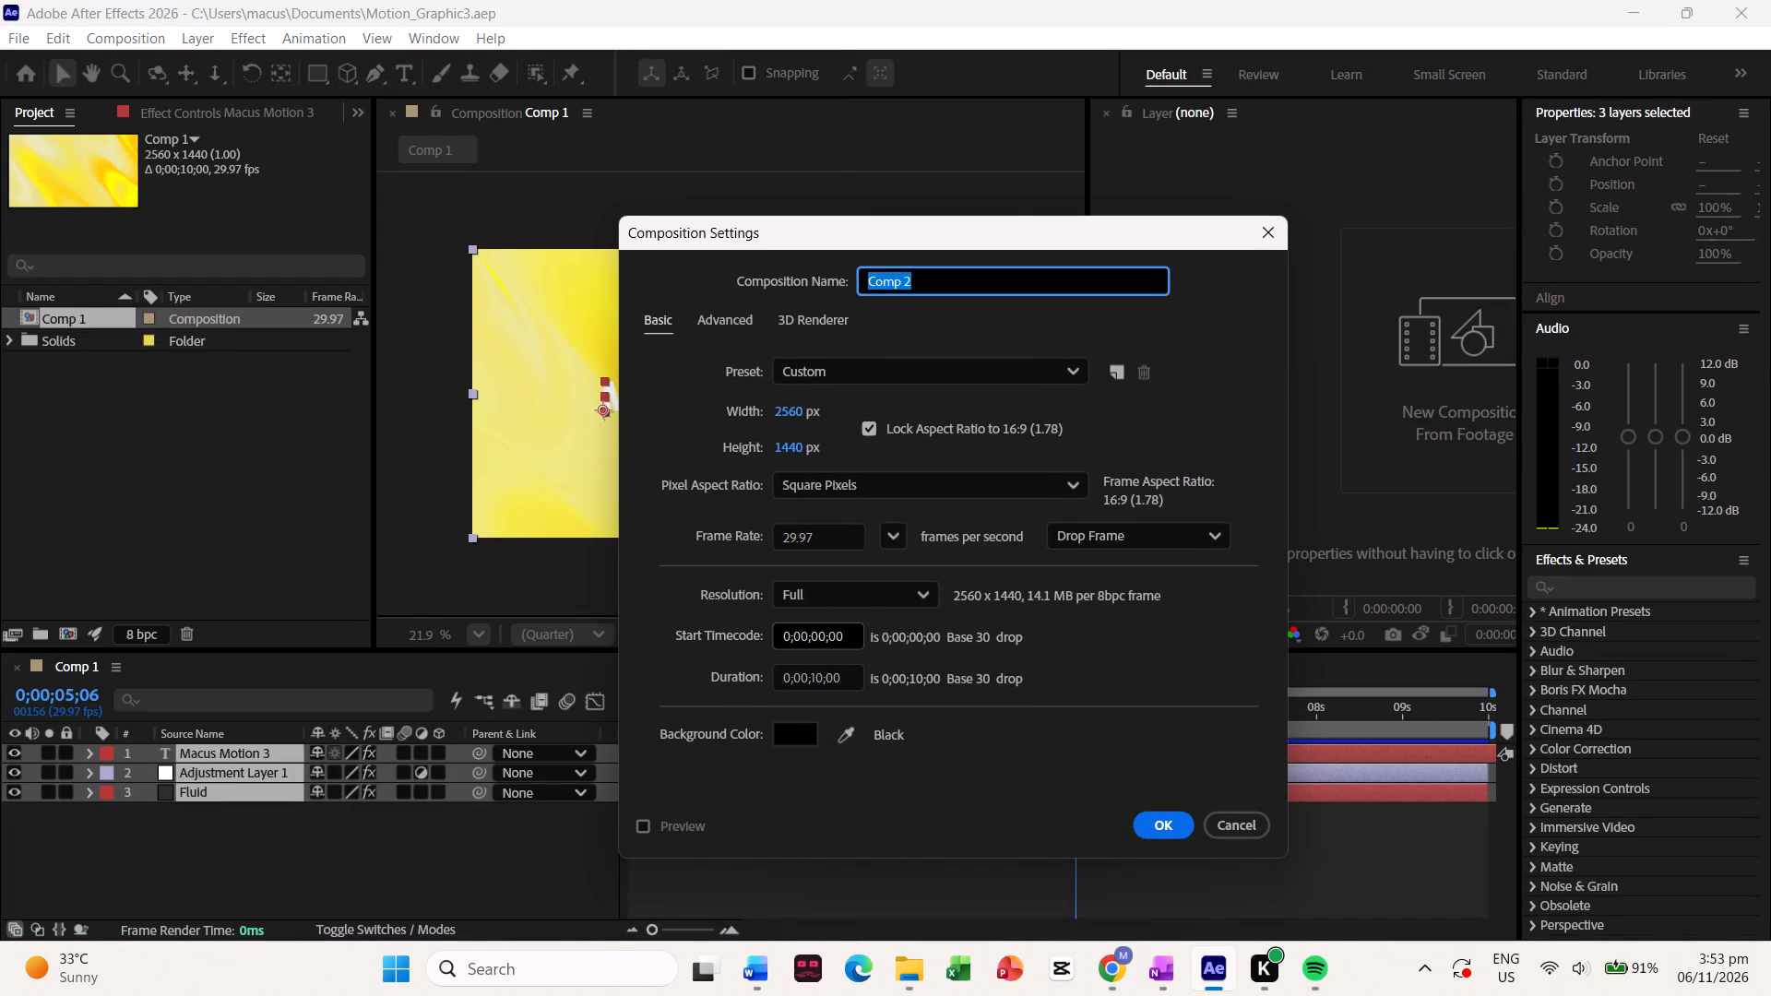
click(1171, 826)
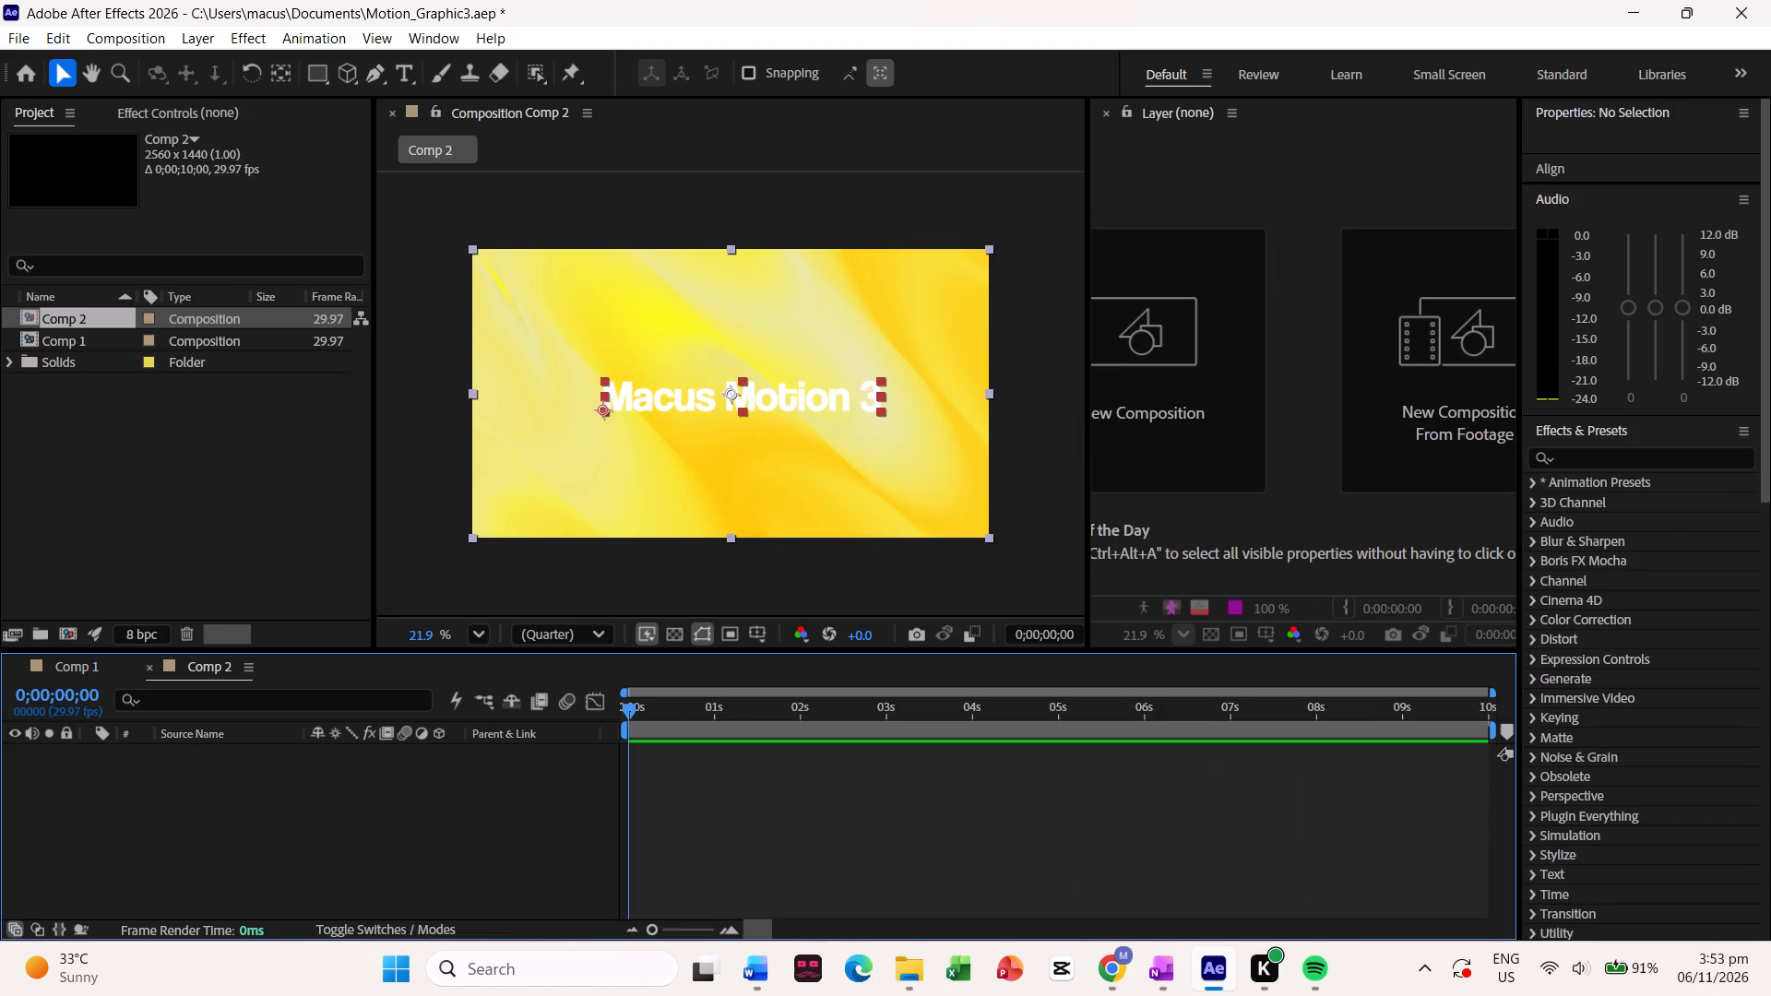
key(ctrl+v)
Reorder the Comp 2 layers so Macus Motion 3 is on top, followed by Adjustment Layer 1 and Fluid.
drag(262, 792, 265, 765)
click(263, 841)
drag(258, 791, 262, 751)
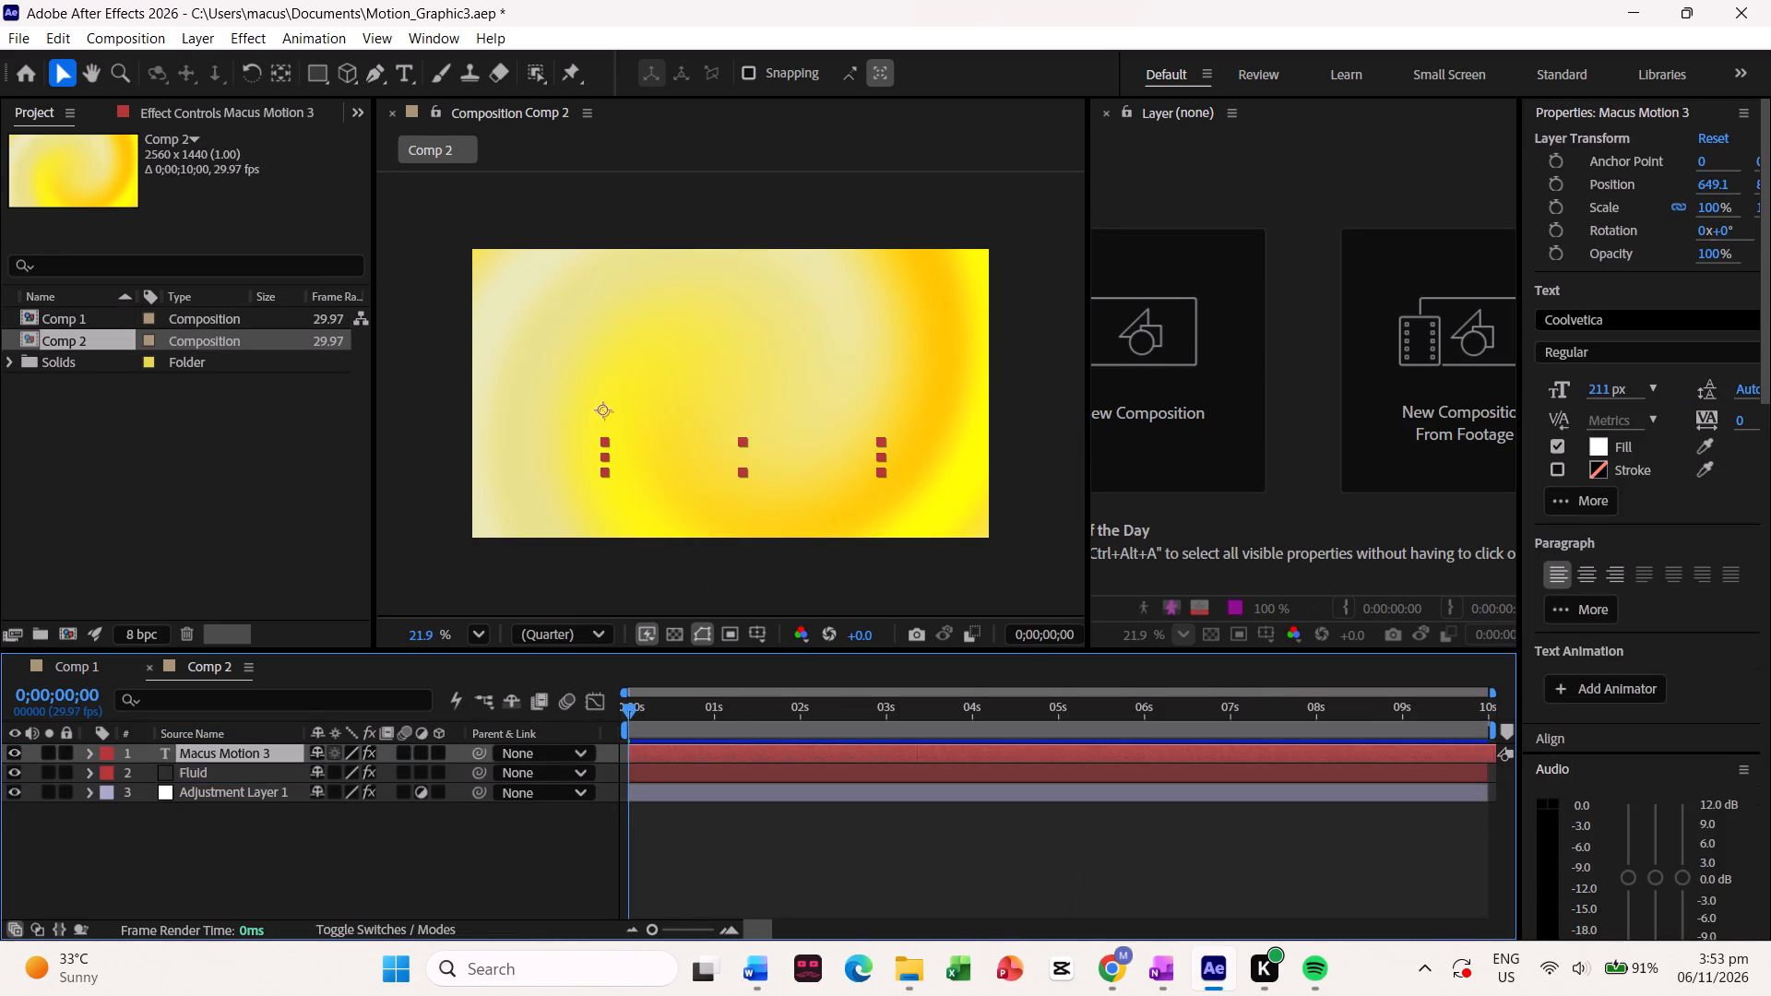
drag(251, 788, 251, 763)
click(394, 848)
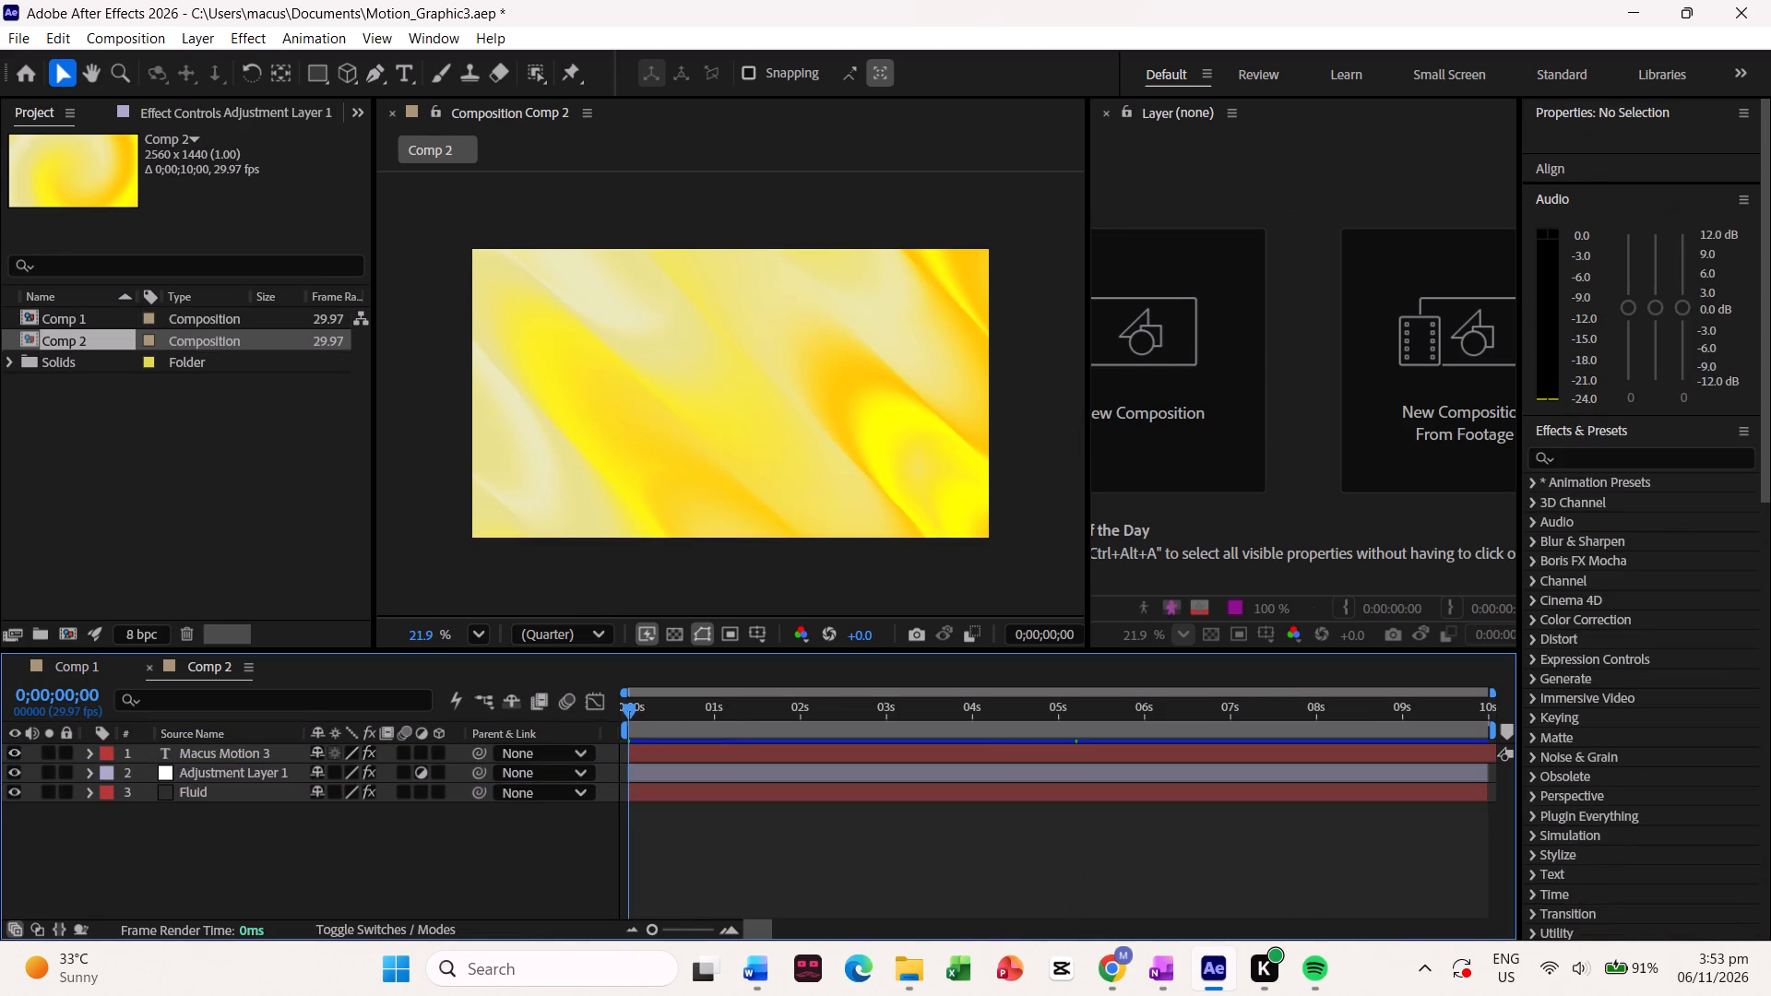
Play Comp 2 until its title shows, and set the fill of the whole Macus Motion 3 text to black.
key(space)
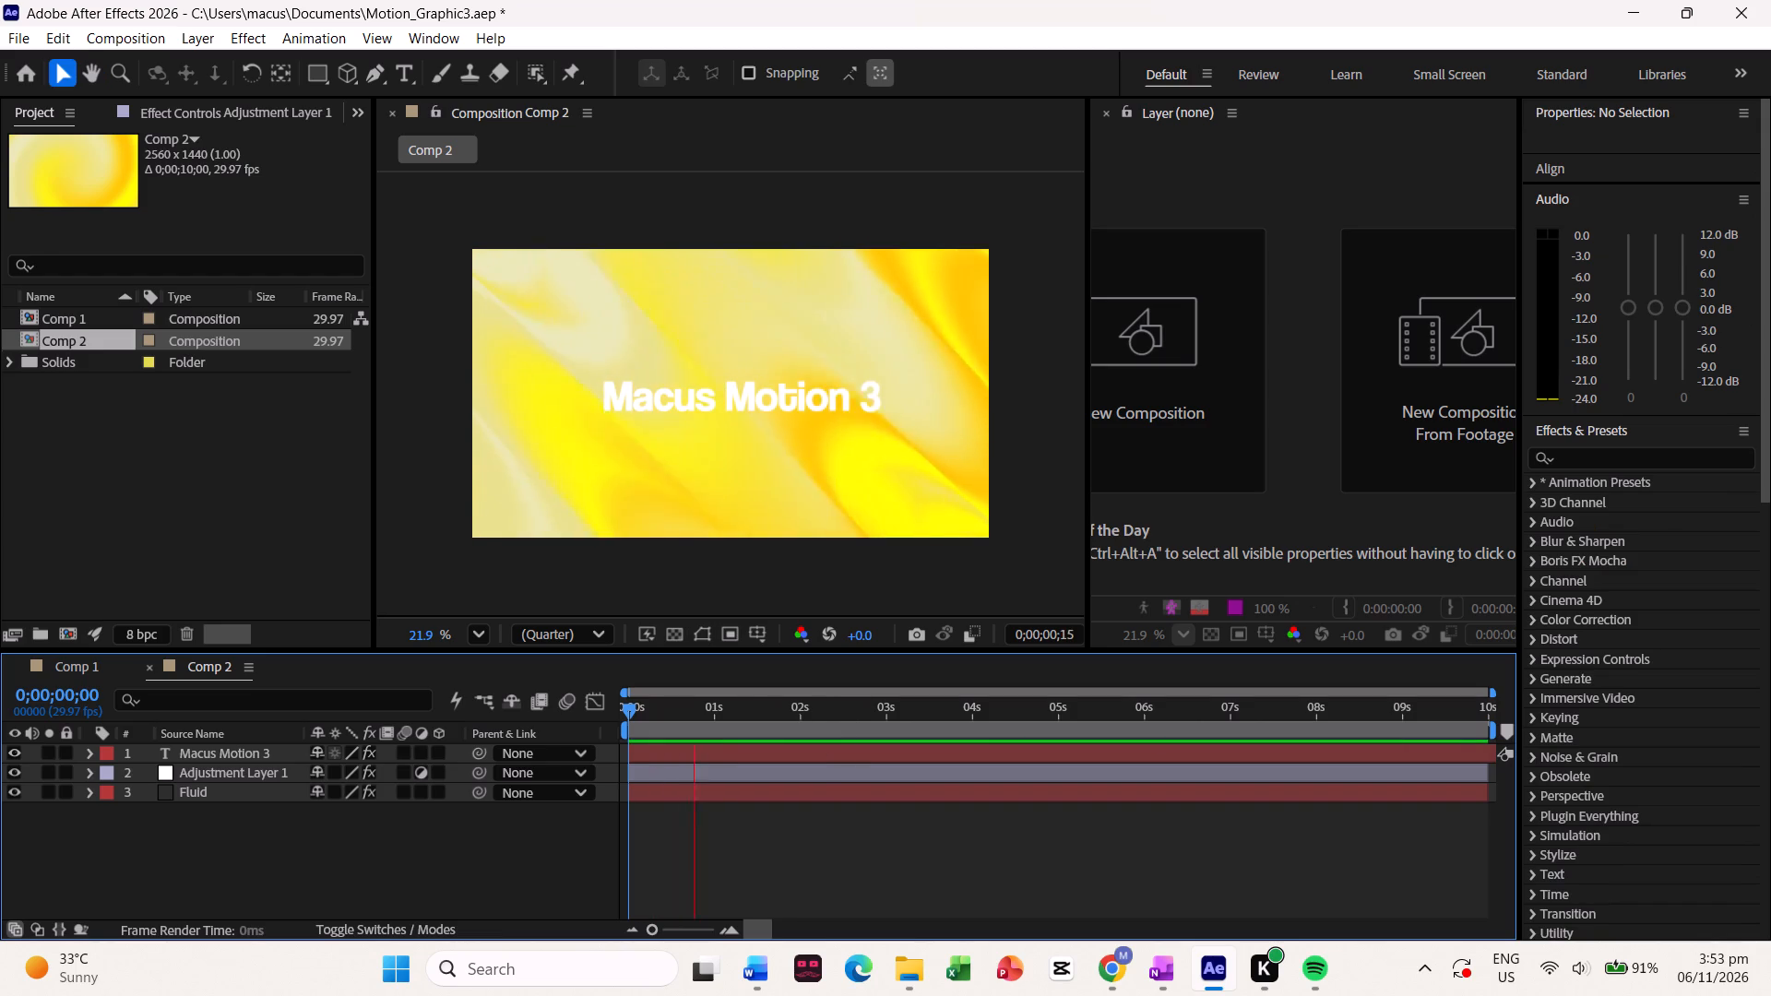
key(space)
click(236, 759)
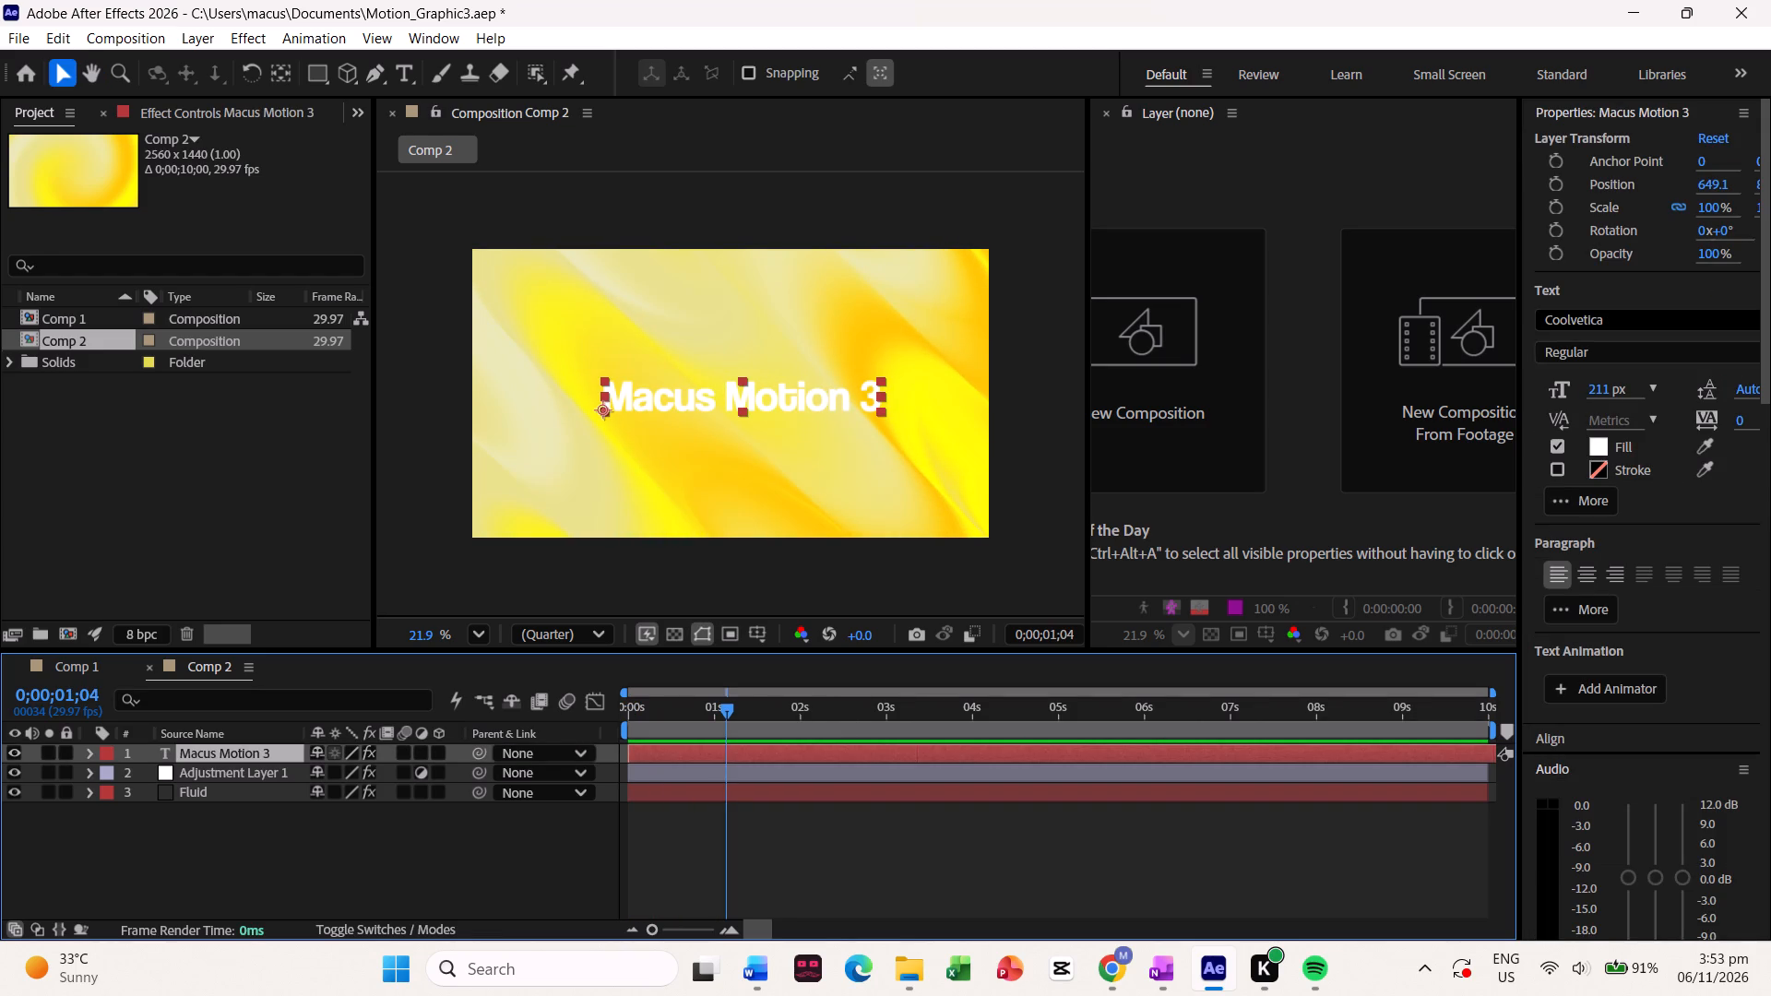
click(395, 79)
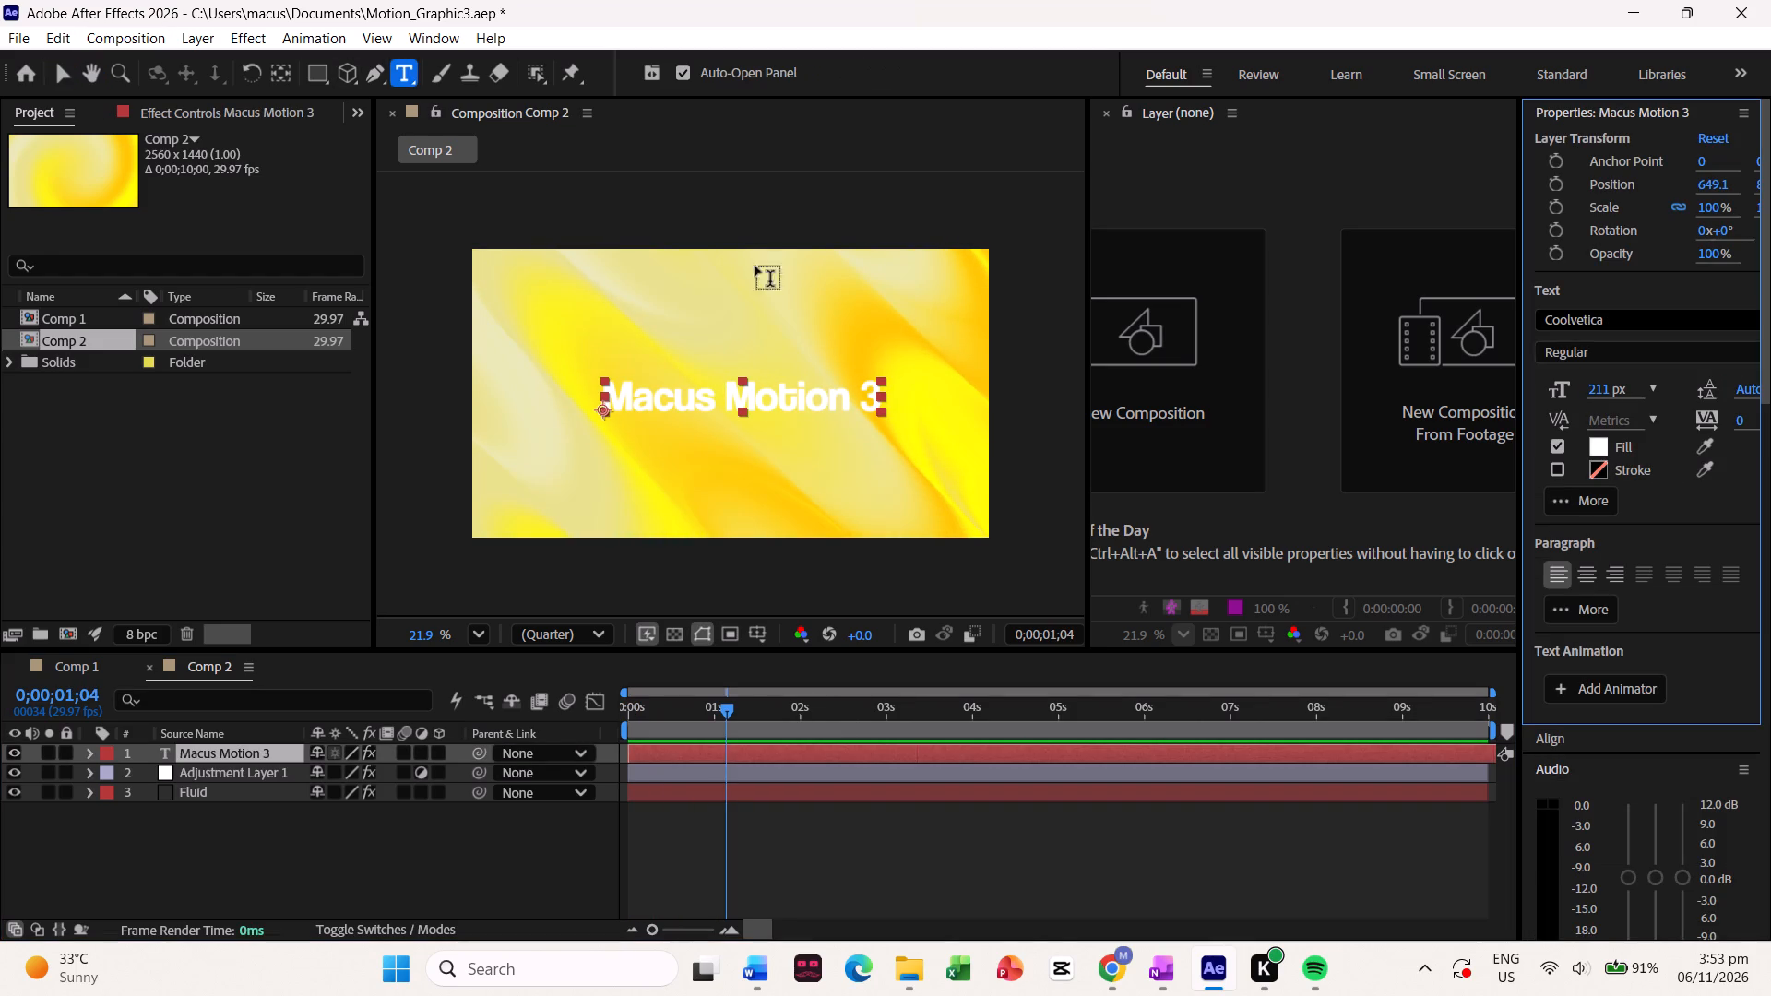
drag(873, 397, 626, 404)
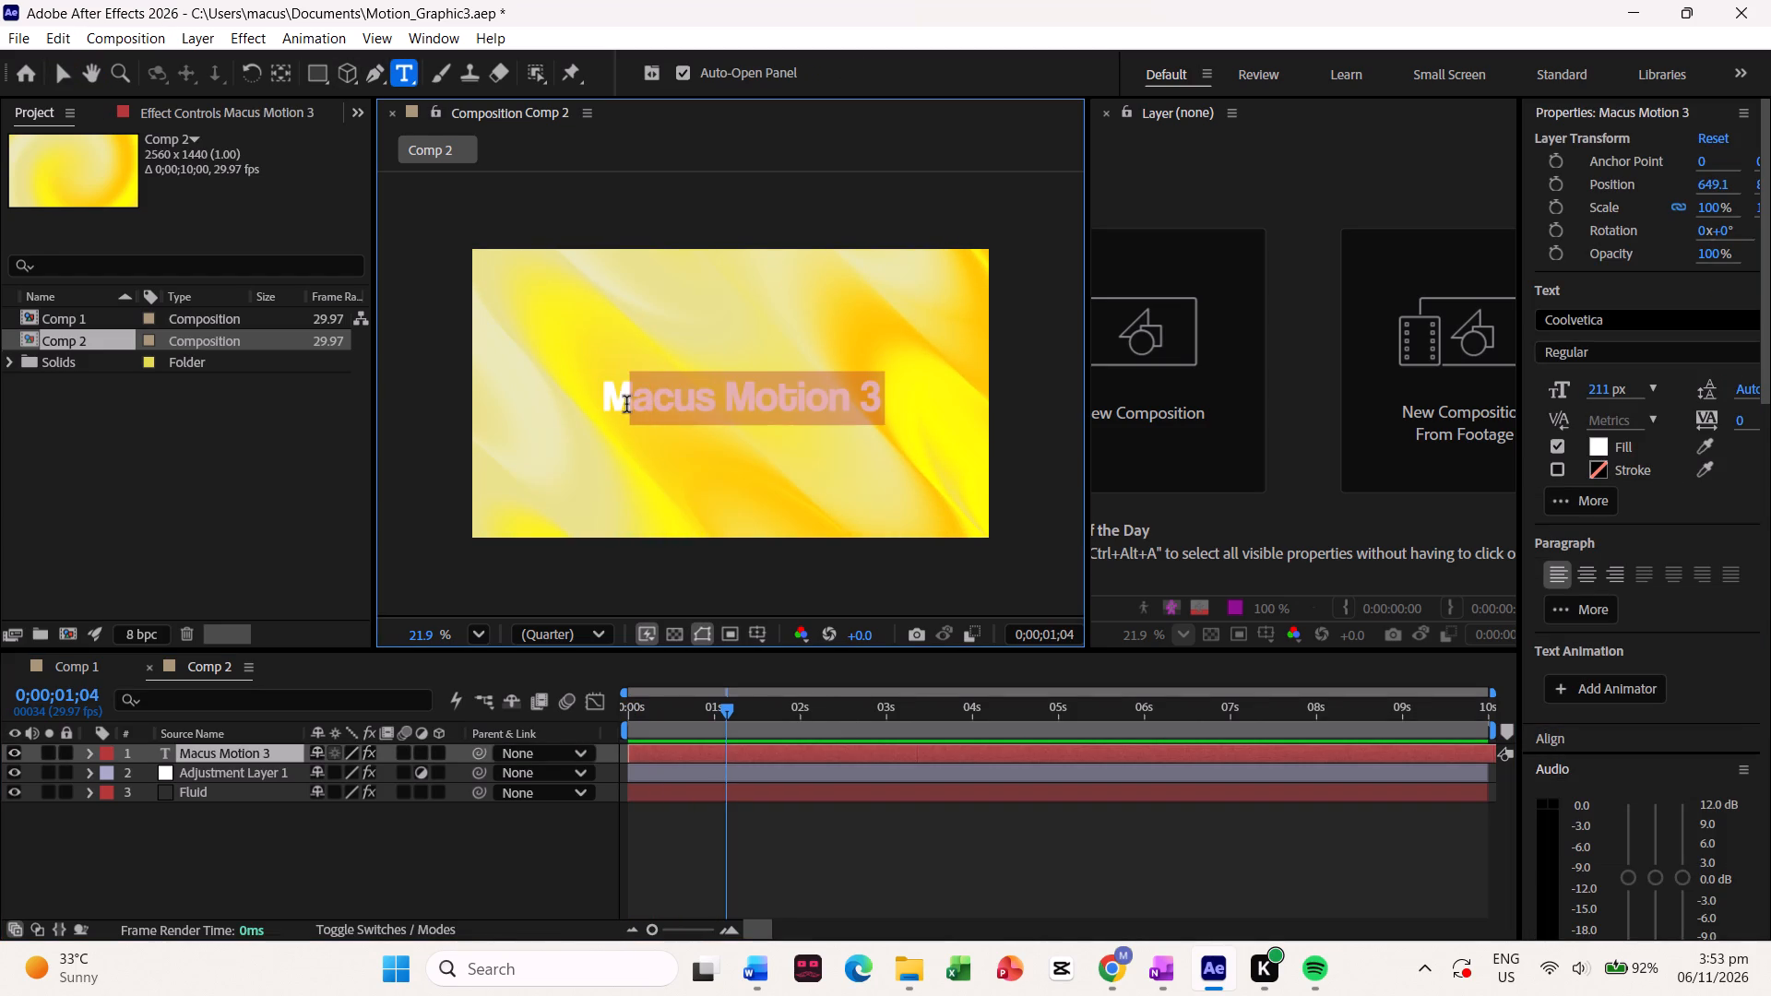
drag(626, 404, 600, 400)
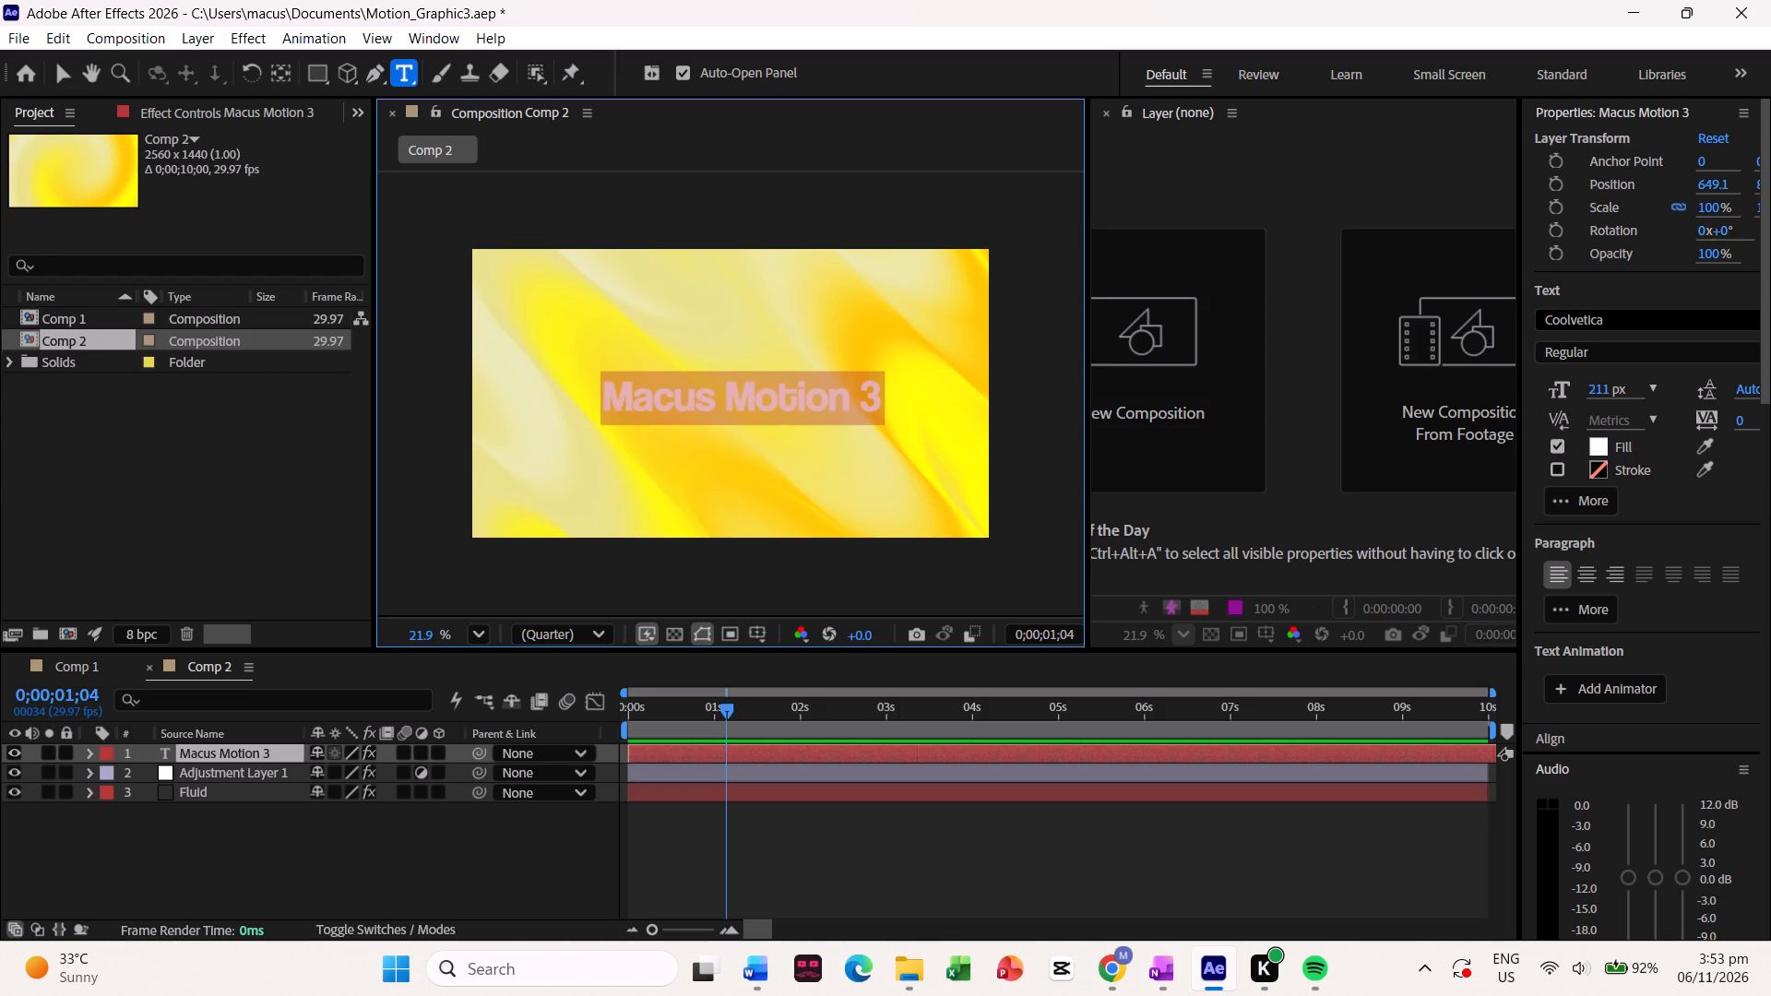
click(1588, 443)
click(1599, 445)
drag(916, 524, 711, 709)
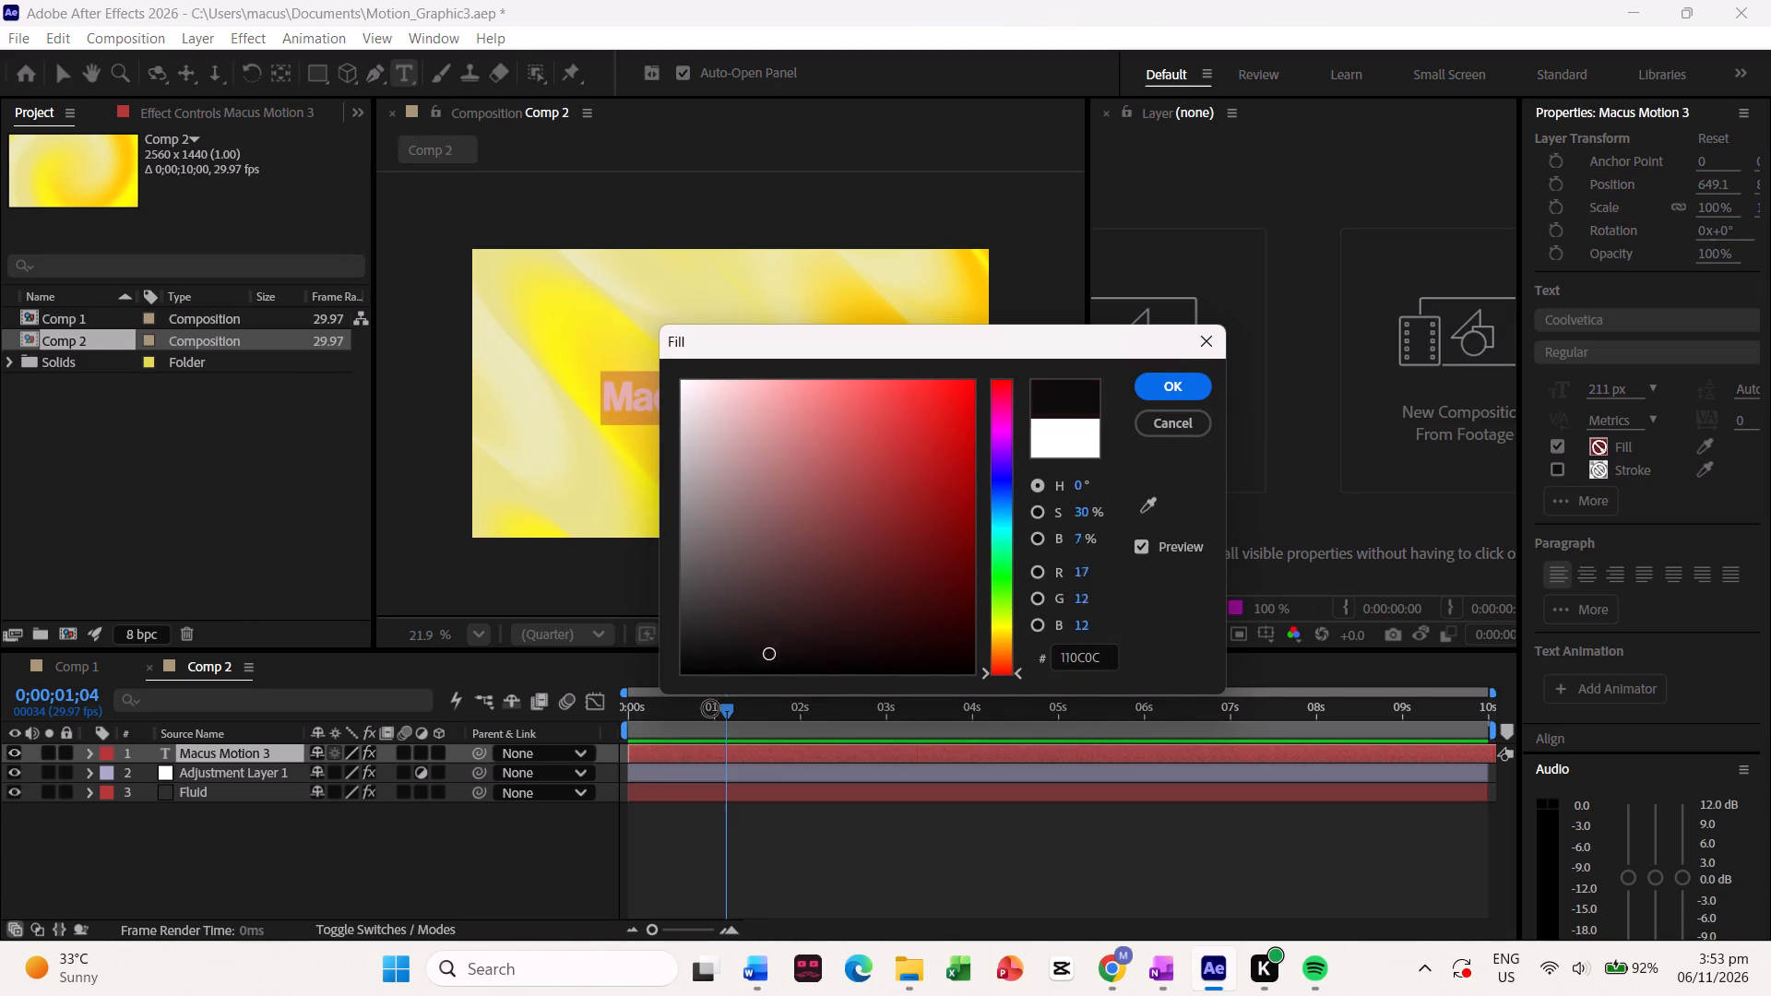
drag(711, 709, 584, 835)
click(1190, 385)
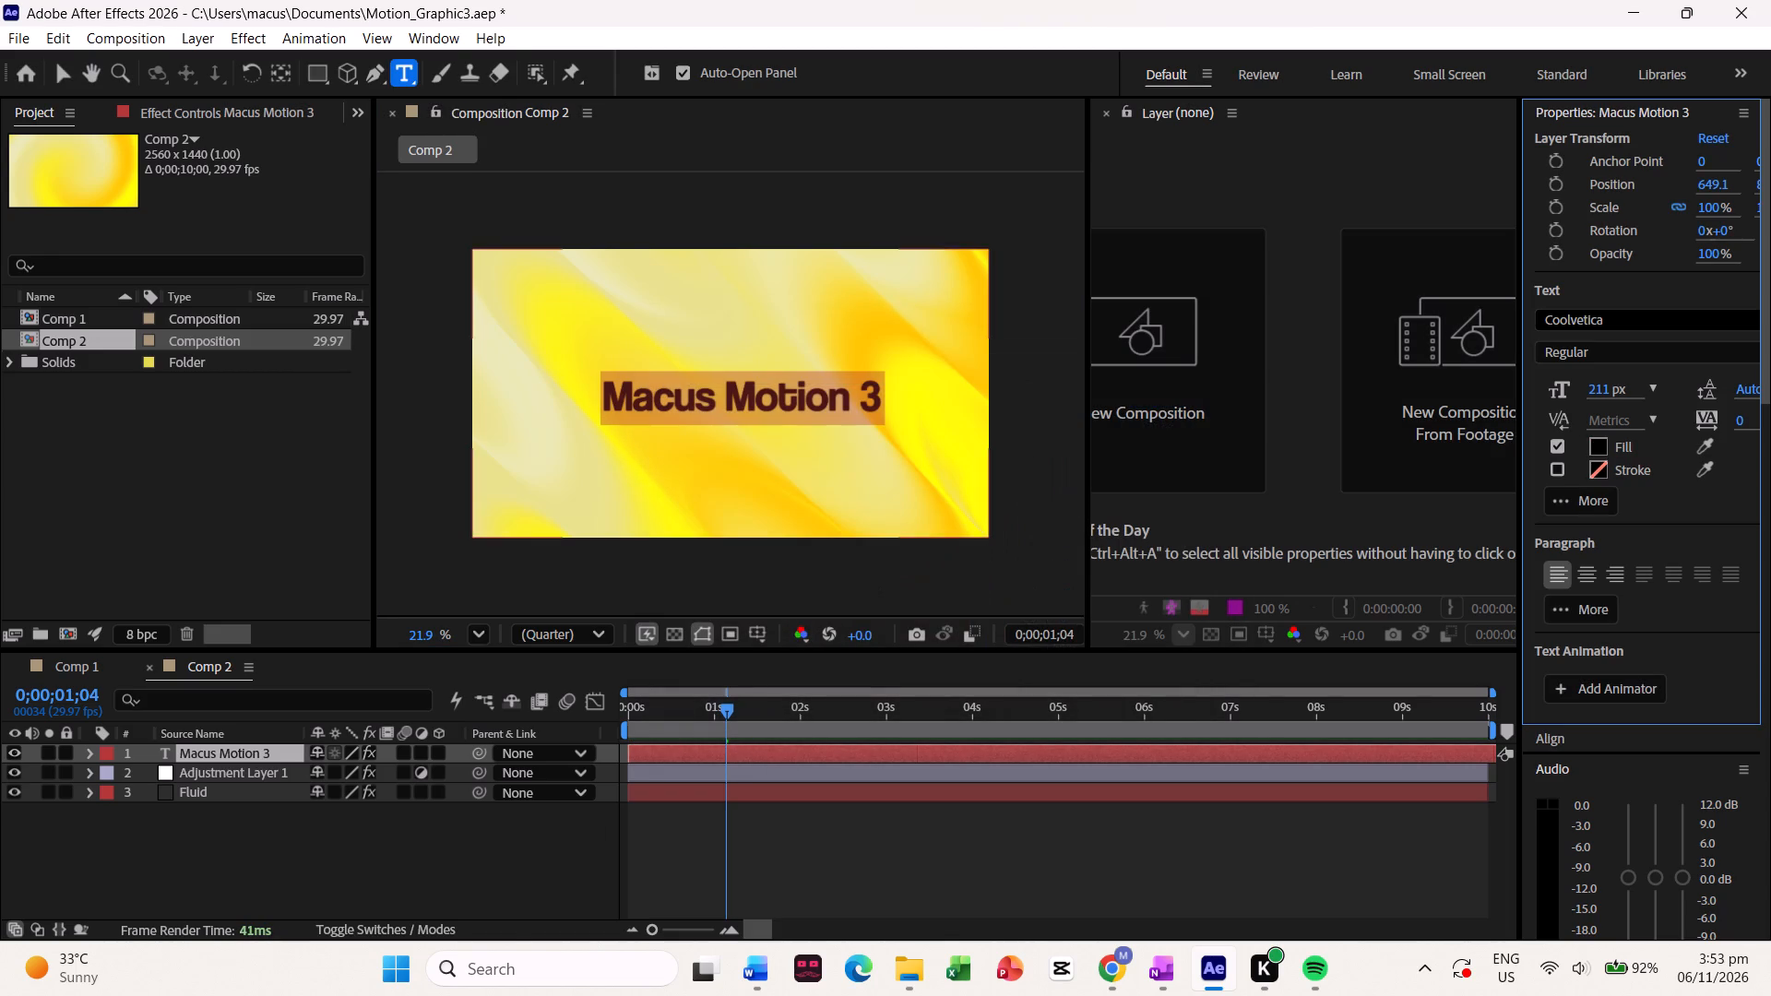
In the Fluid layer's 4-Color Gradient, set Color 1 to blue 002CFF and Color 2 to light blue.
click(266, 790)
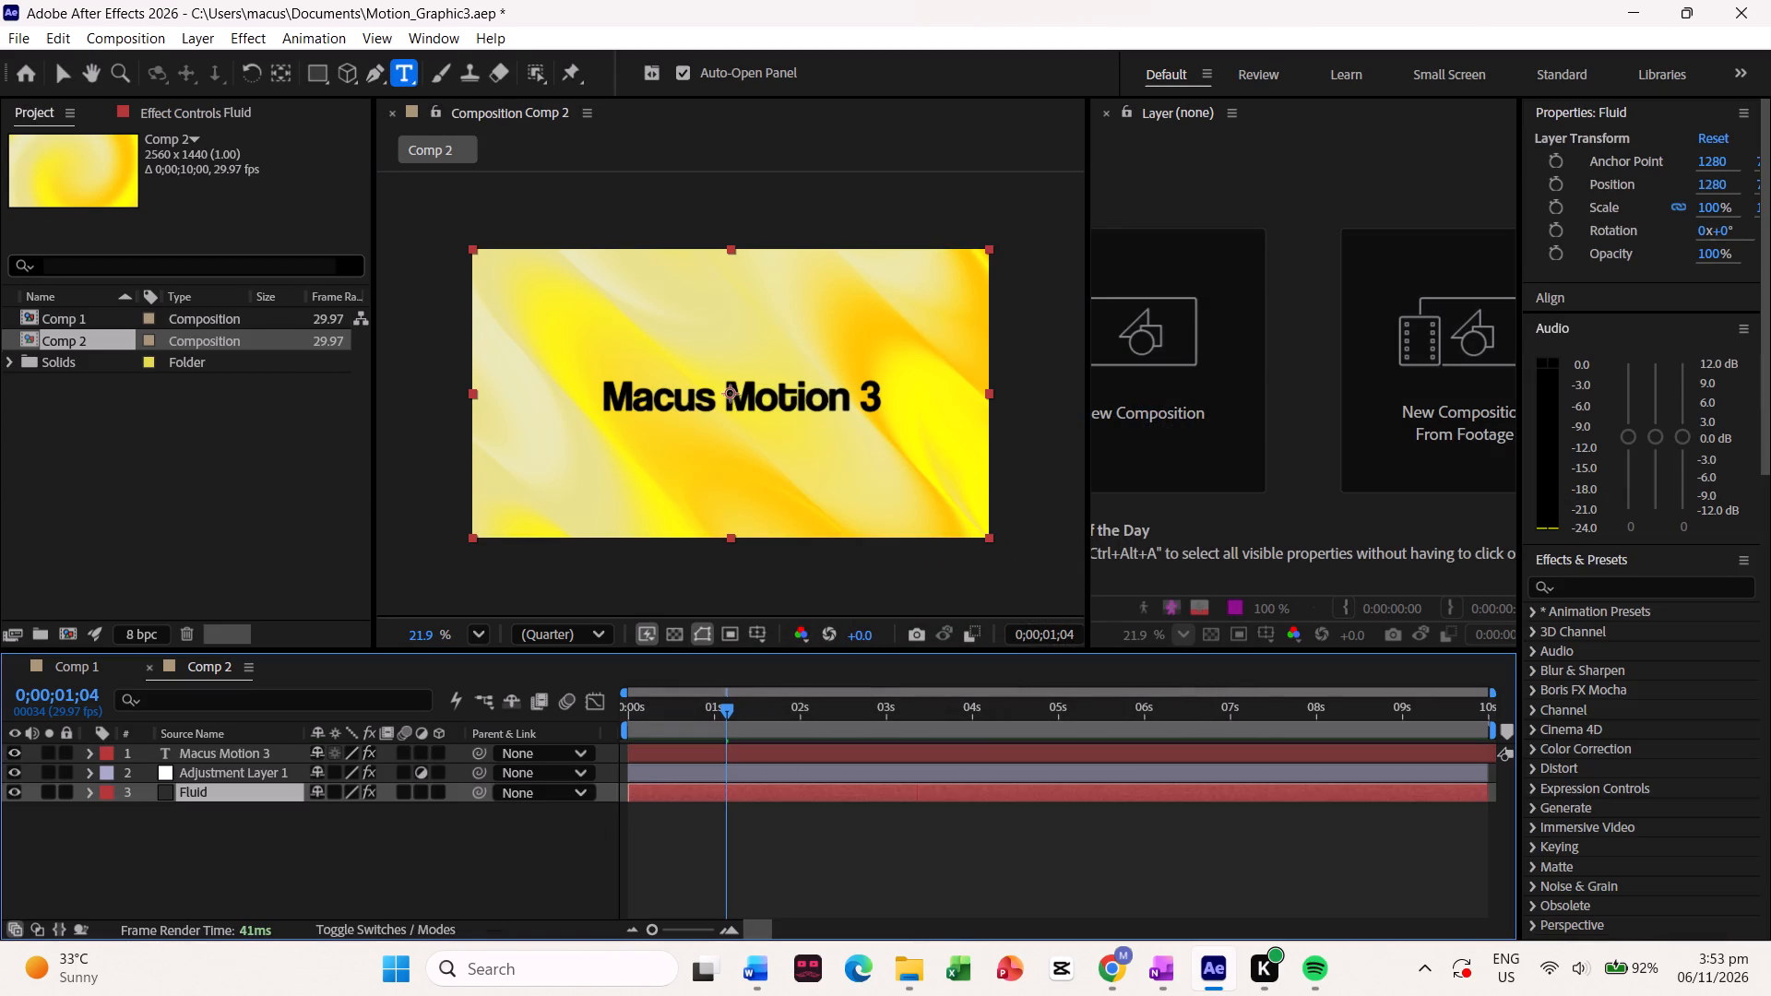
click(206, 116)
click(211, 224)
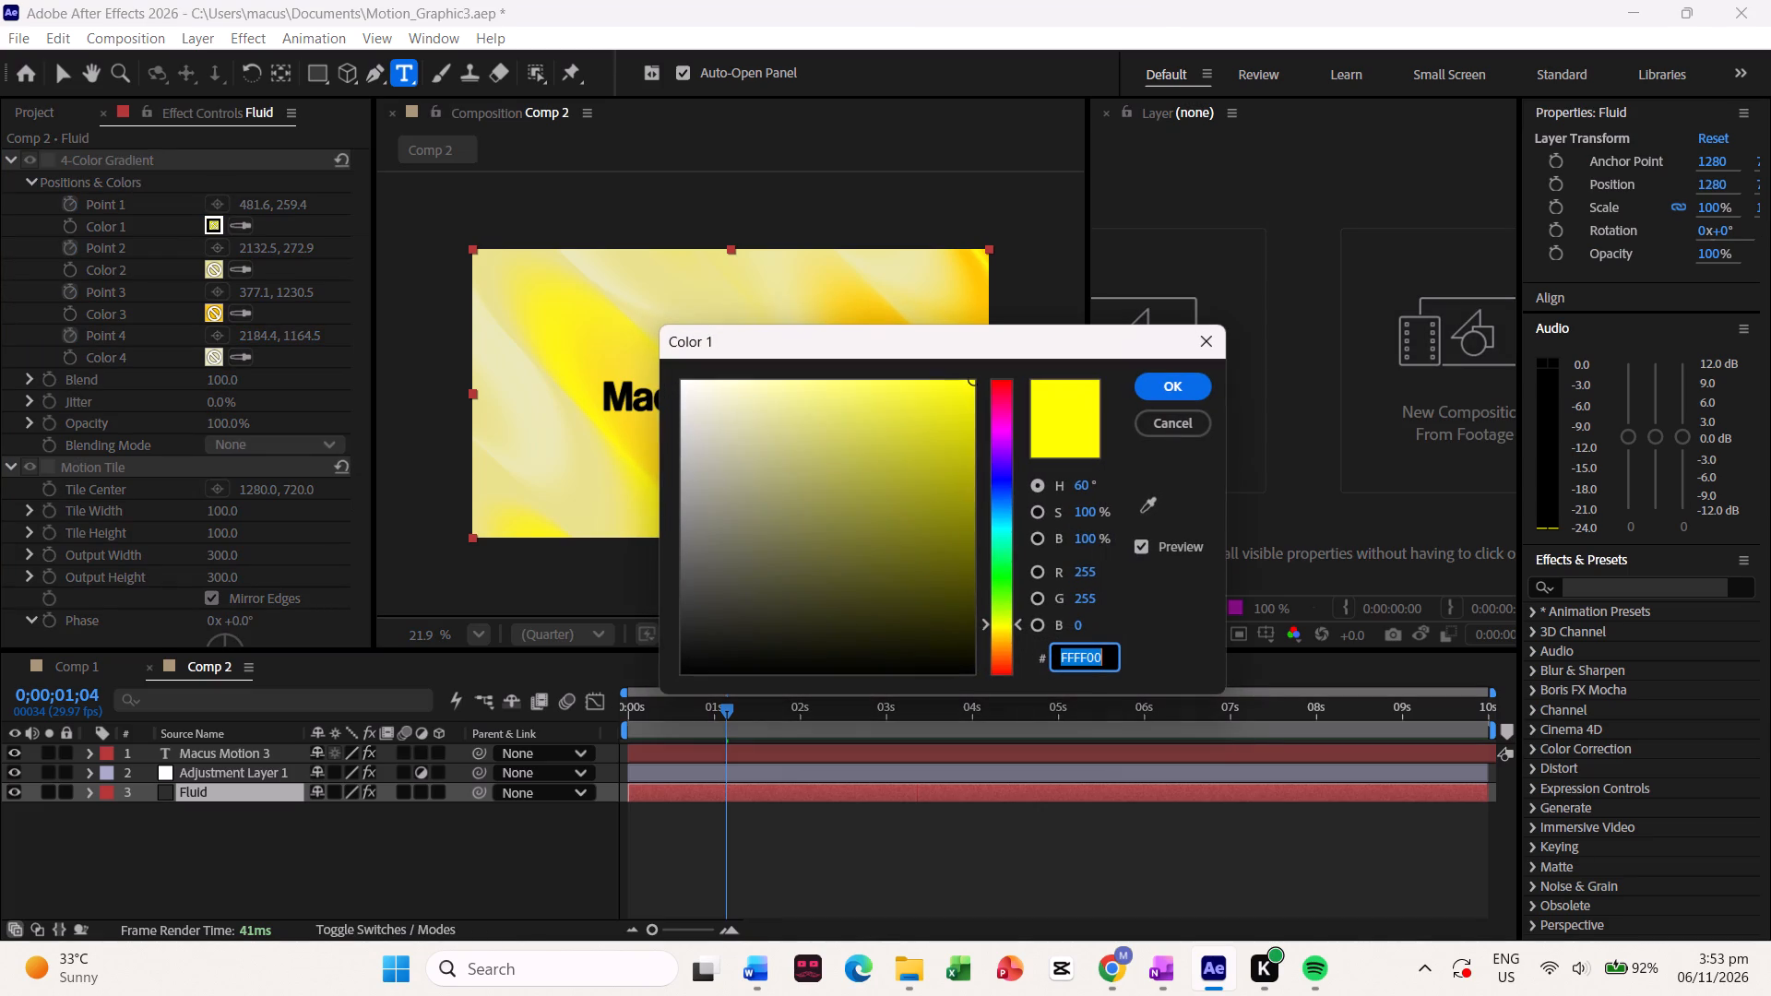
click(1003, 486)
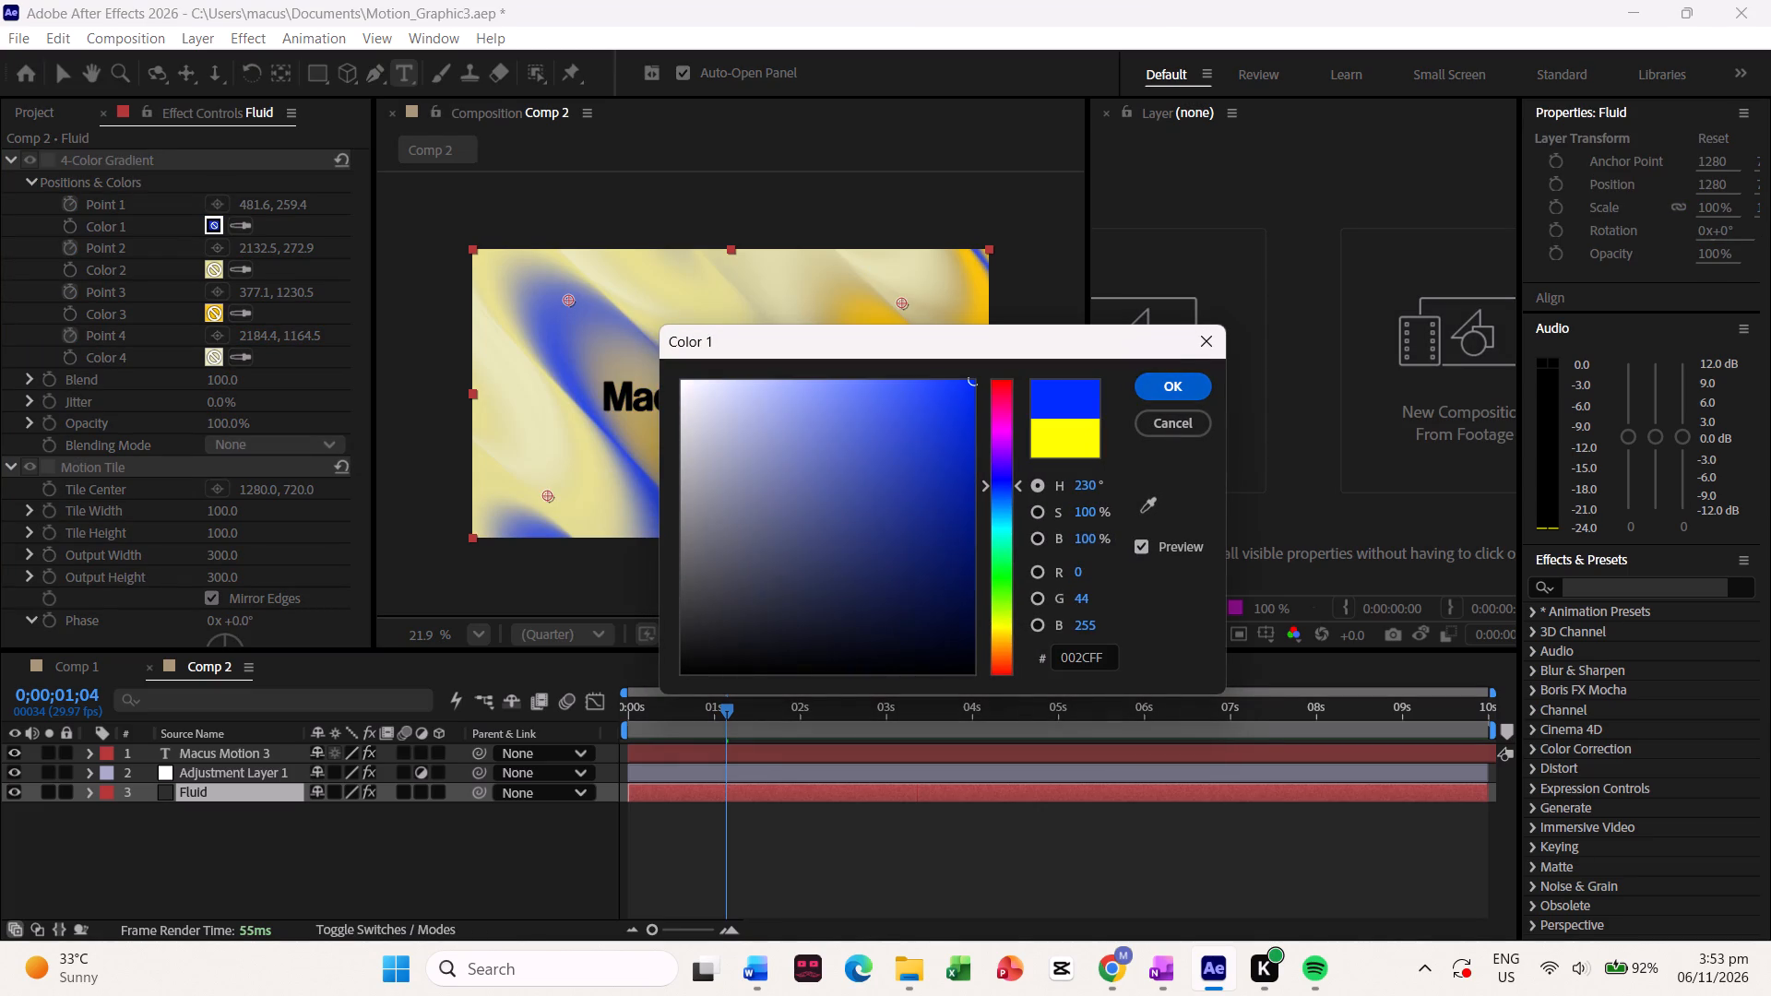
click(1174, 385)
click(212, 268)
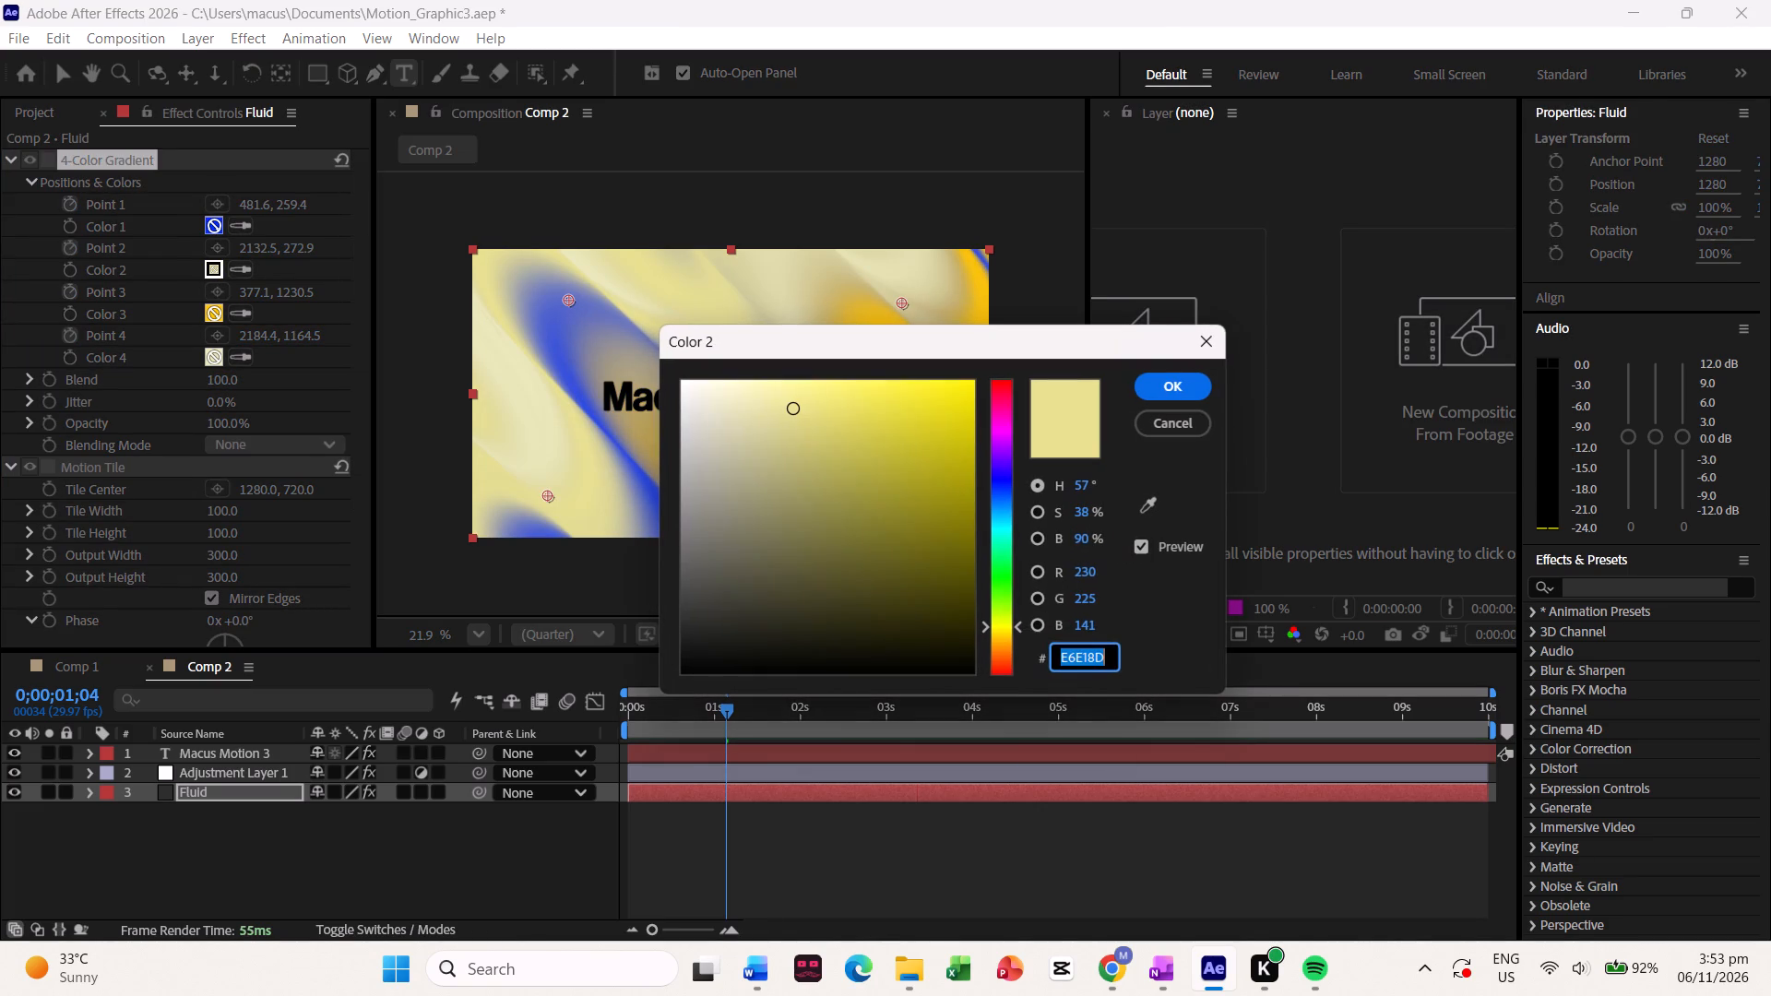
click(1001, 514)
click(1186, 381)
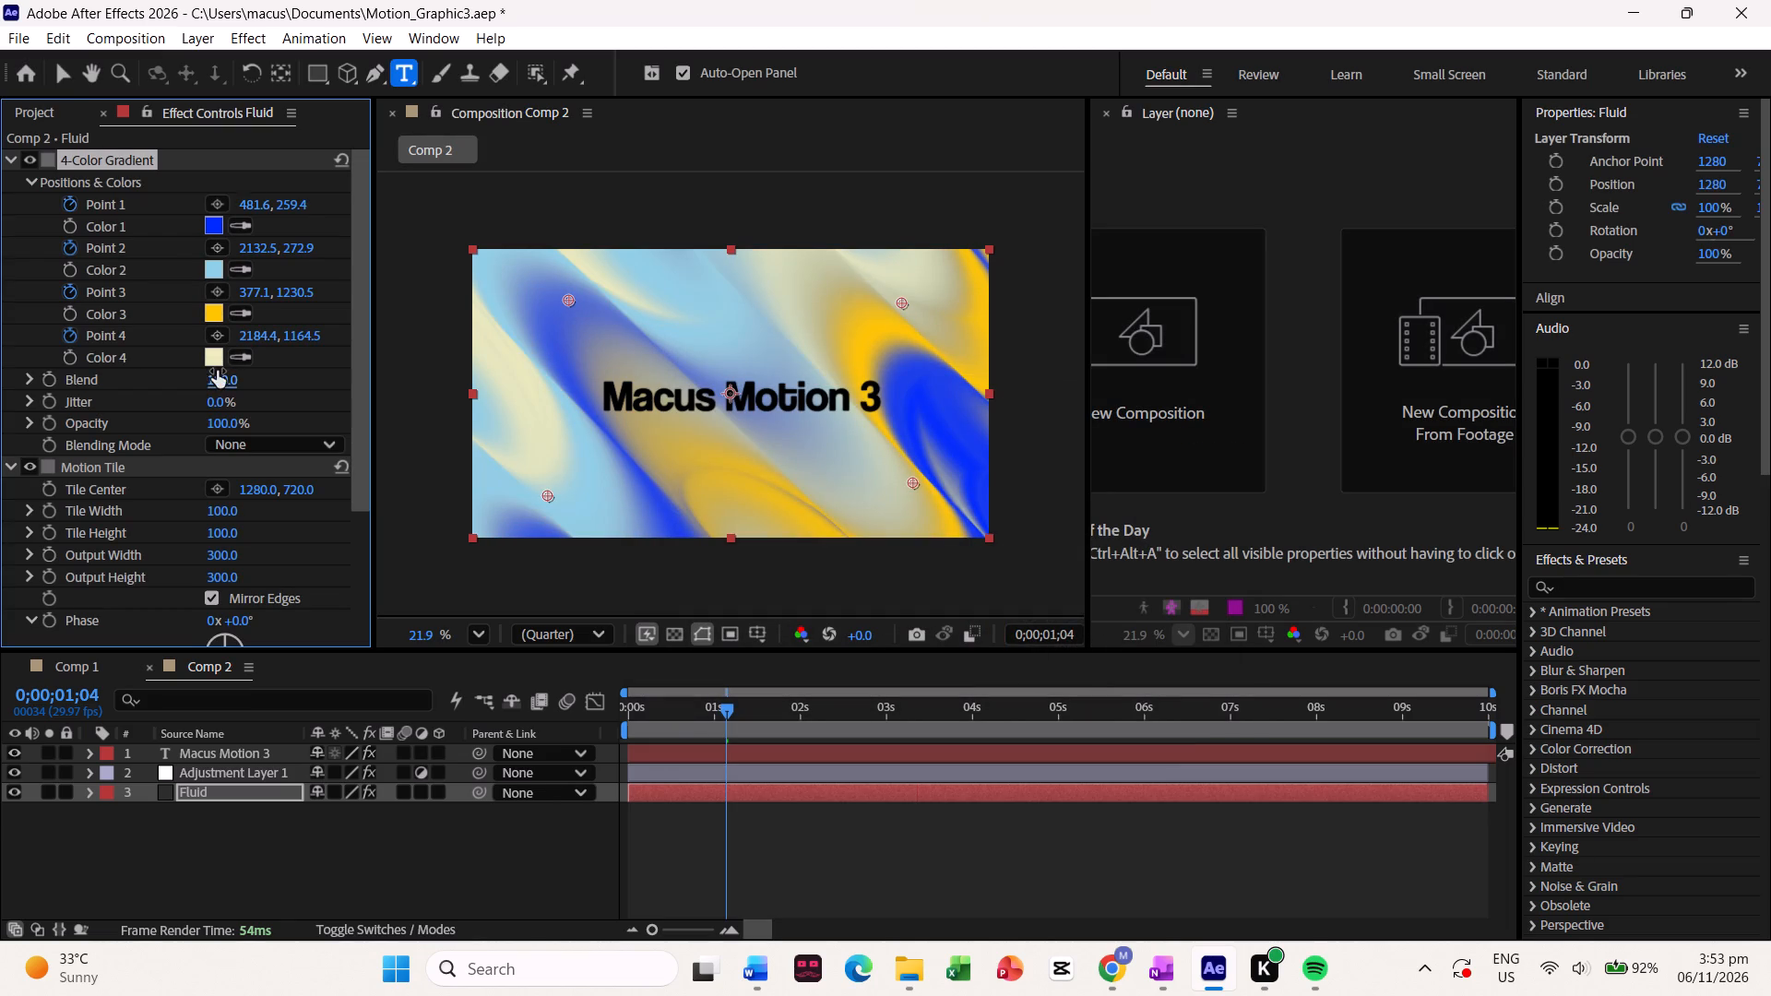
Set the Fluid gradient's Color 3 to green 00FFA3 and Color 4 to pale blue-white E5EBF3.
click(213, 310)
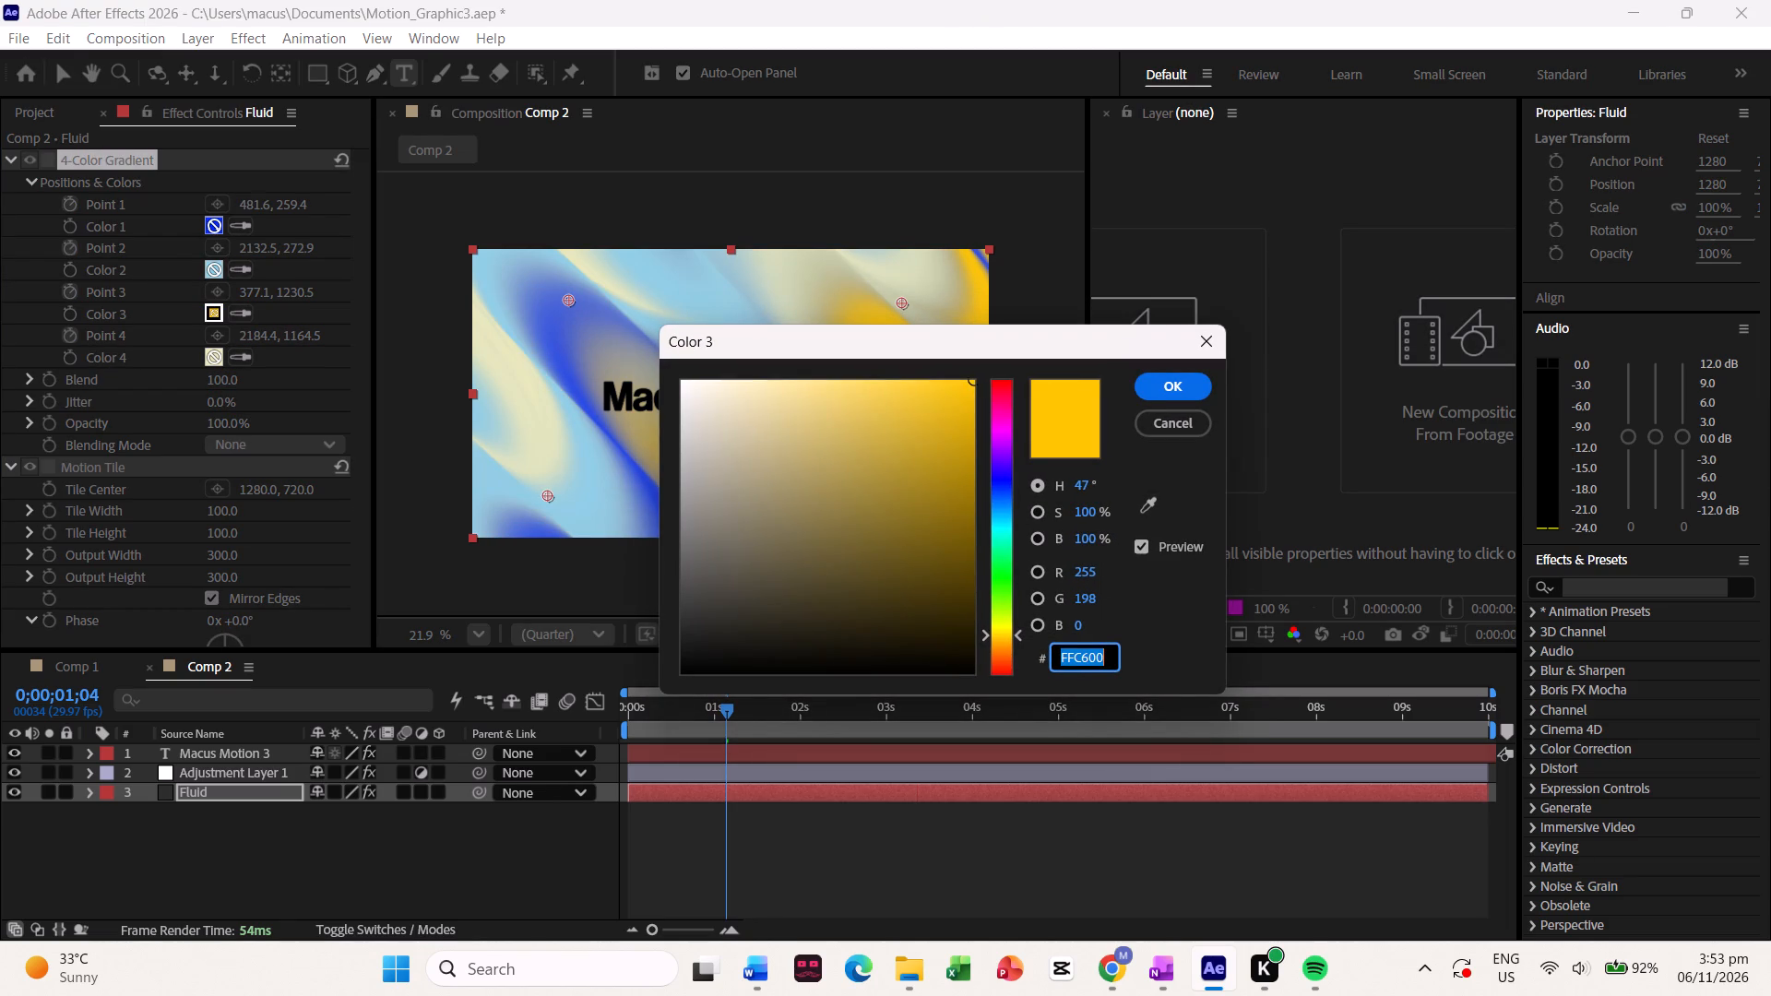
click(1011, 544)
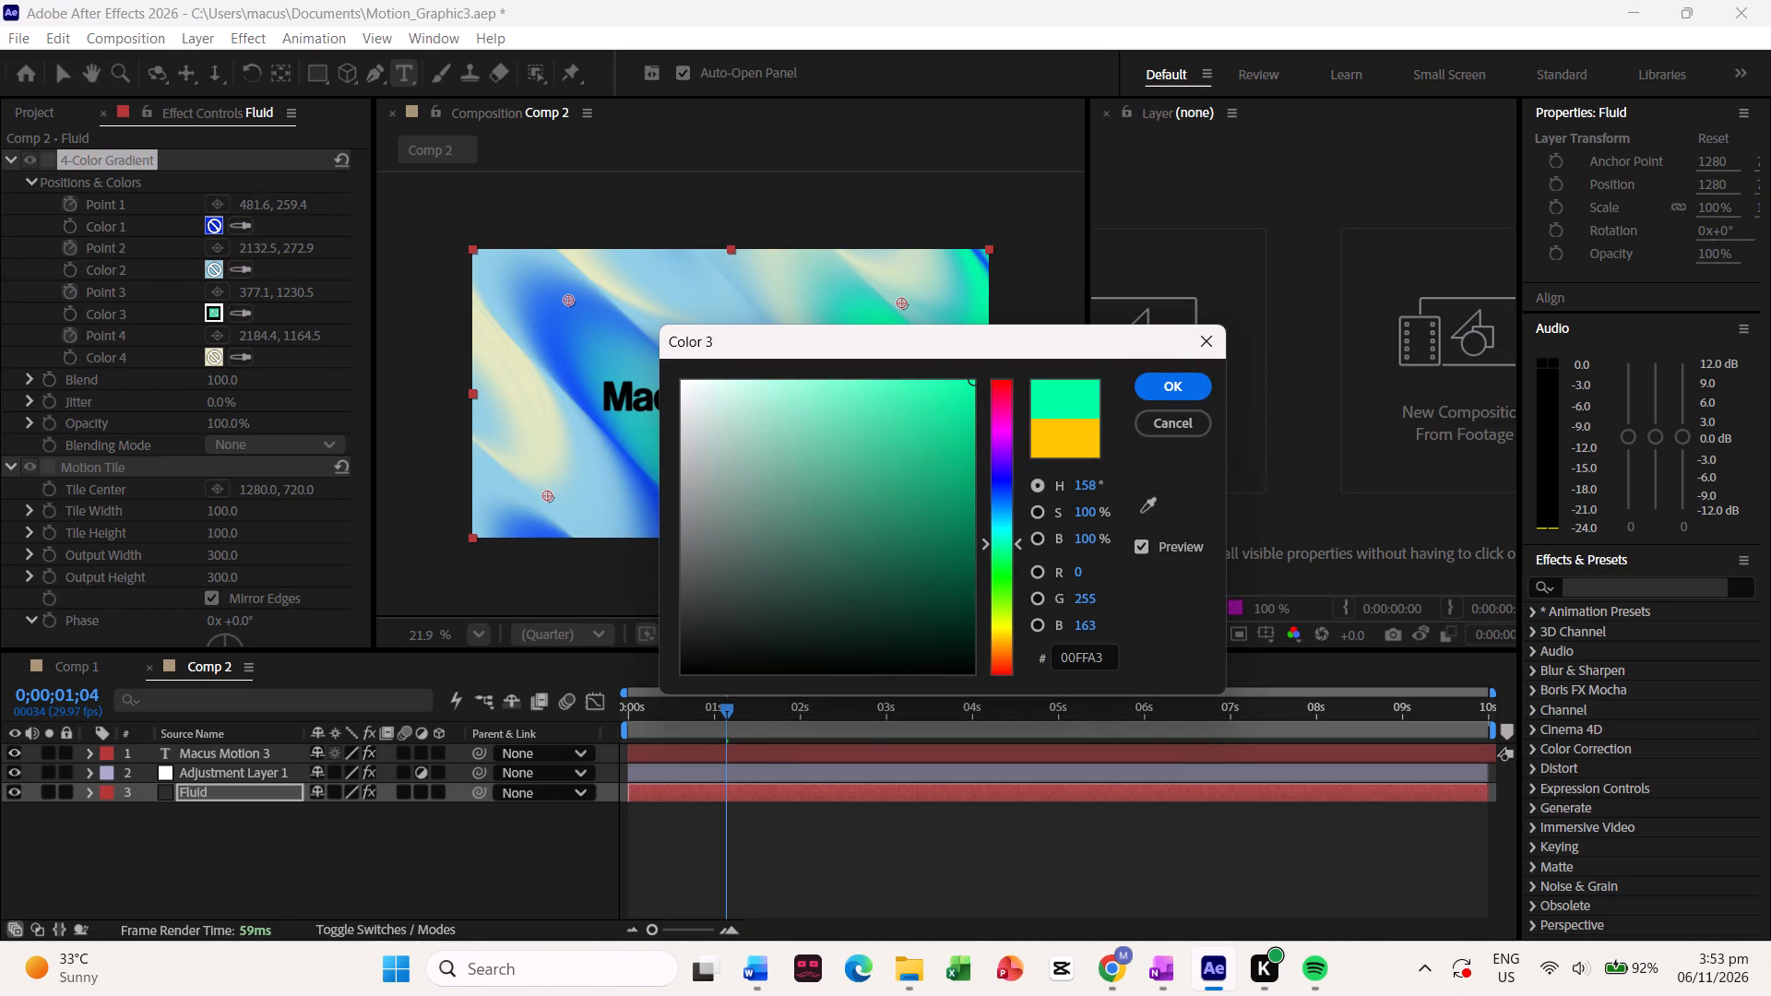
click(1183, 396)
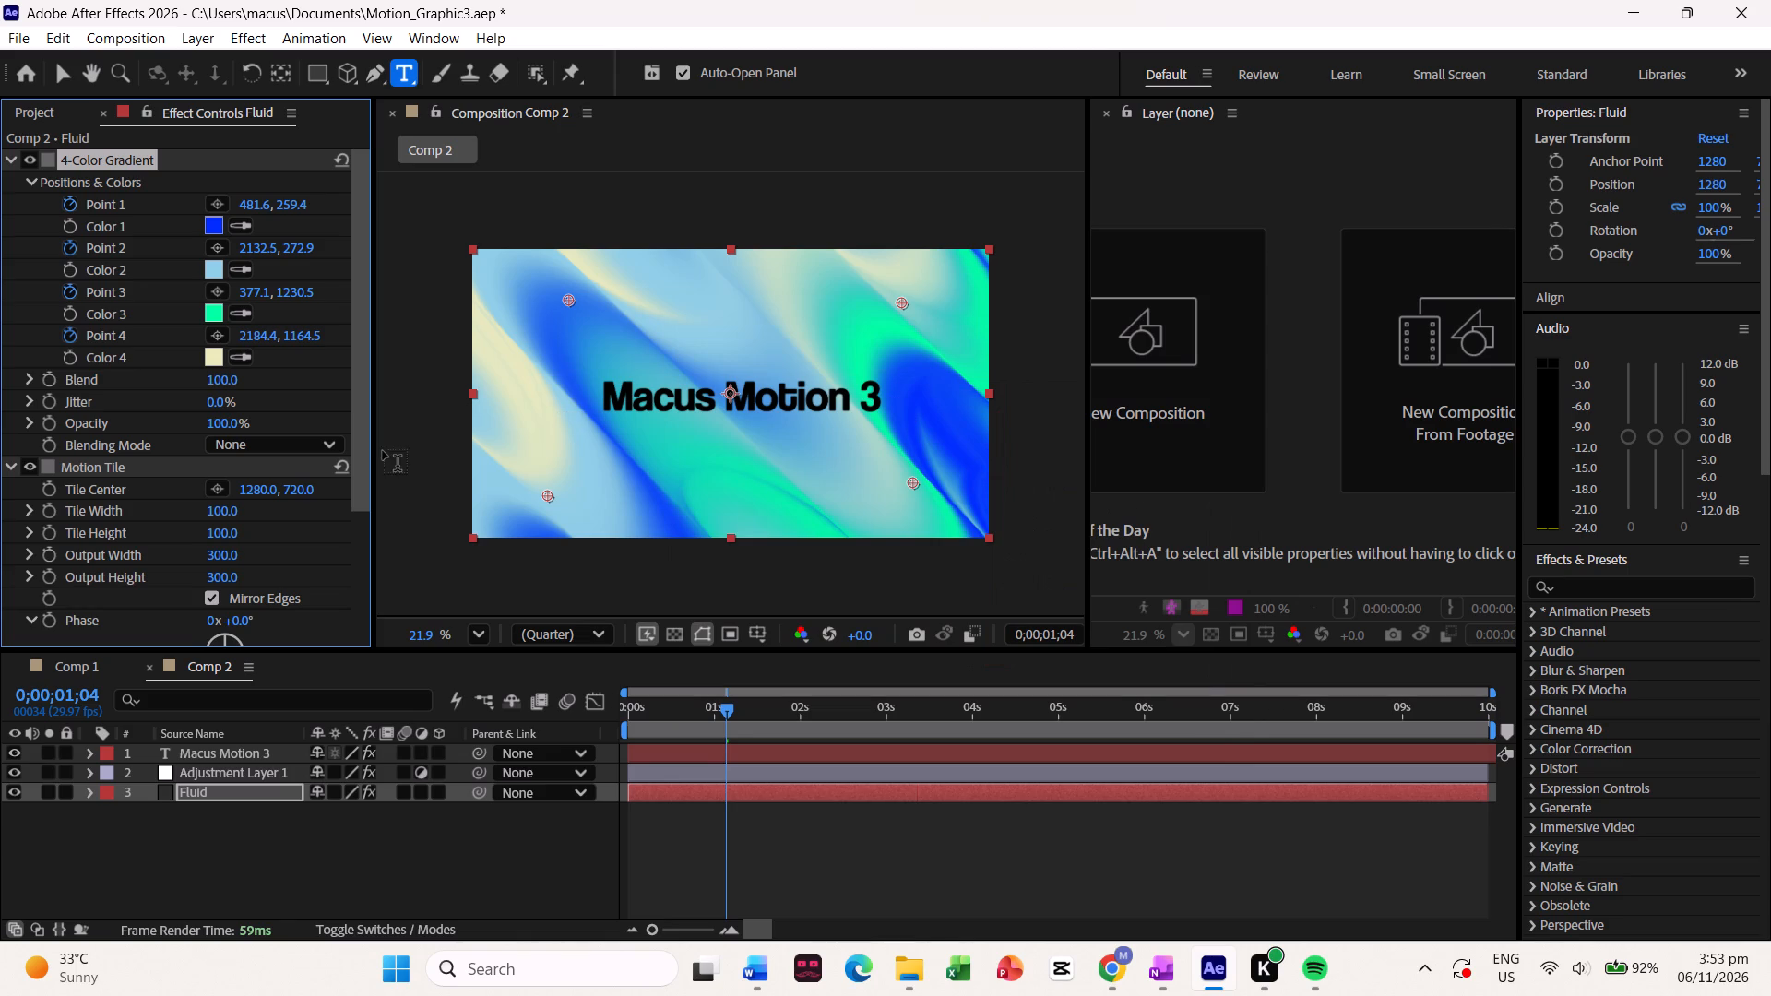
click(212, 361)
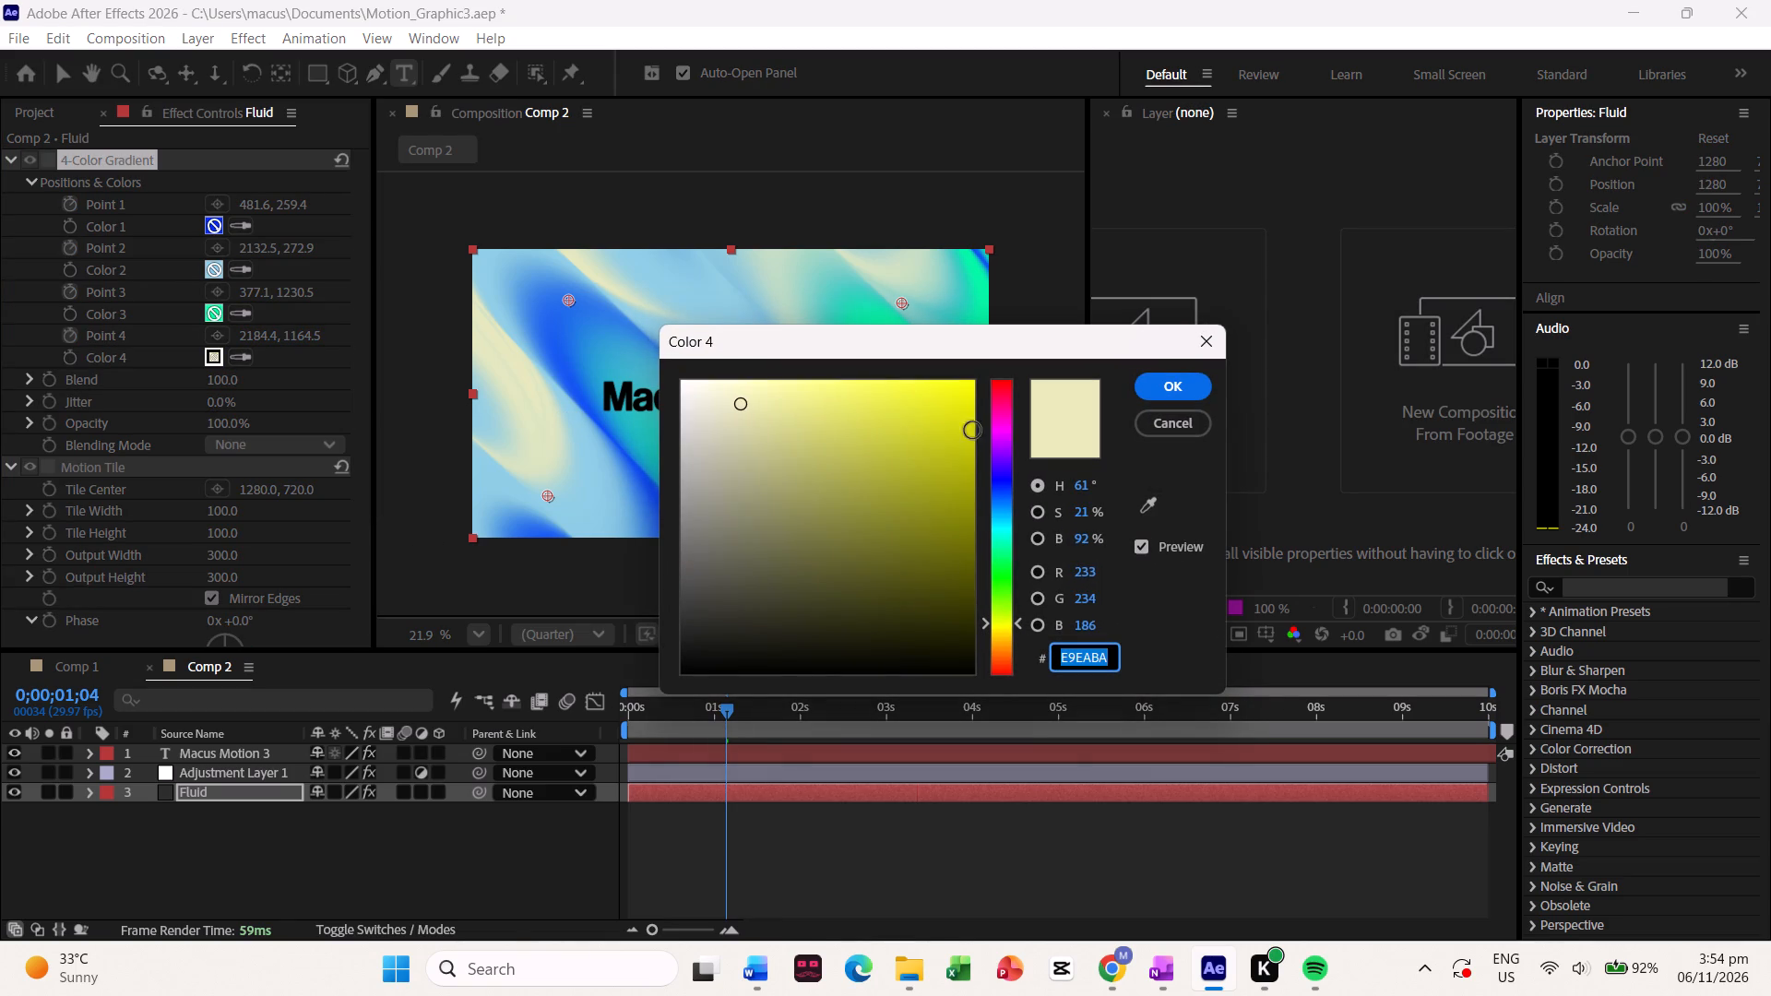
click(993, 497)
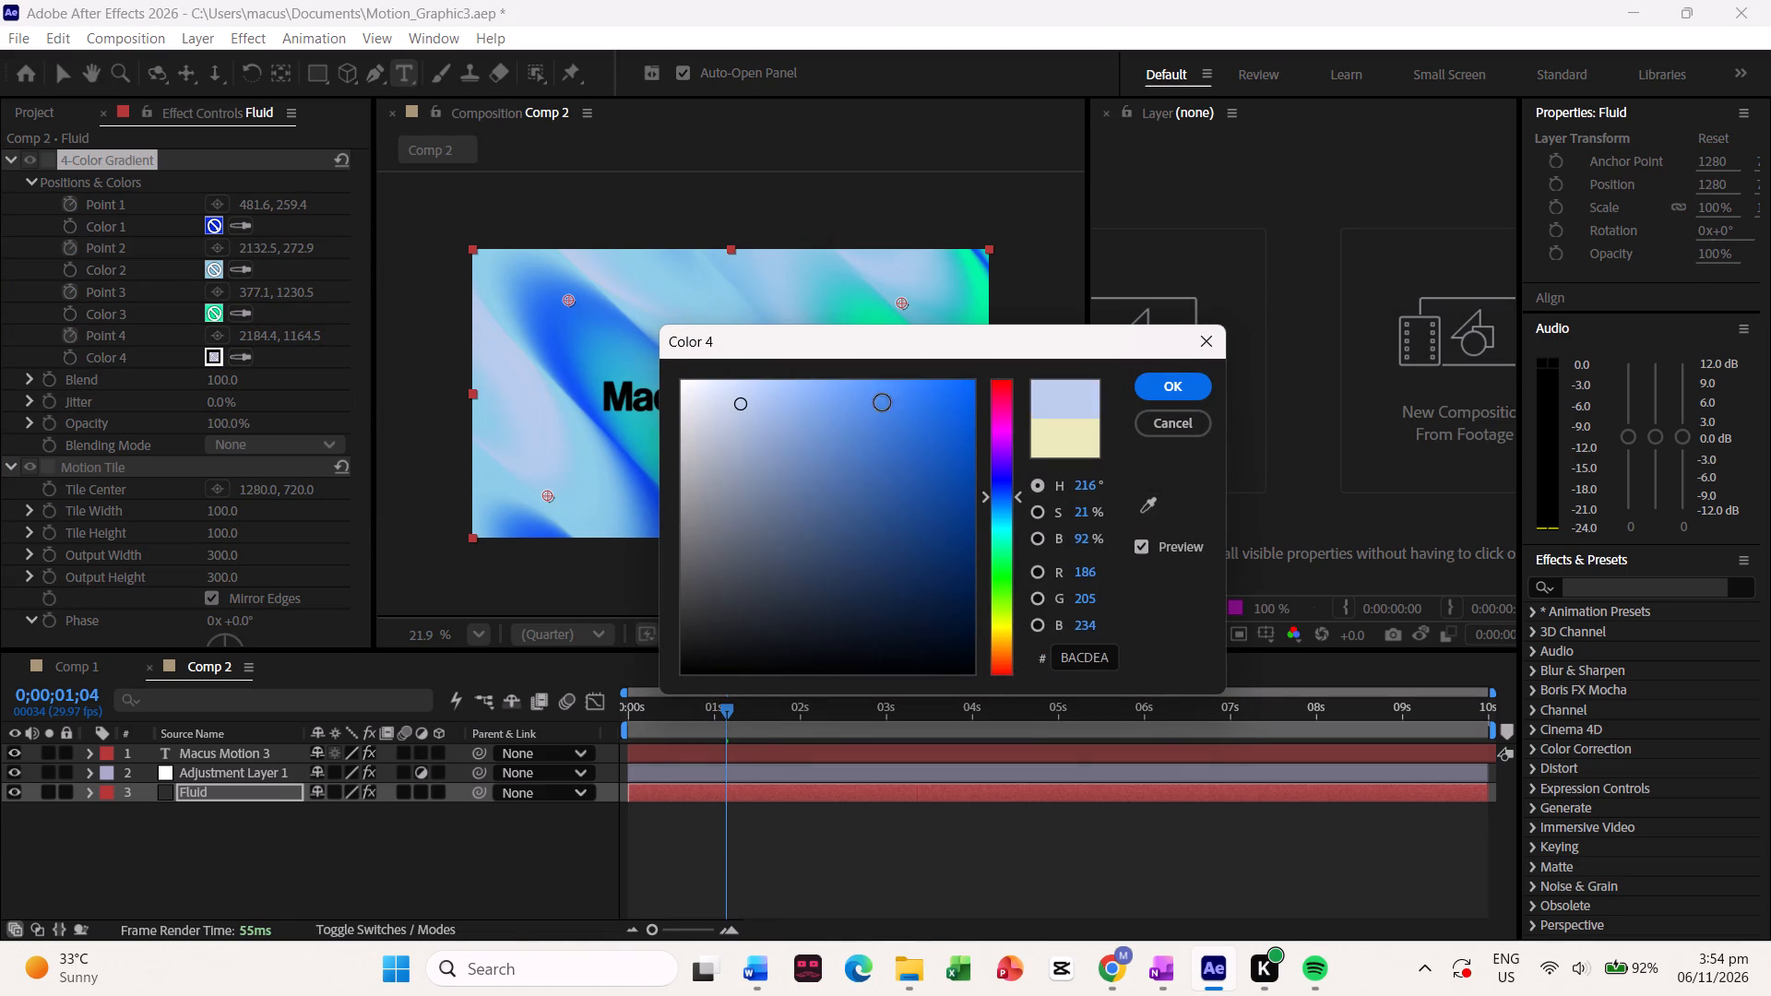
click(696, 394)
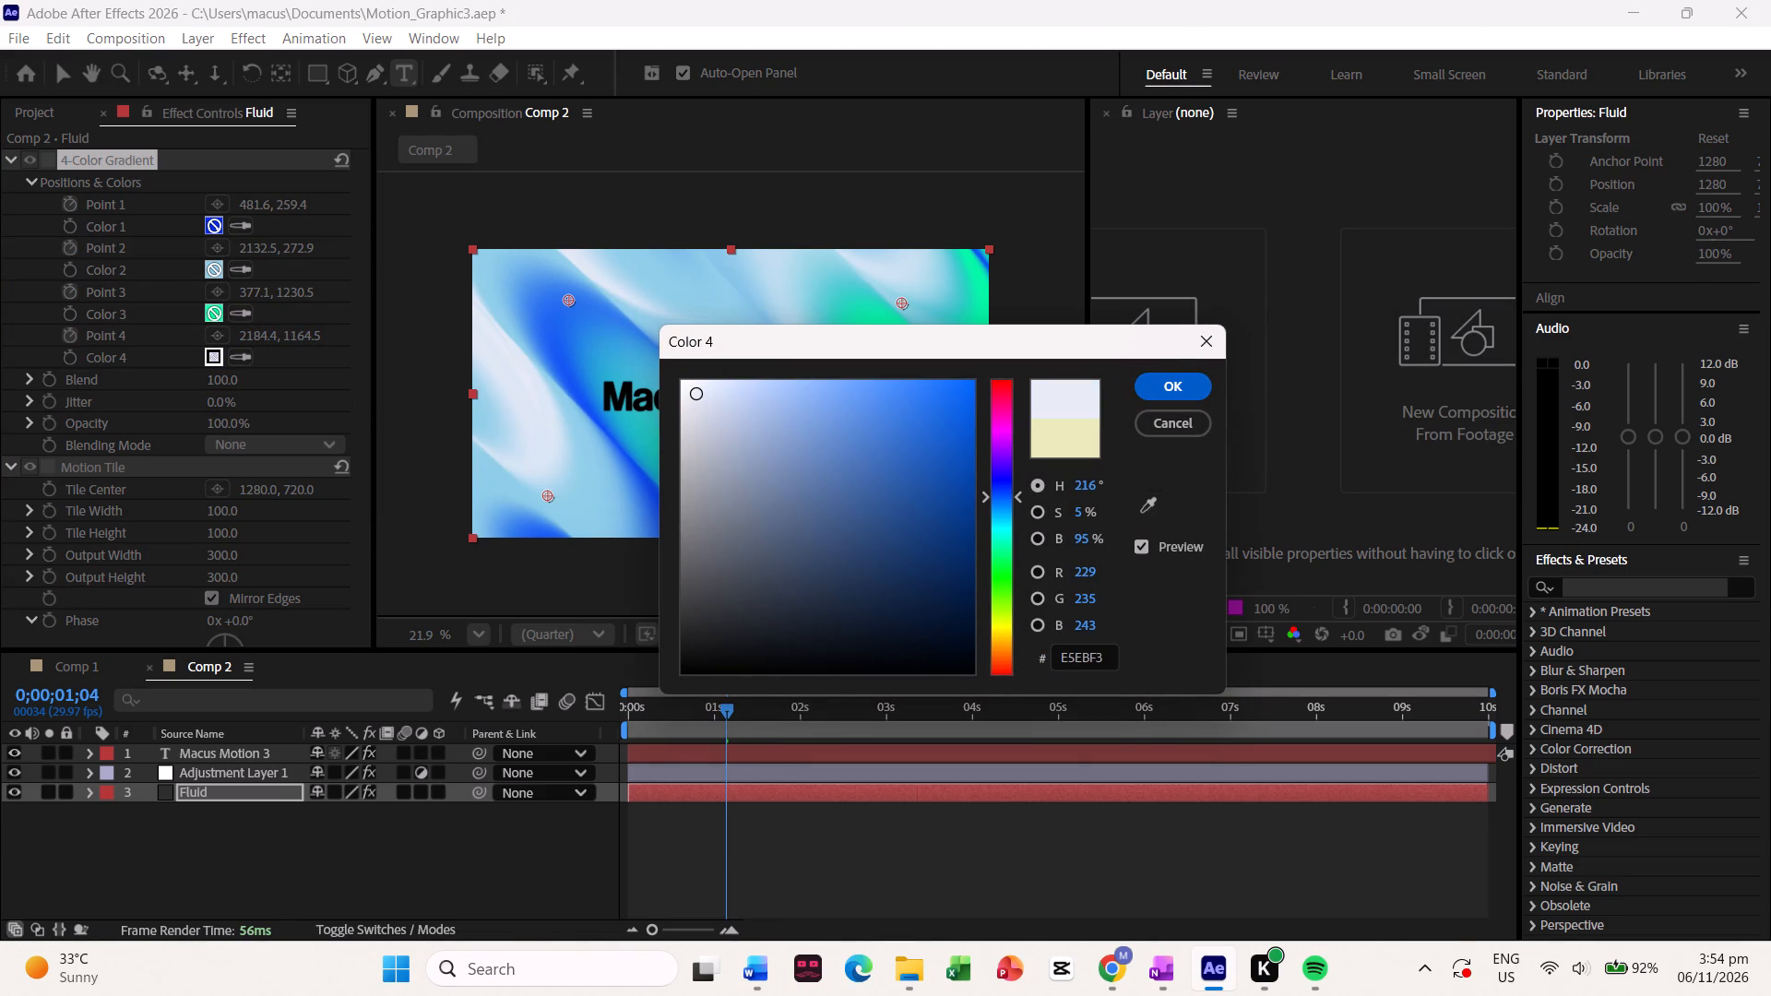
click(1192, 381)
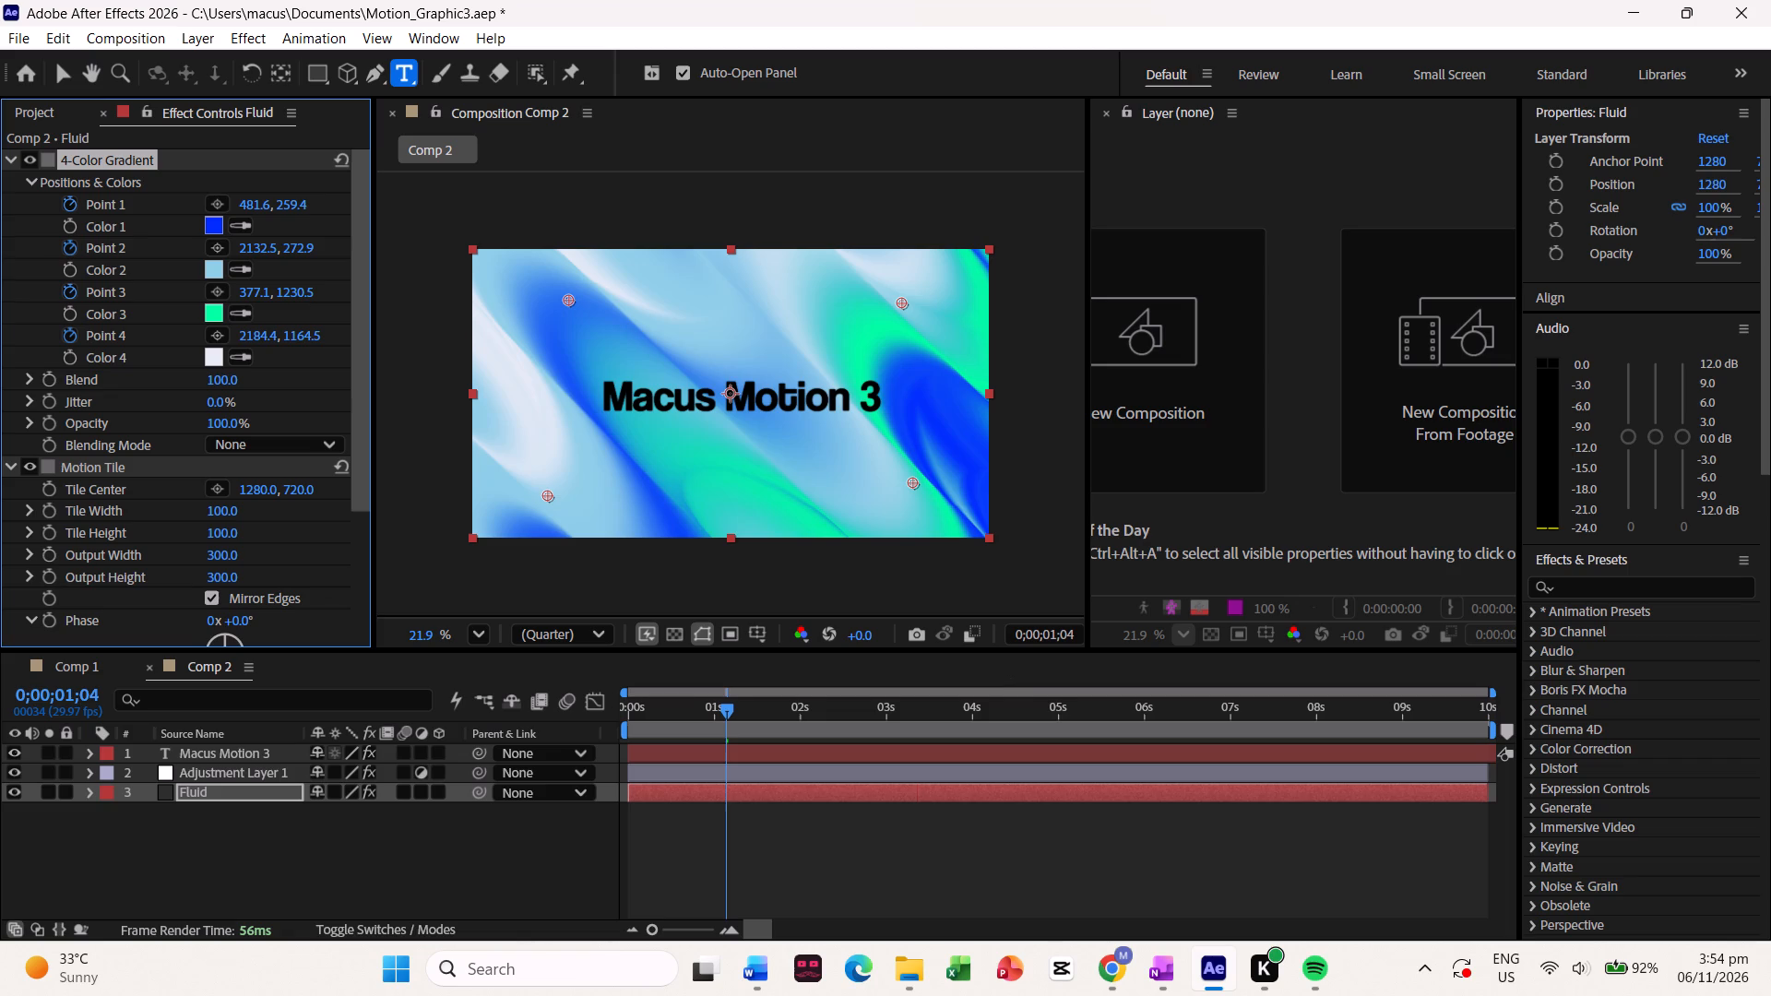
Scrub through the full Comp 2 timeline and return to the start to check the recoloured animation.
drag(728, 713, 634, 830)
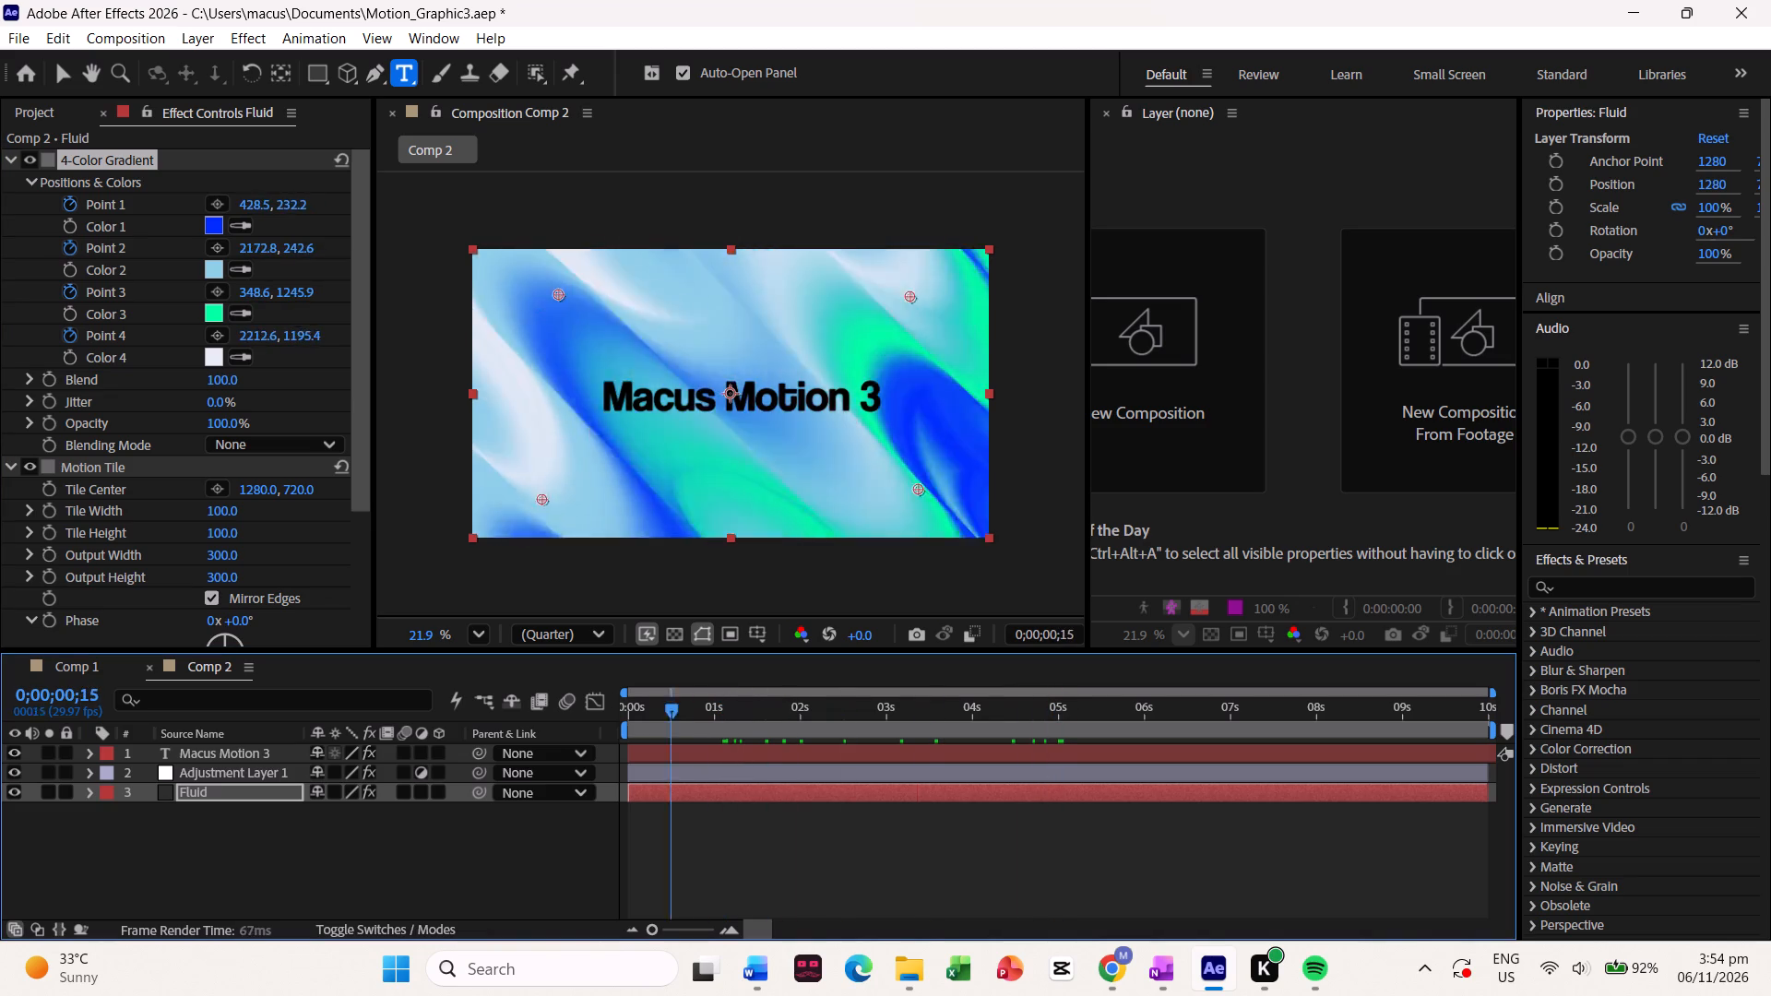
drag(634, 830, 836, 881)
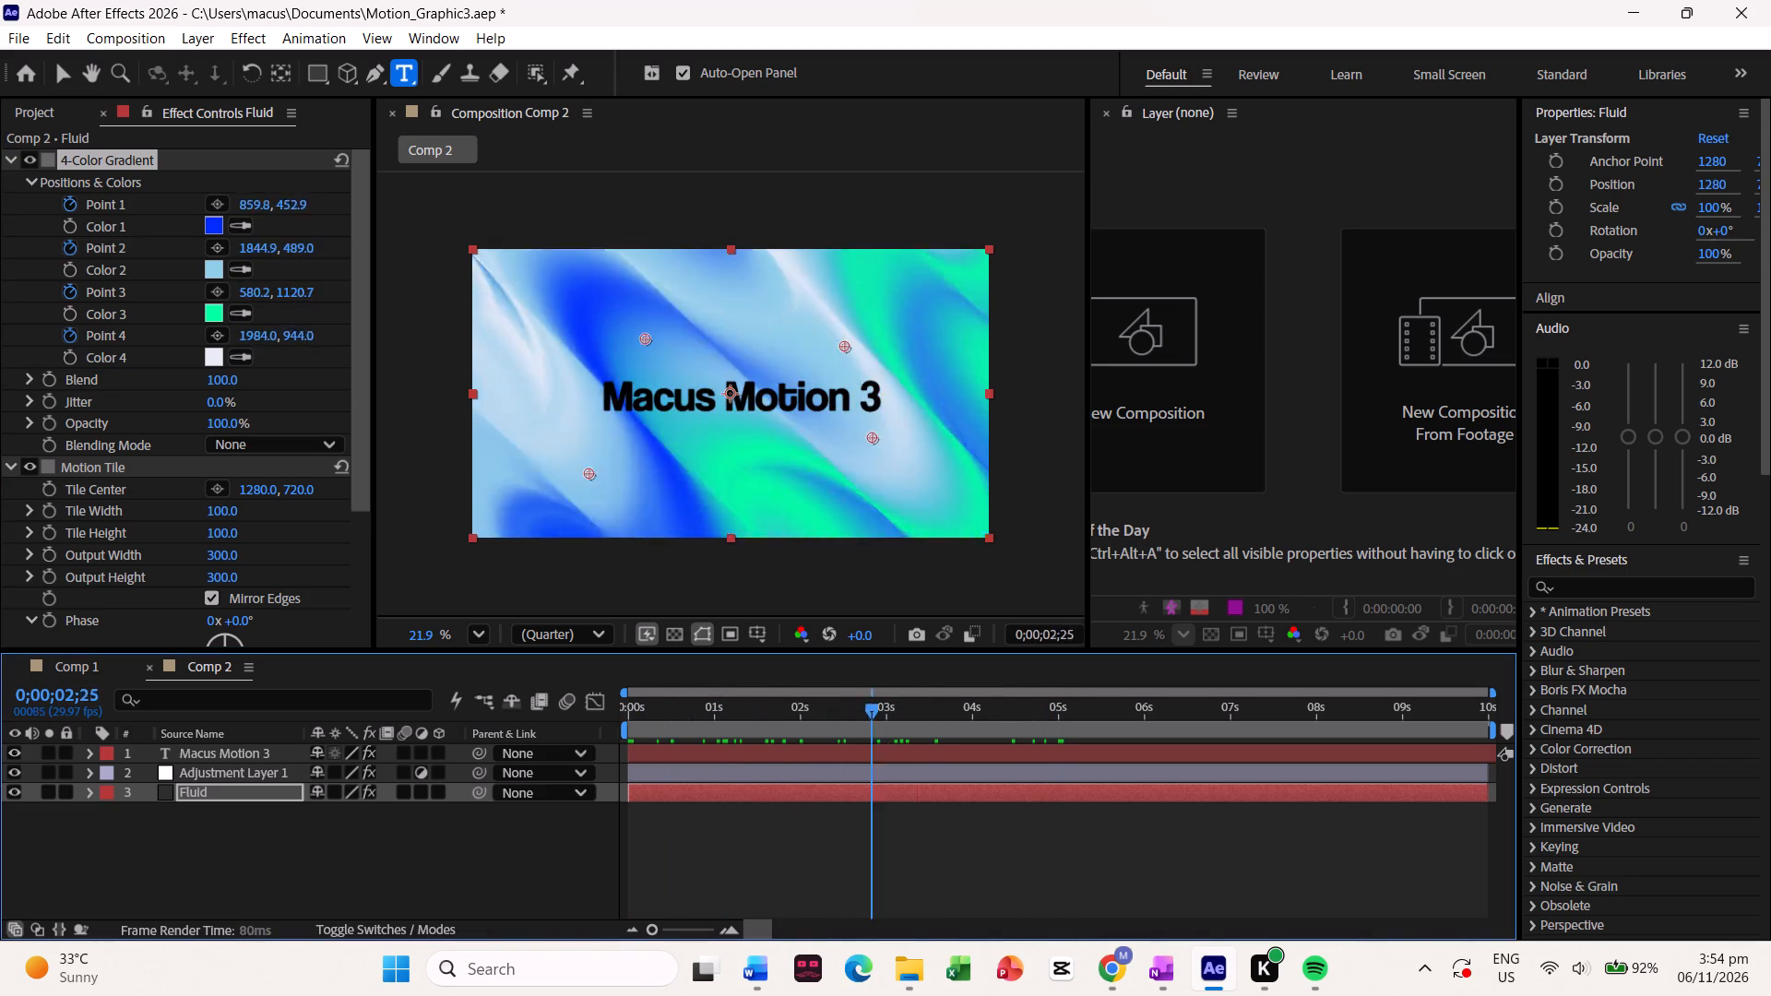
drag(836, 881, 564, 876)
click(851, 848)
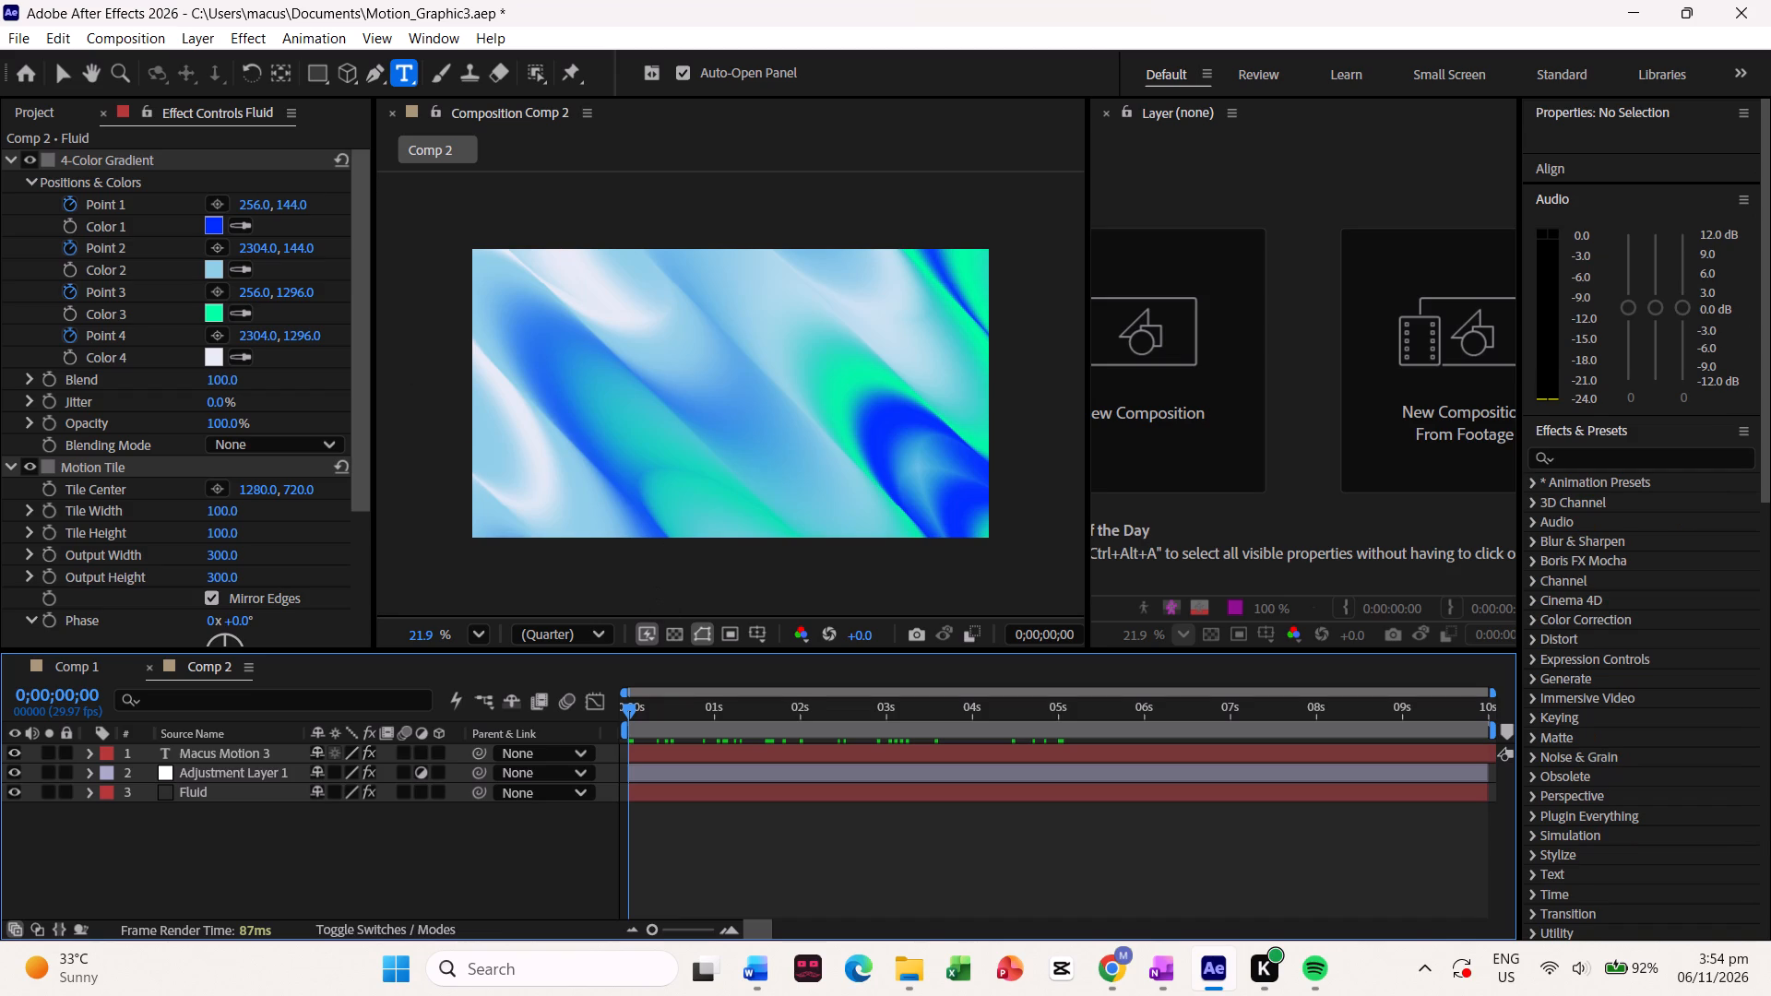
drag(624, 708, 579, 725)
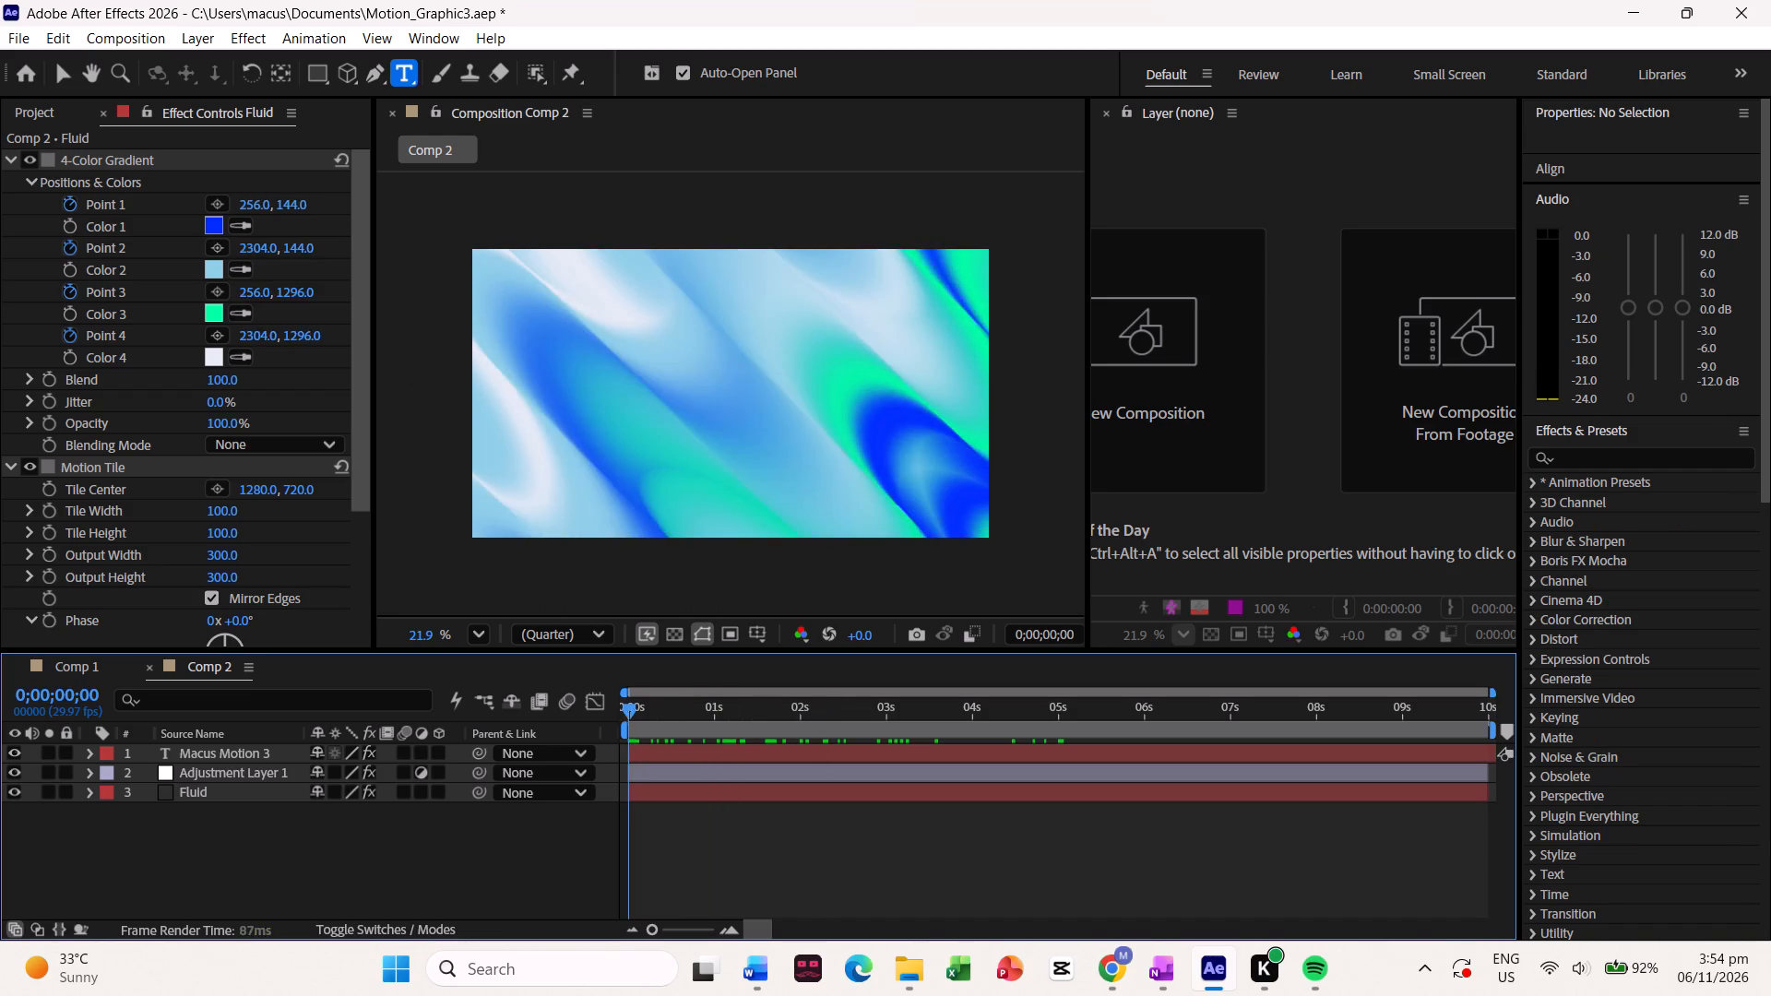
drag(579, 725, 1446, 770)
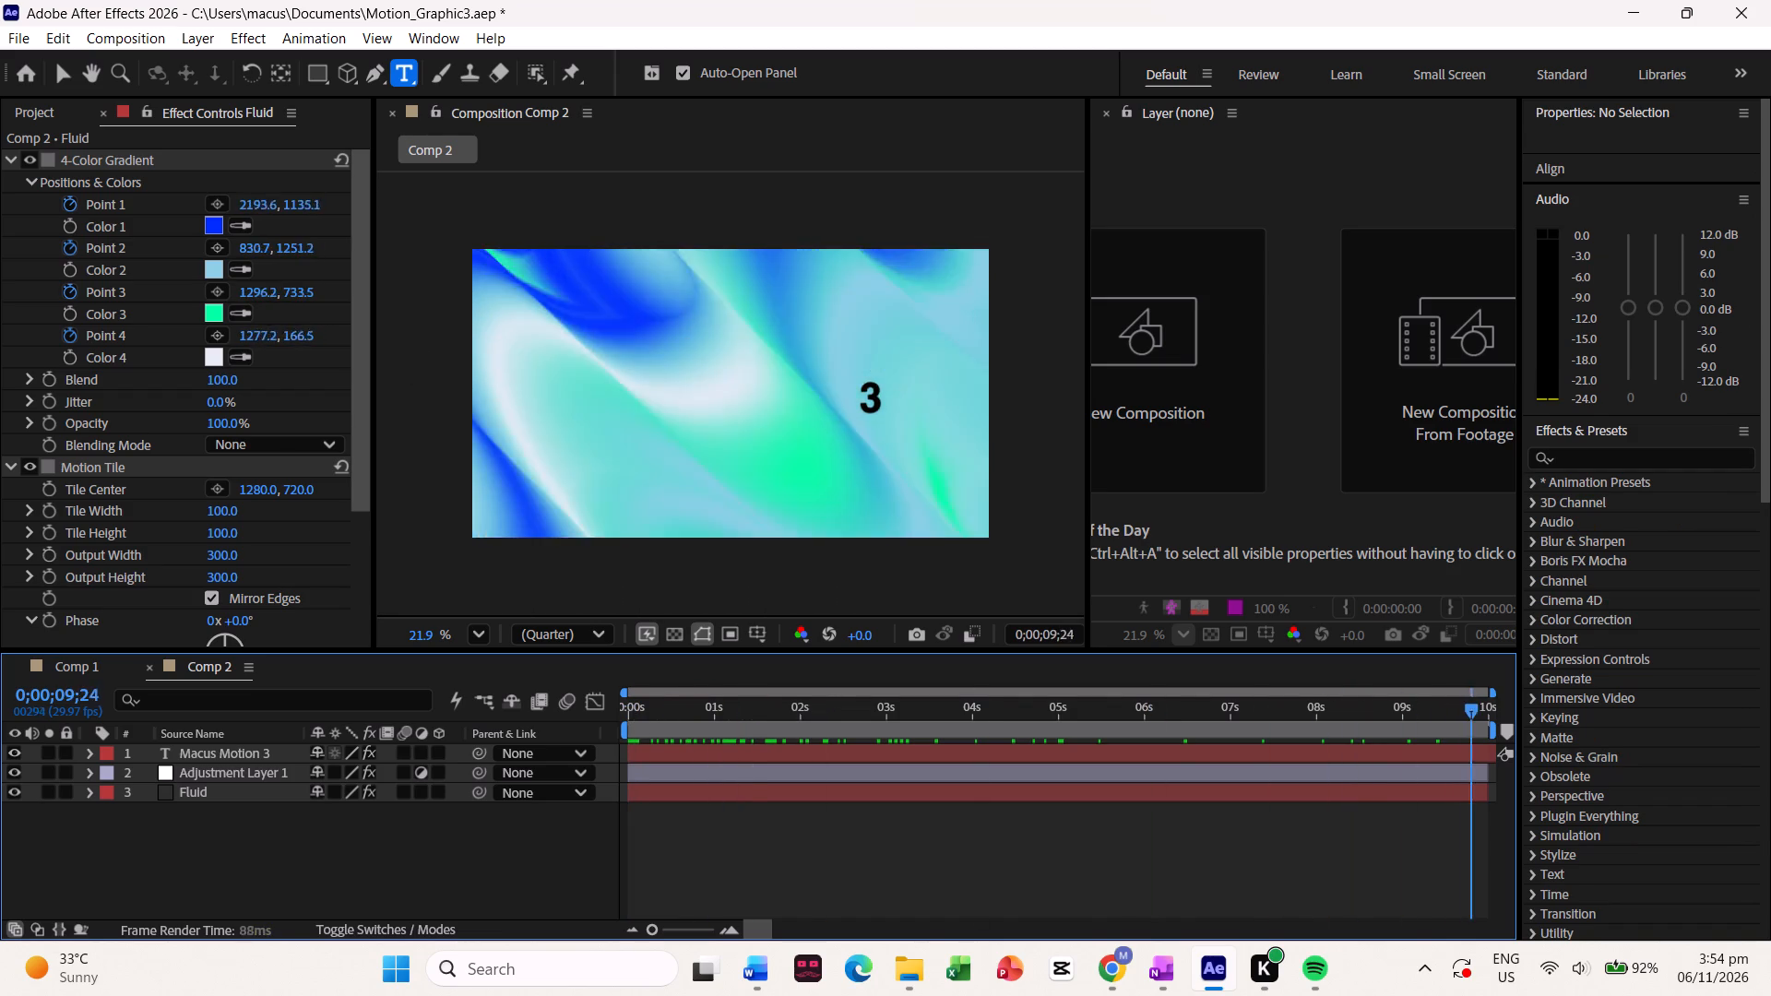
drag(1446, 770, 580, 809)
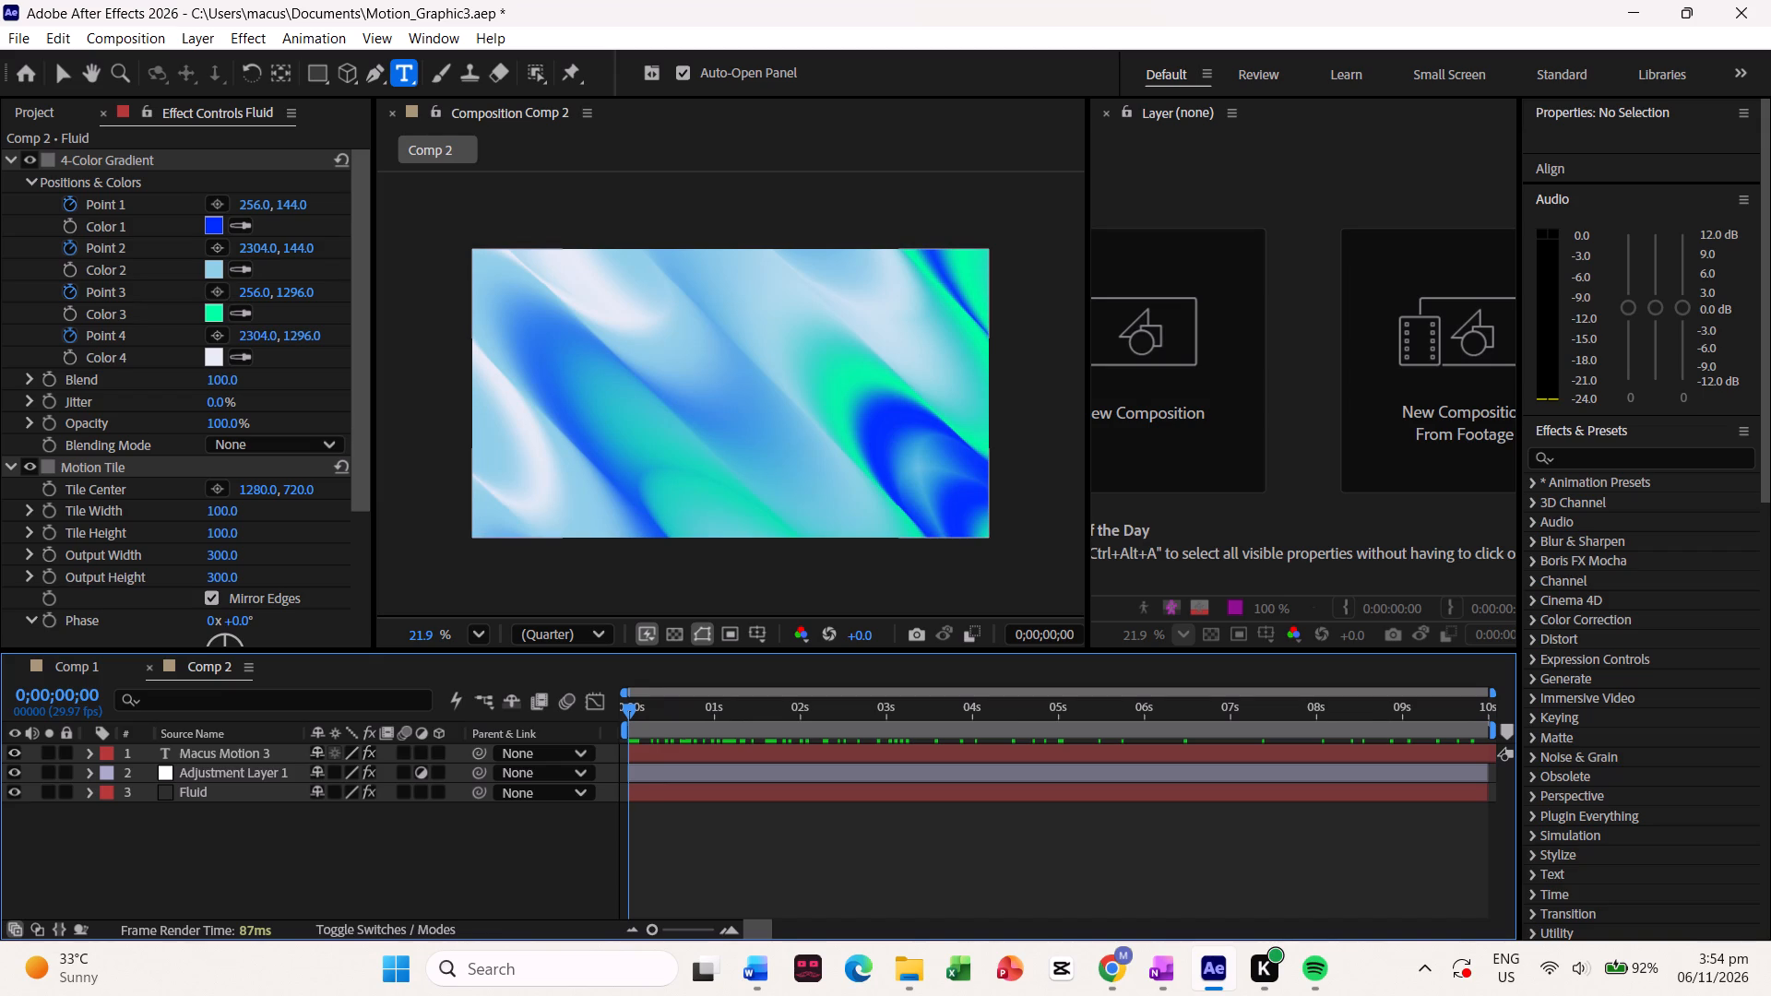
Switch between Comp 1 and Comp 2 to compare the two colour variations of the graphic.
click(150, 41)
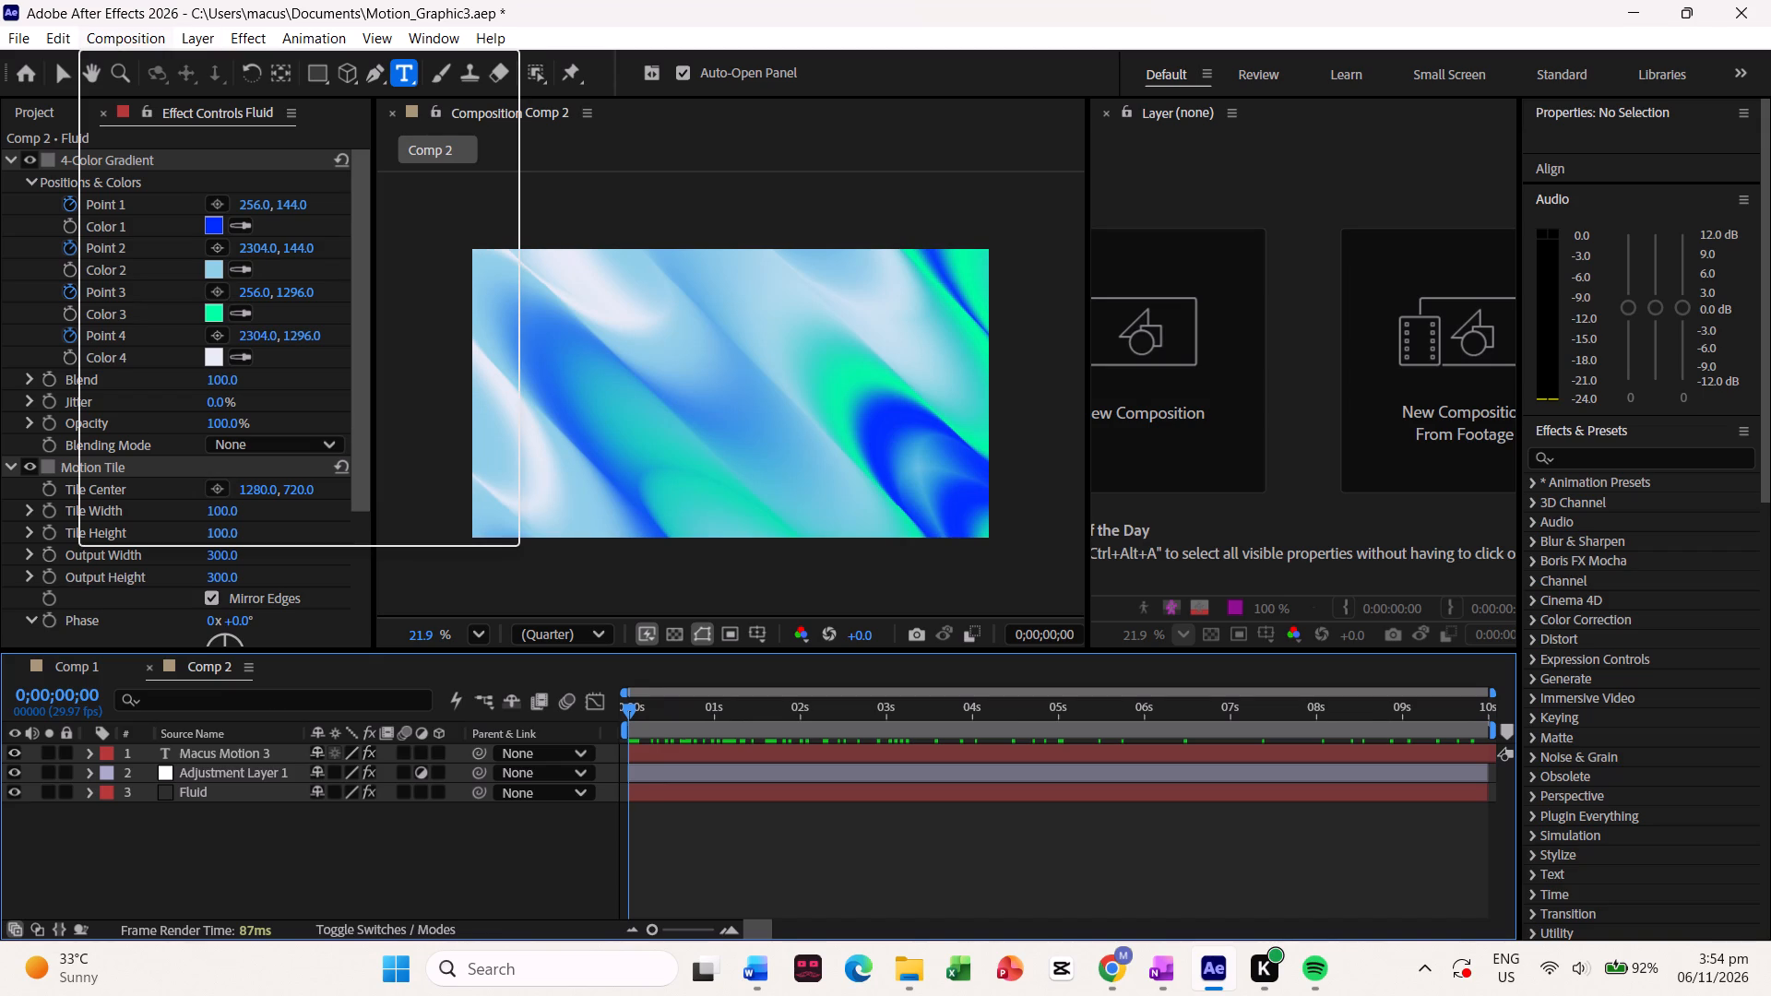
click(177, 836)
ctrl+click(101, 671)
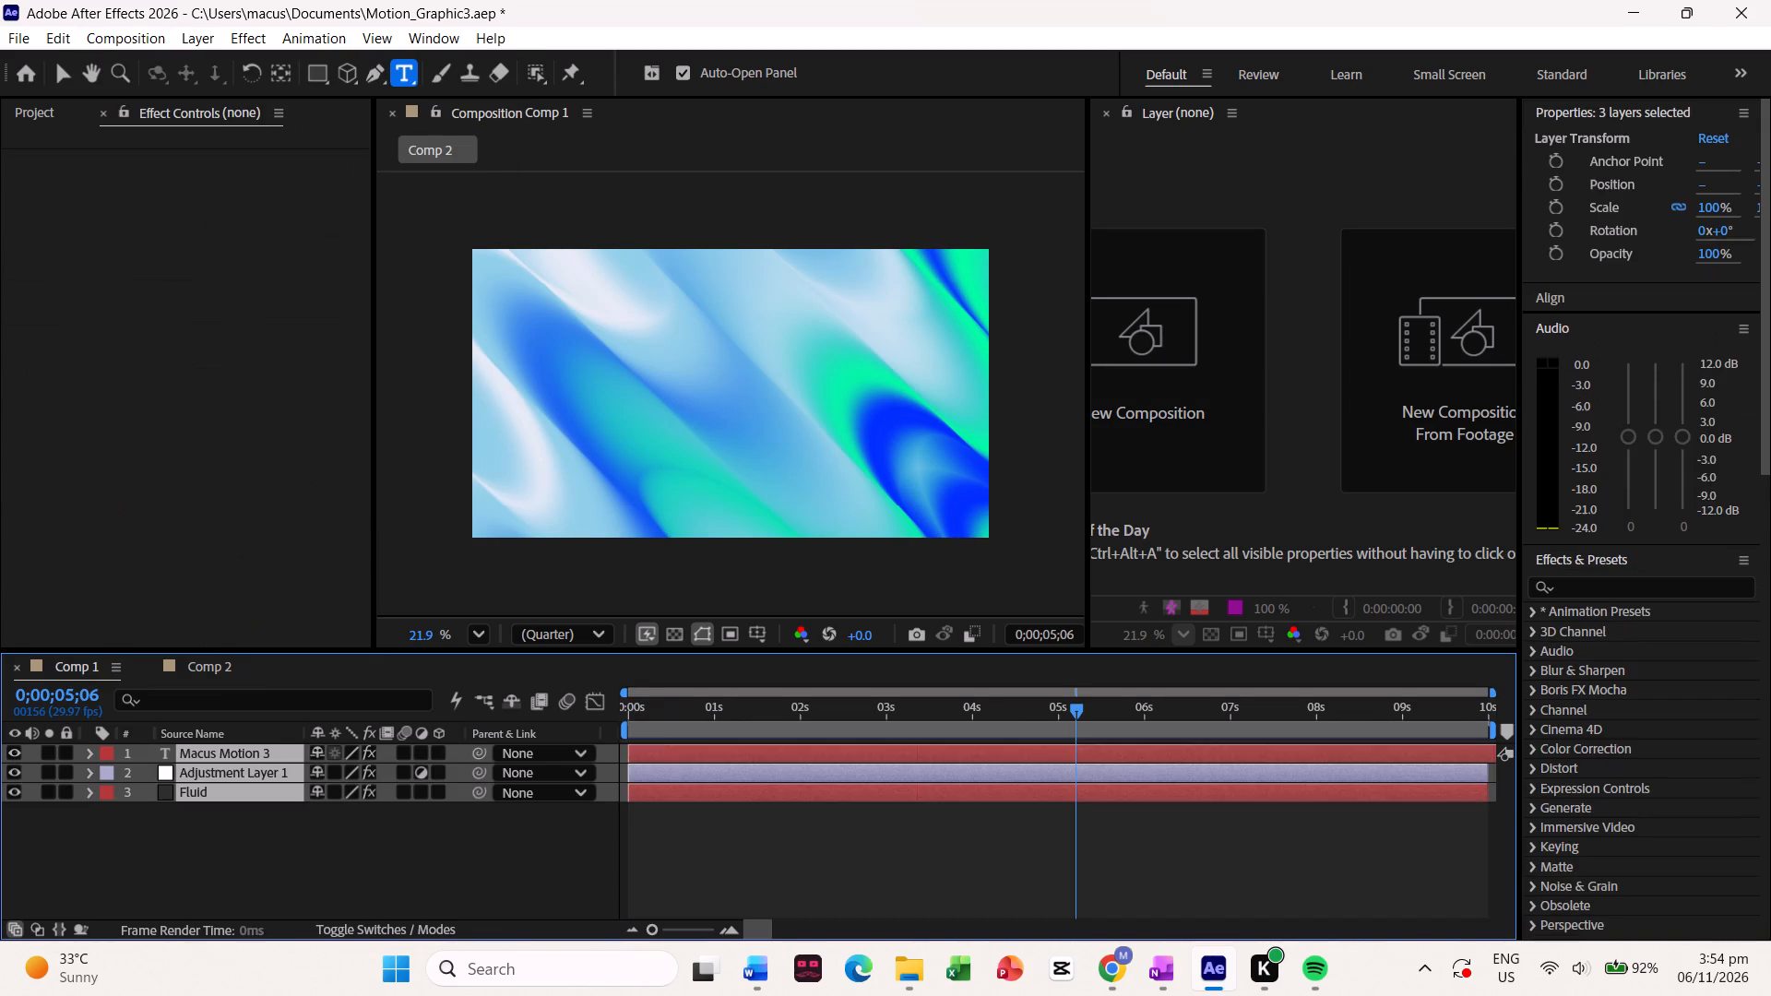
ctrl+click(168, 667)
shift+click(89, 666)
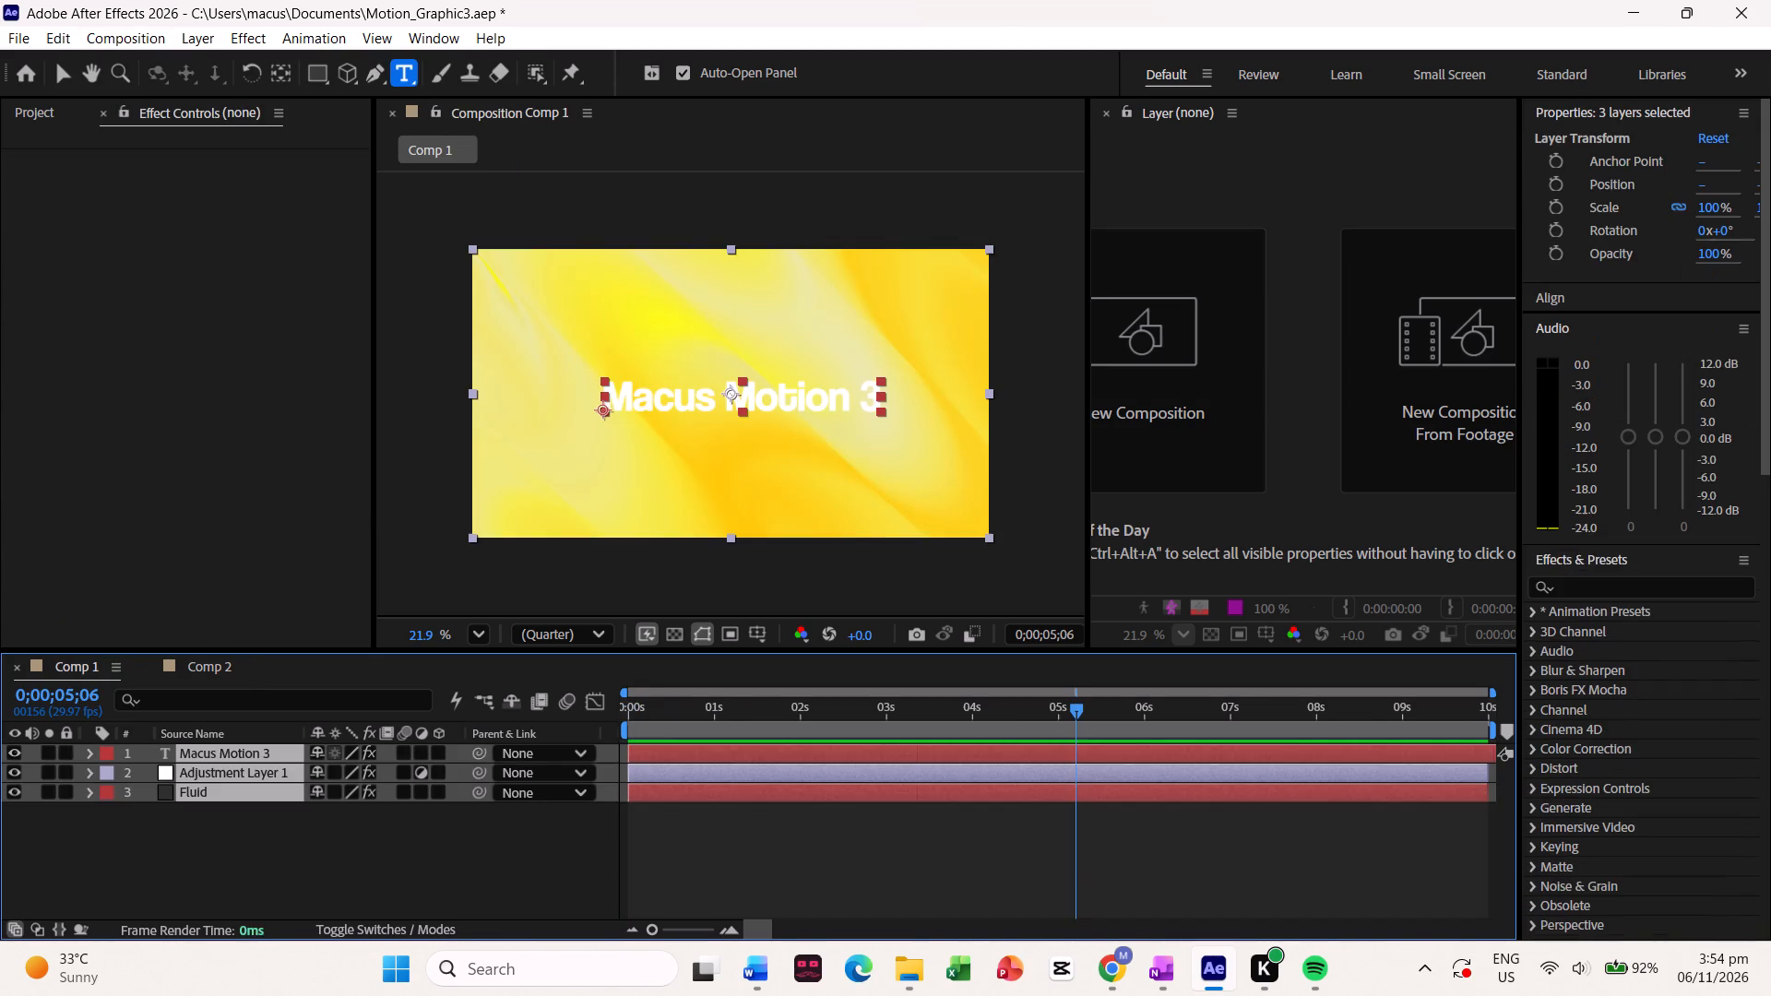
shift+click(160, 665)
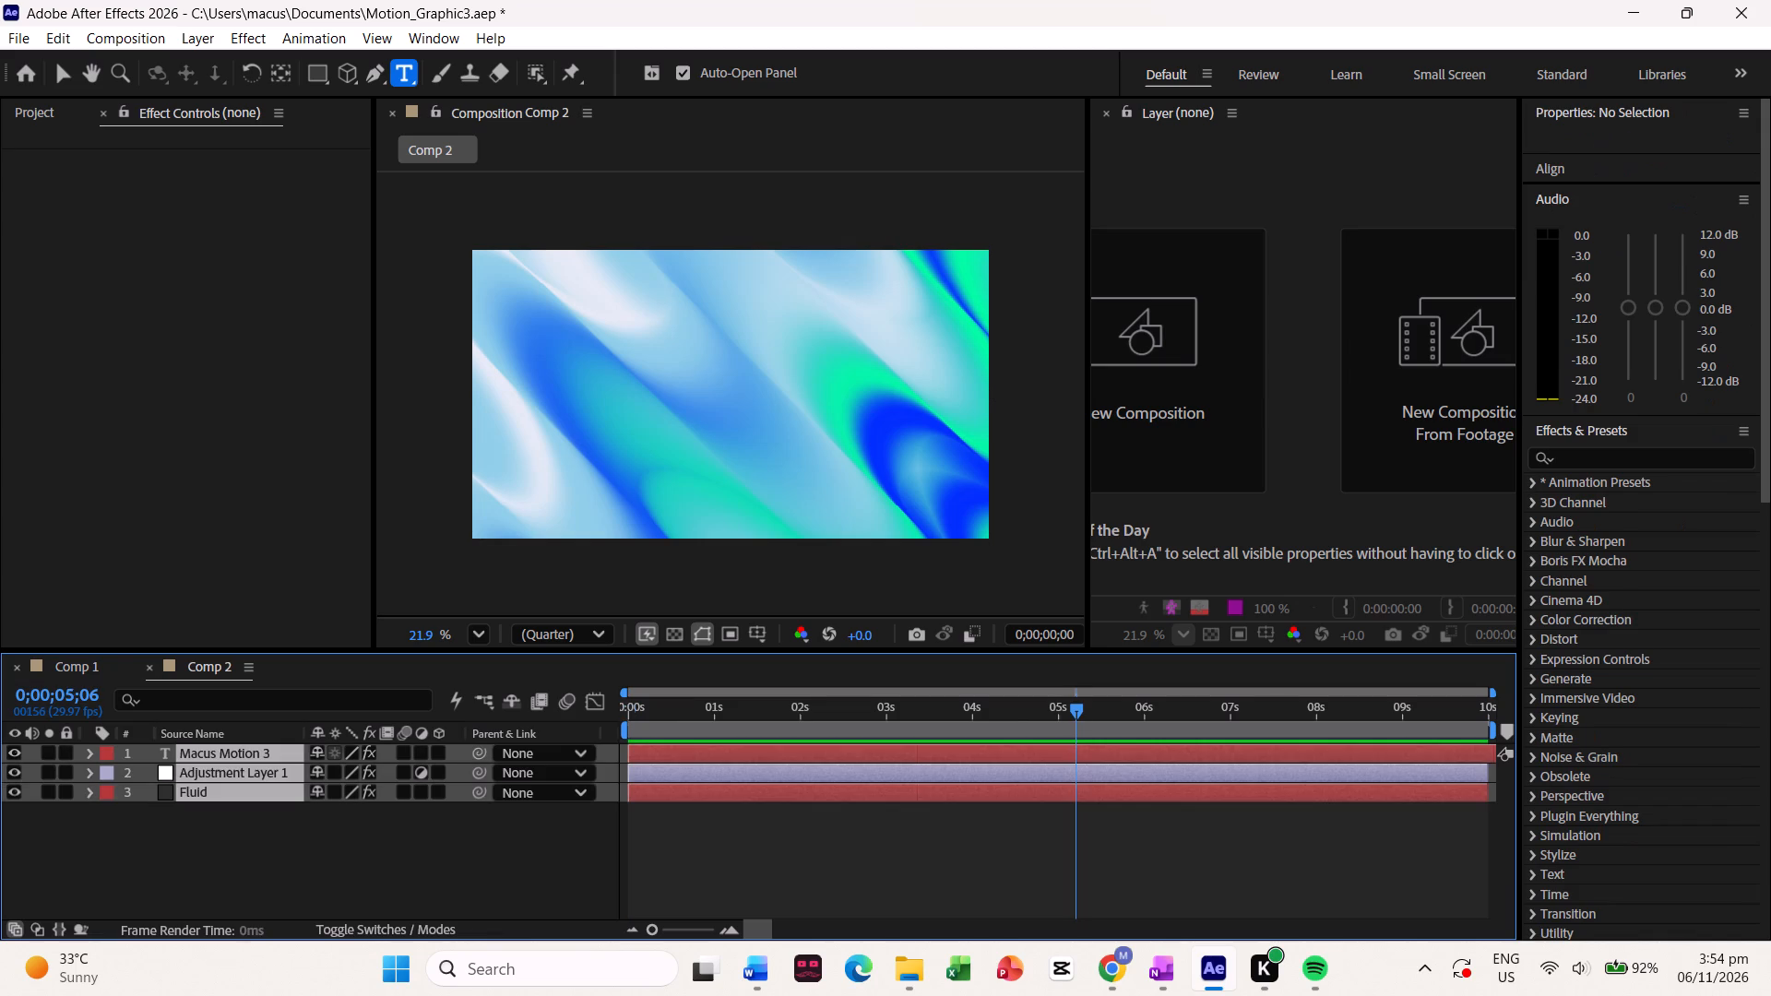
click(113, 669)
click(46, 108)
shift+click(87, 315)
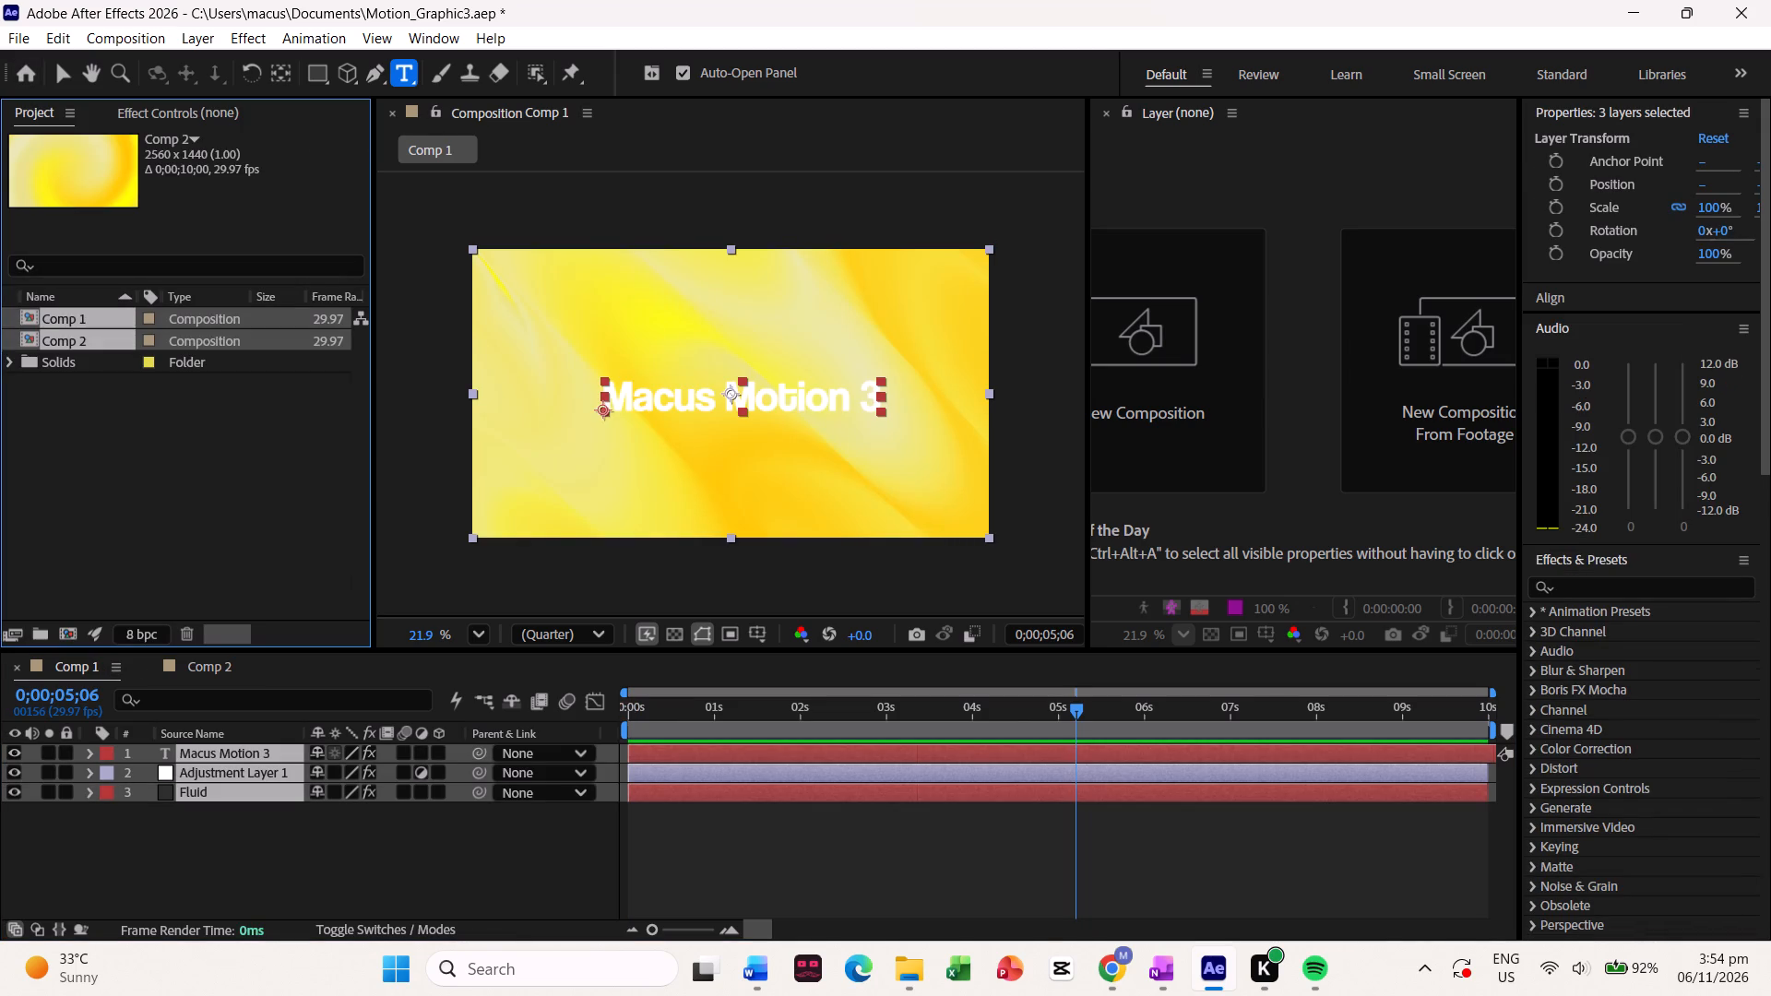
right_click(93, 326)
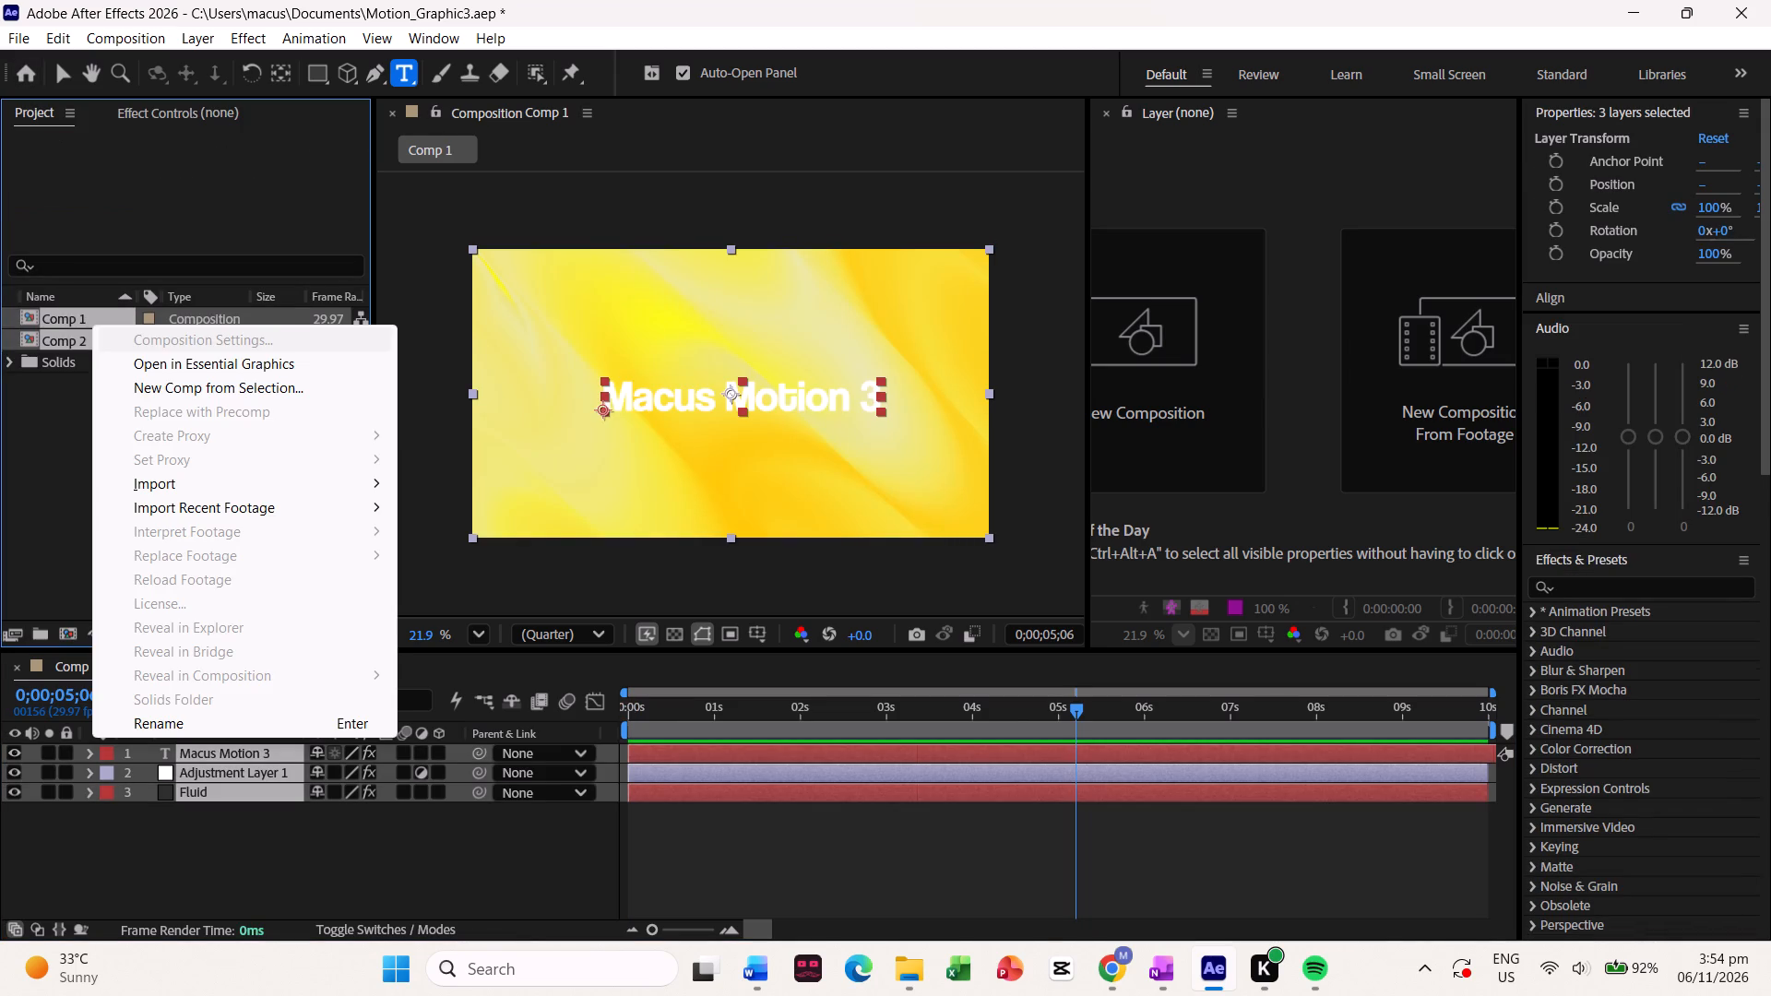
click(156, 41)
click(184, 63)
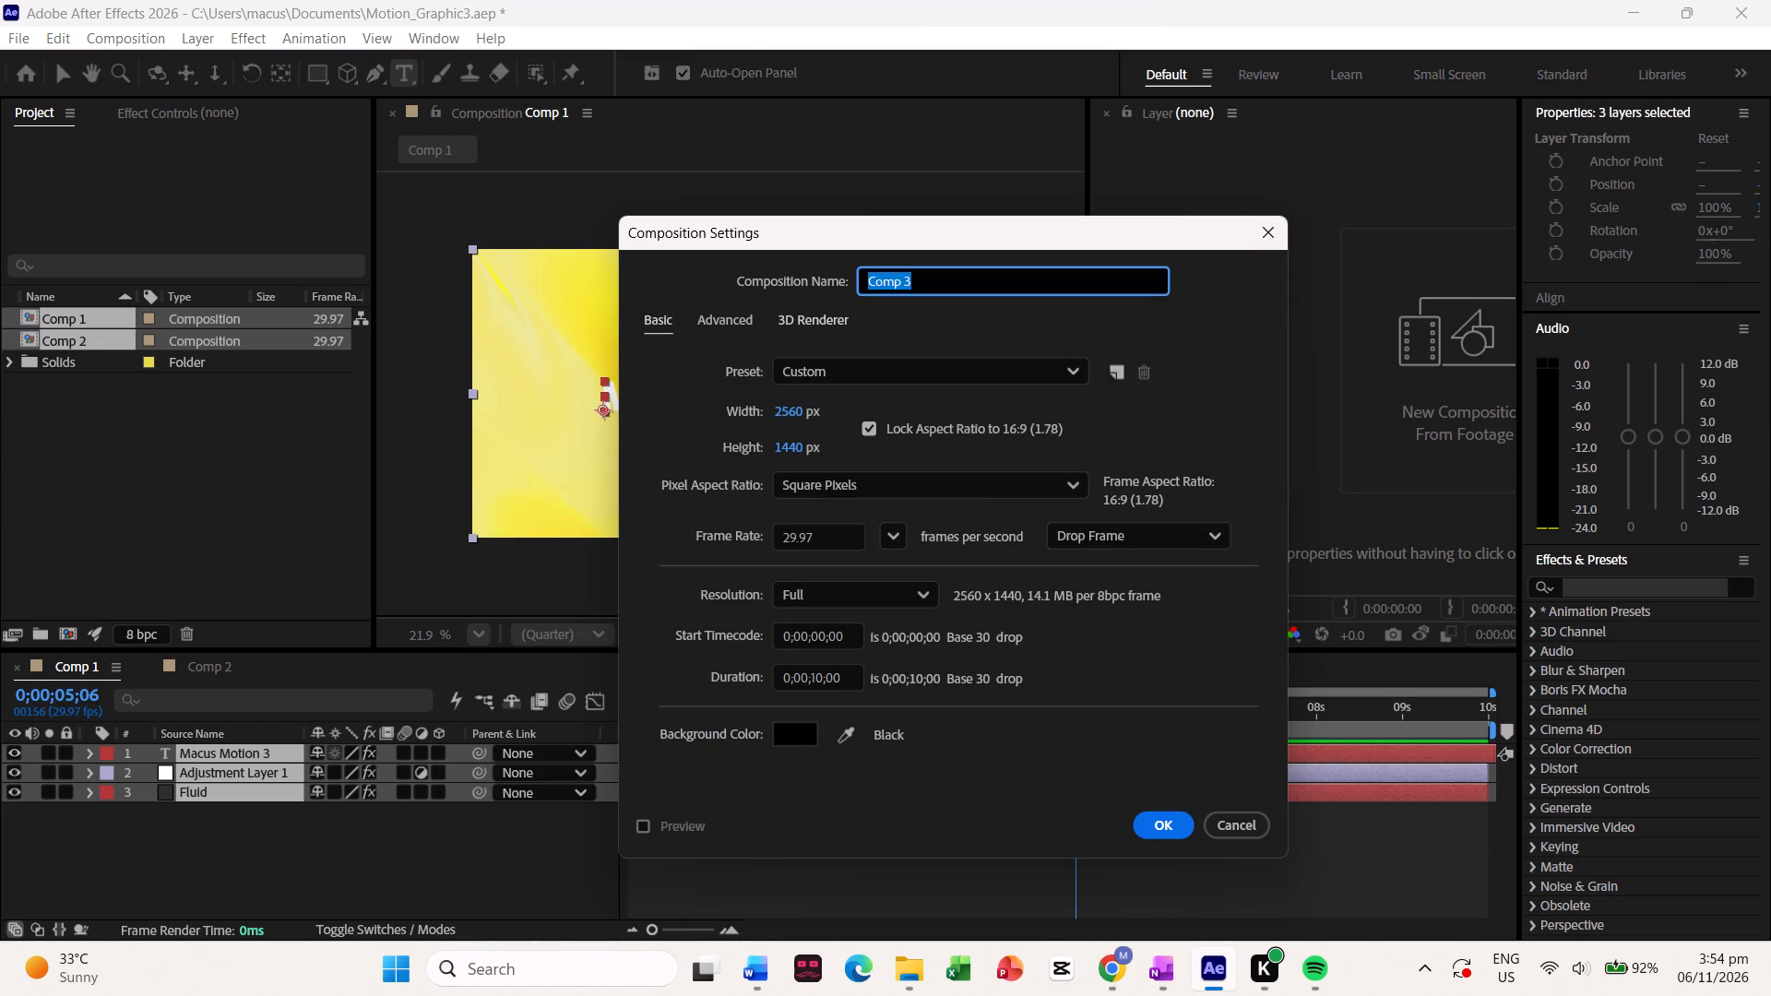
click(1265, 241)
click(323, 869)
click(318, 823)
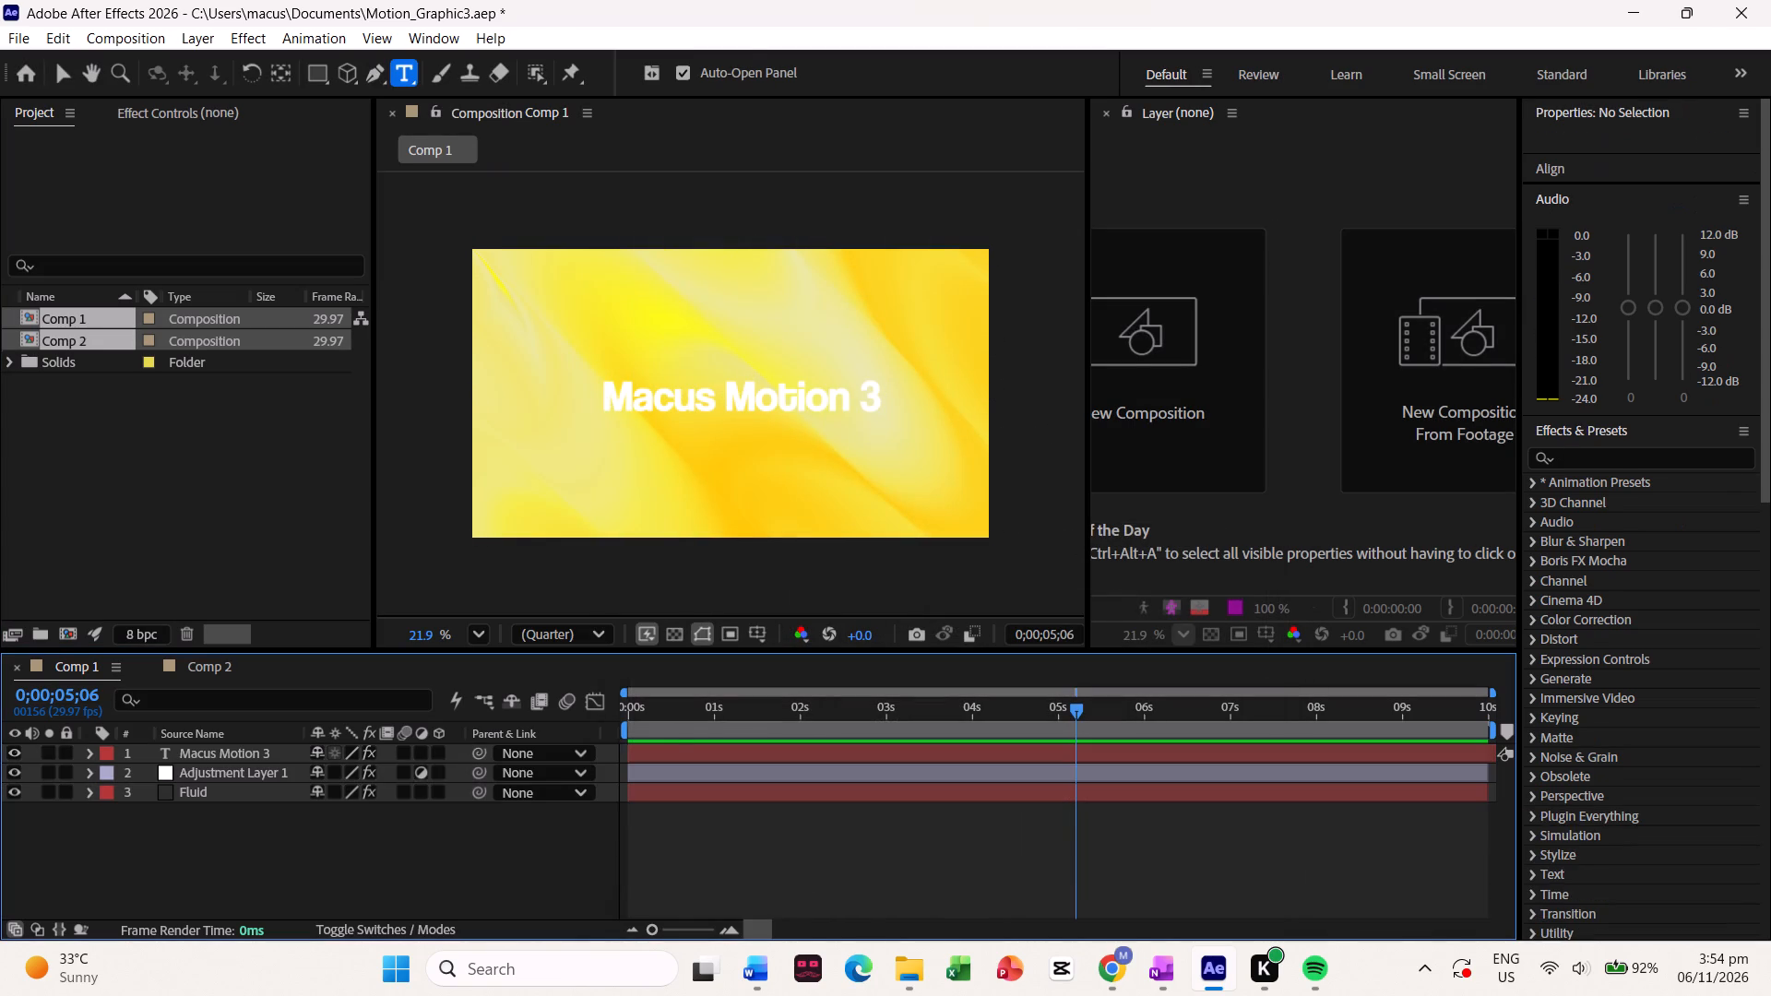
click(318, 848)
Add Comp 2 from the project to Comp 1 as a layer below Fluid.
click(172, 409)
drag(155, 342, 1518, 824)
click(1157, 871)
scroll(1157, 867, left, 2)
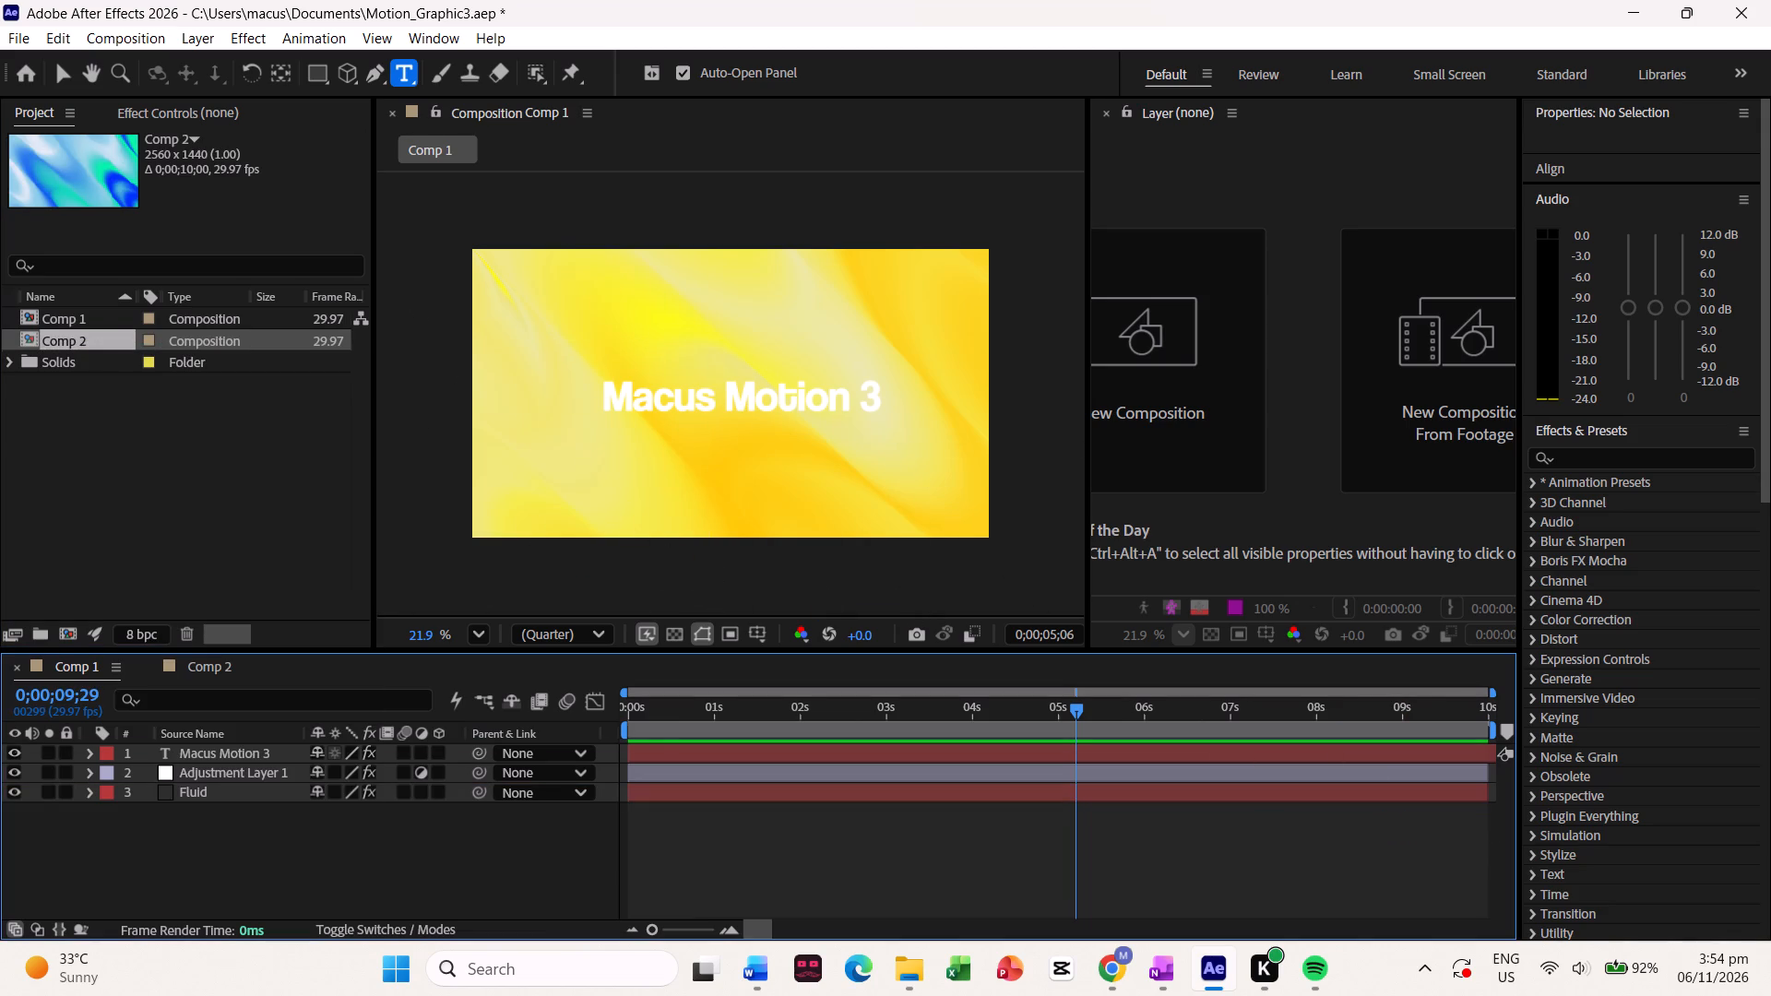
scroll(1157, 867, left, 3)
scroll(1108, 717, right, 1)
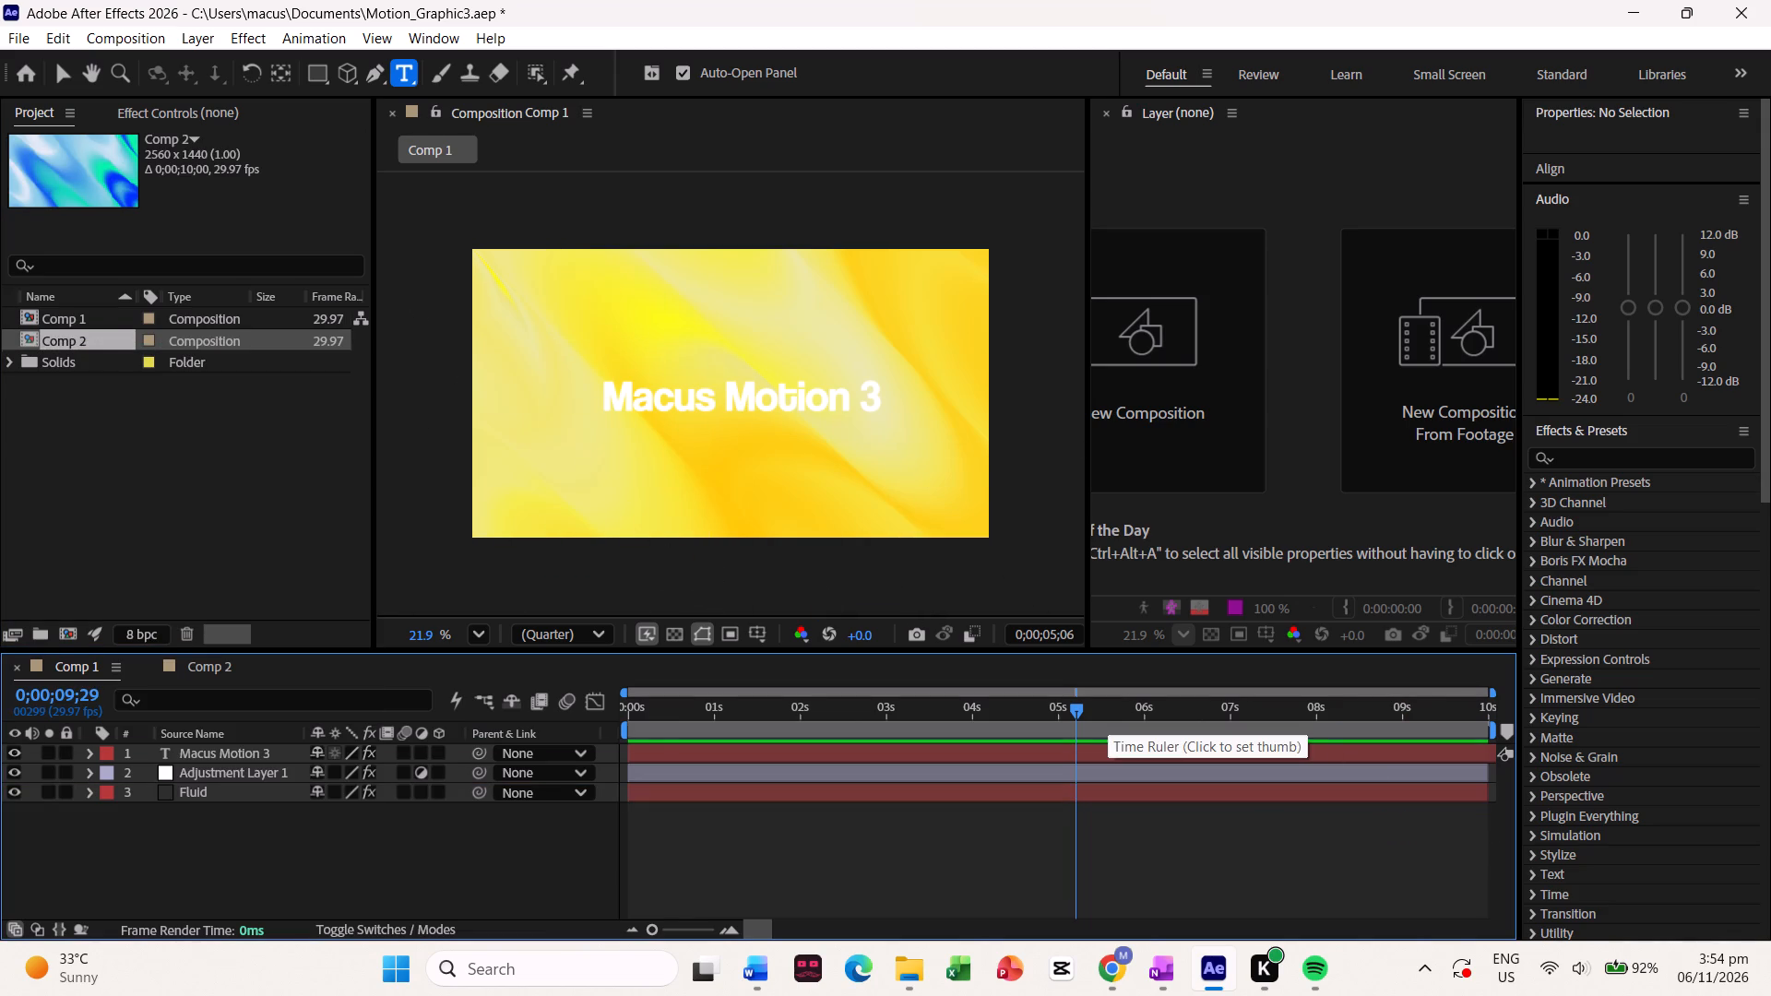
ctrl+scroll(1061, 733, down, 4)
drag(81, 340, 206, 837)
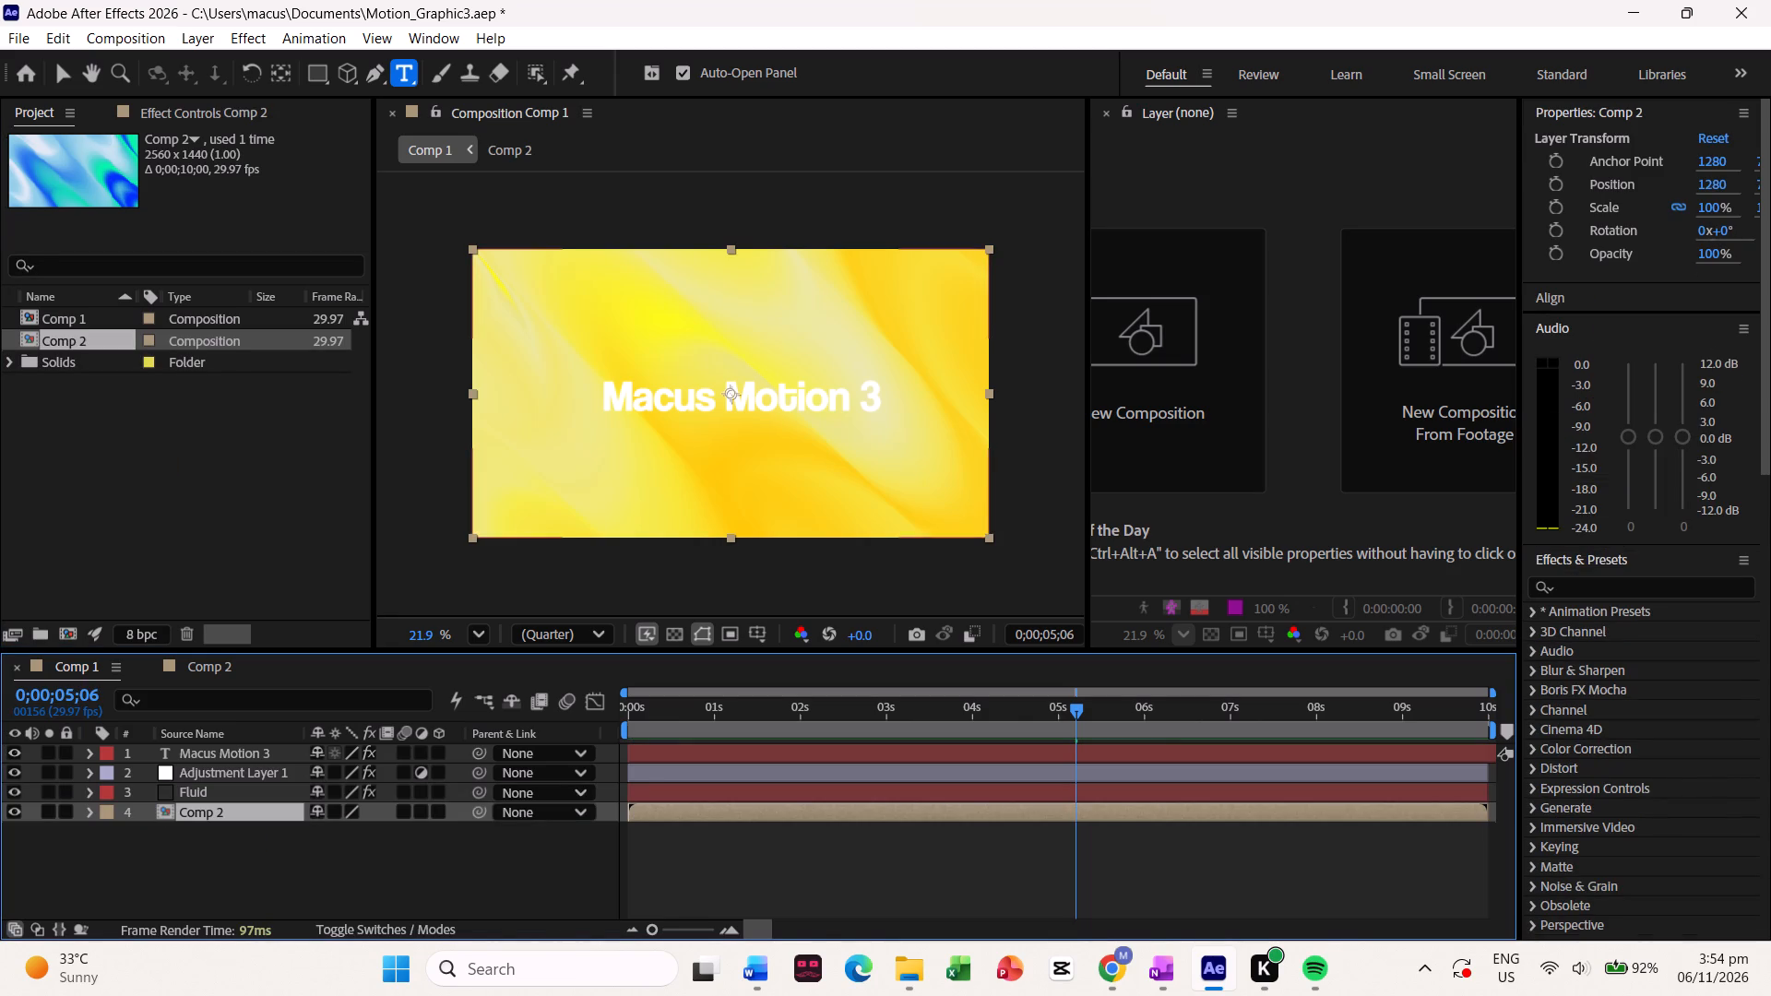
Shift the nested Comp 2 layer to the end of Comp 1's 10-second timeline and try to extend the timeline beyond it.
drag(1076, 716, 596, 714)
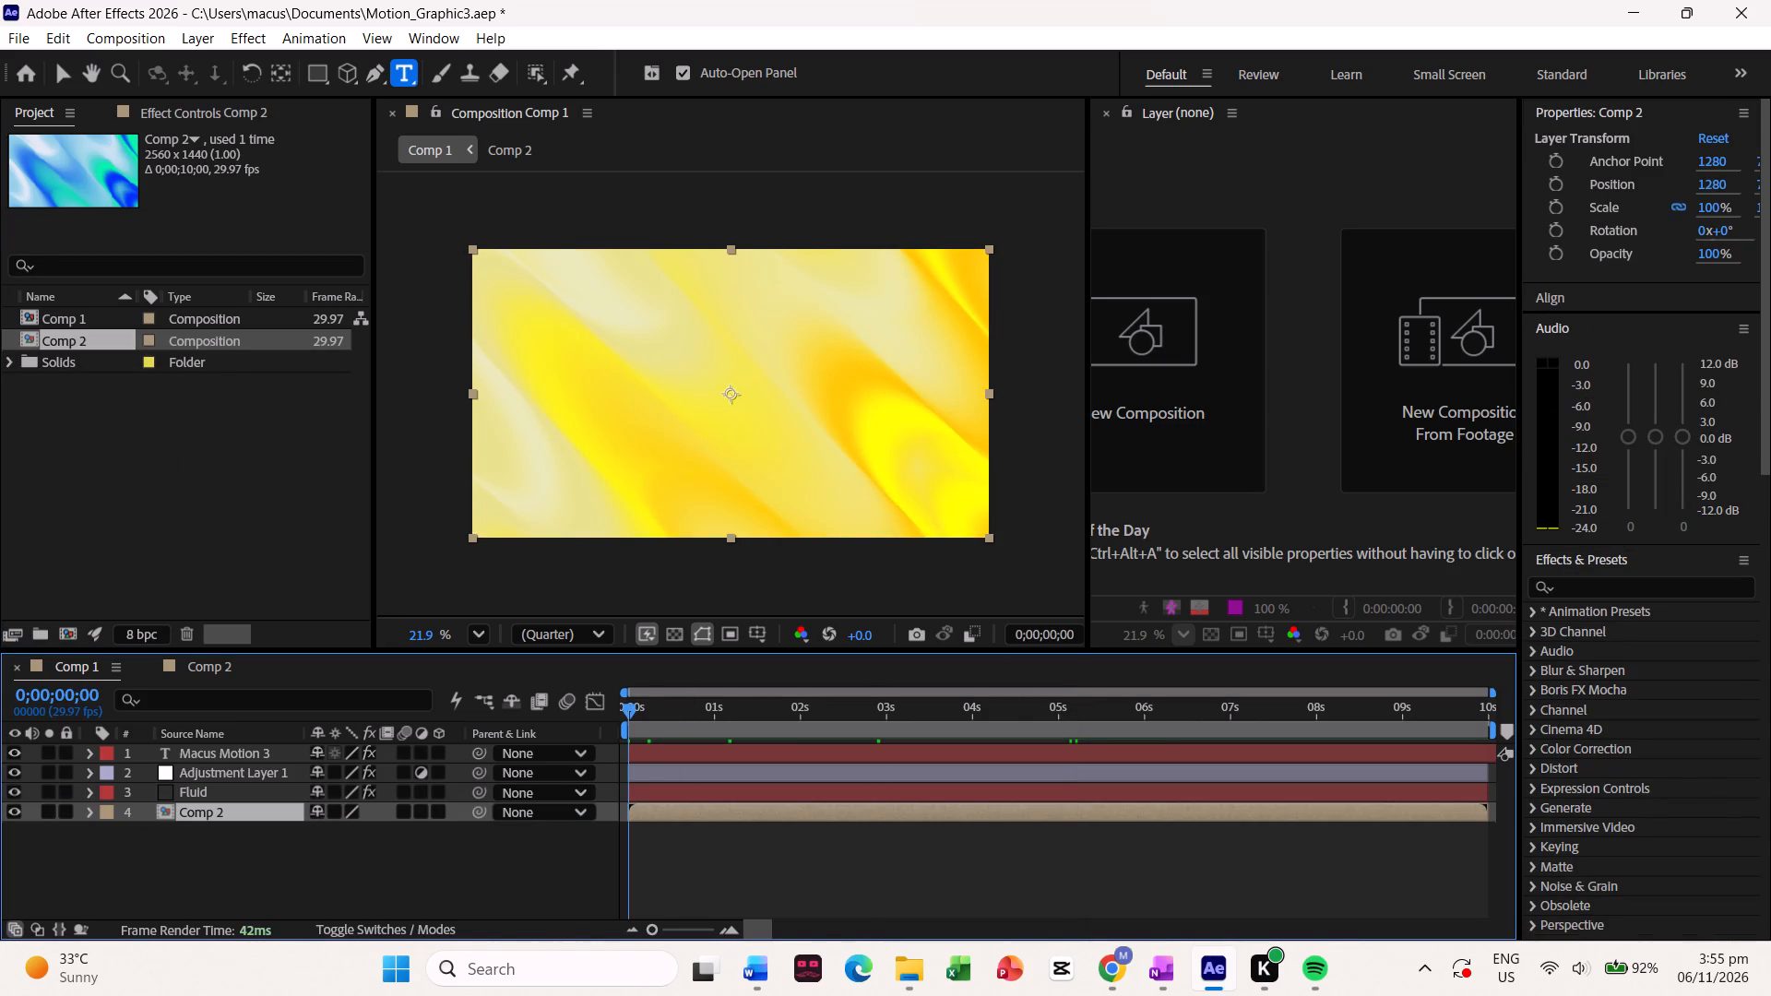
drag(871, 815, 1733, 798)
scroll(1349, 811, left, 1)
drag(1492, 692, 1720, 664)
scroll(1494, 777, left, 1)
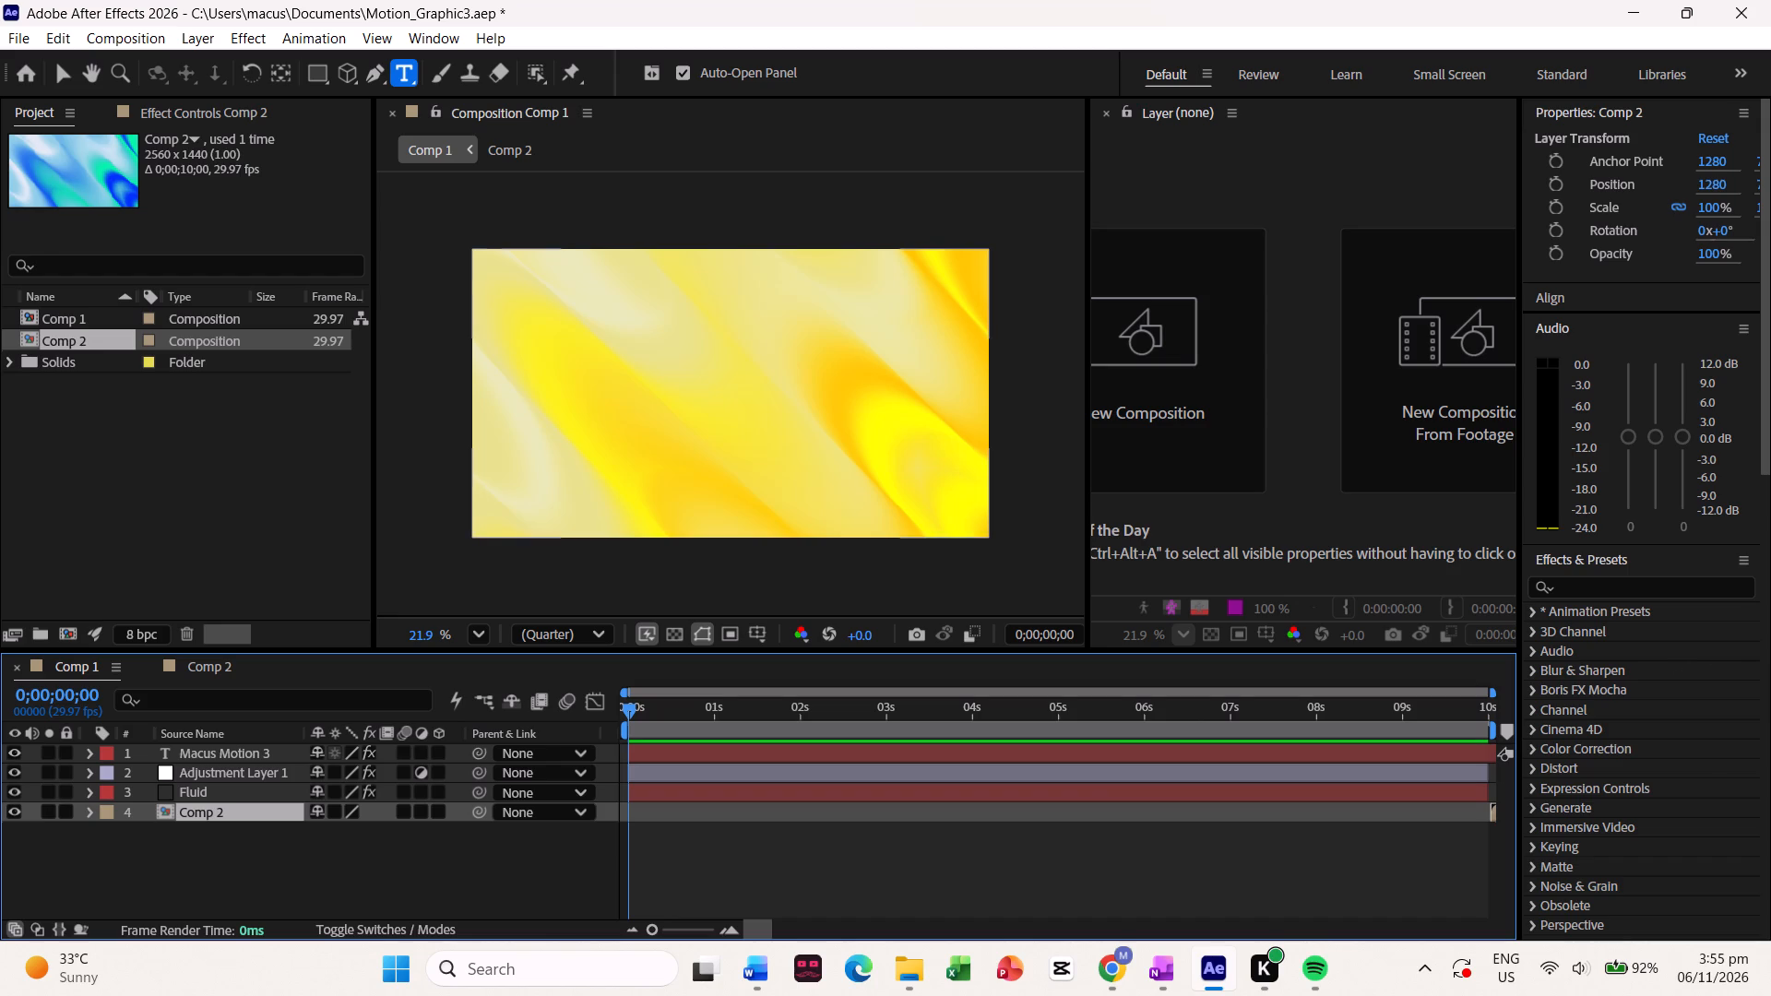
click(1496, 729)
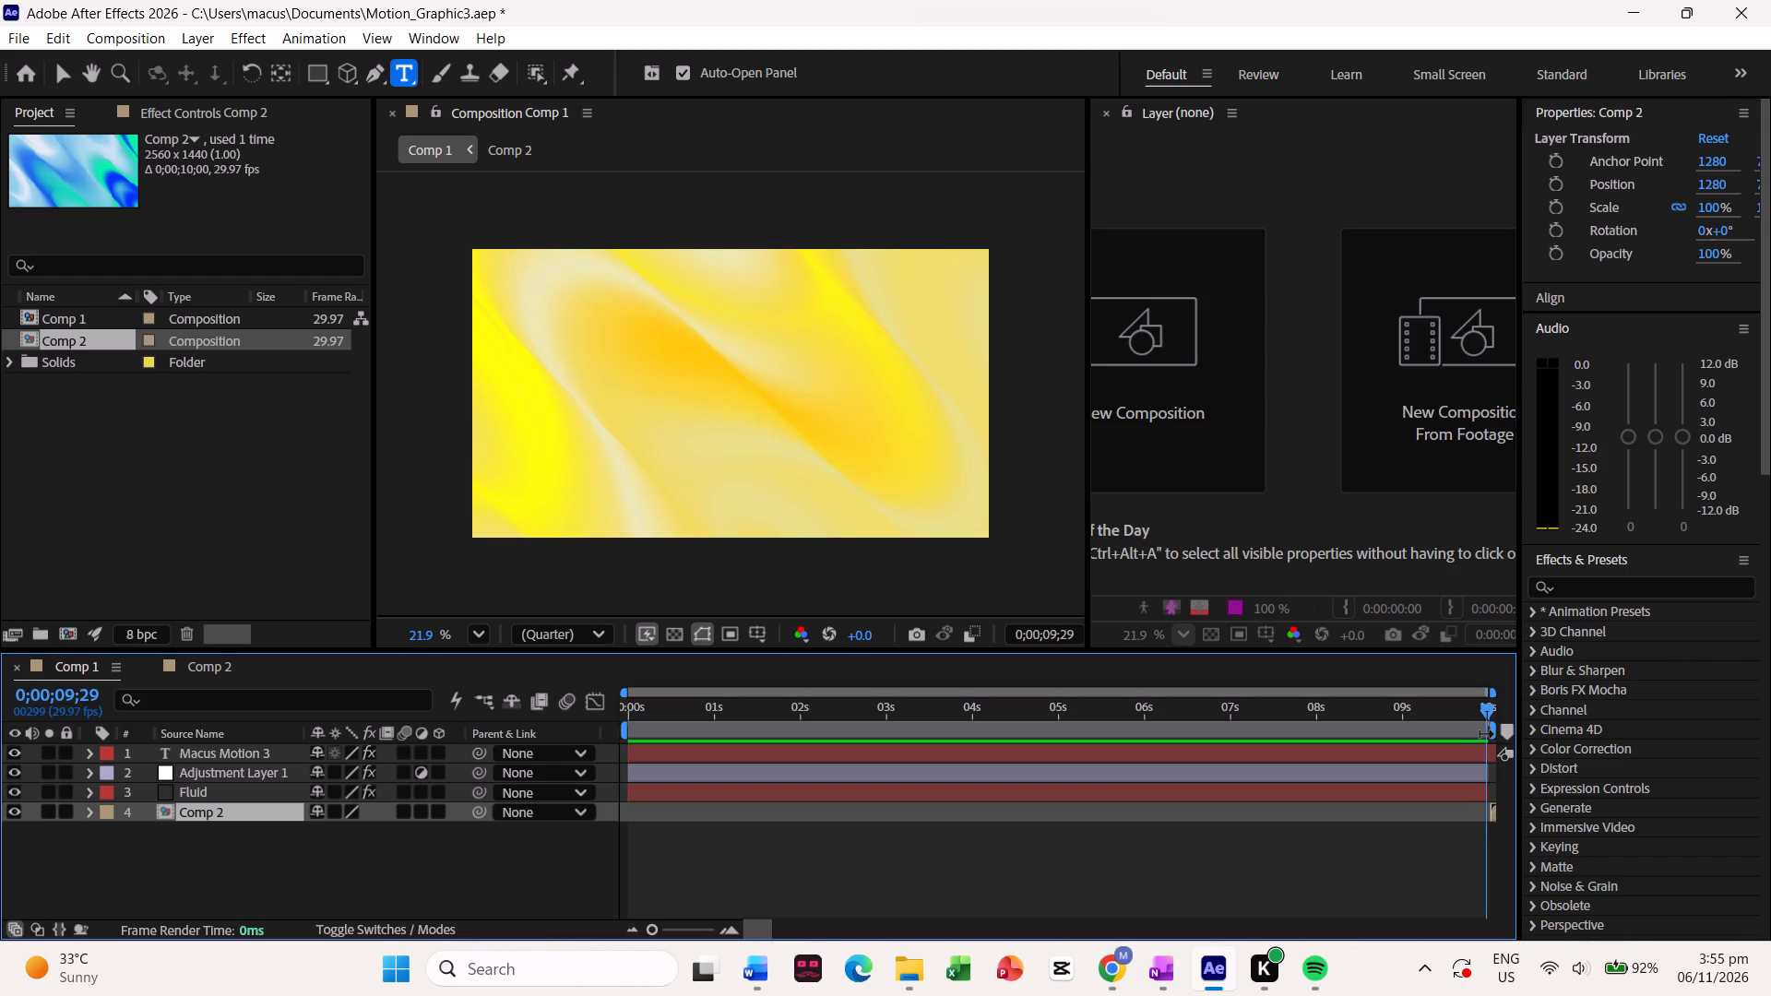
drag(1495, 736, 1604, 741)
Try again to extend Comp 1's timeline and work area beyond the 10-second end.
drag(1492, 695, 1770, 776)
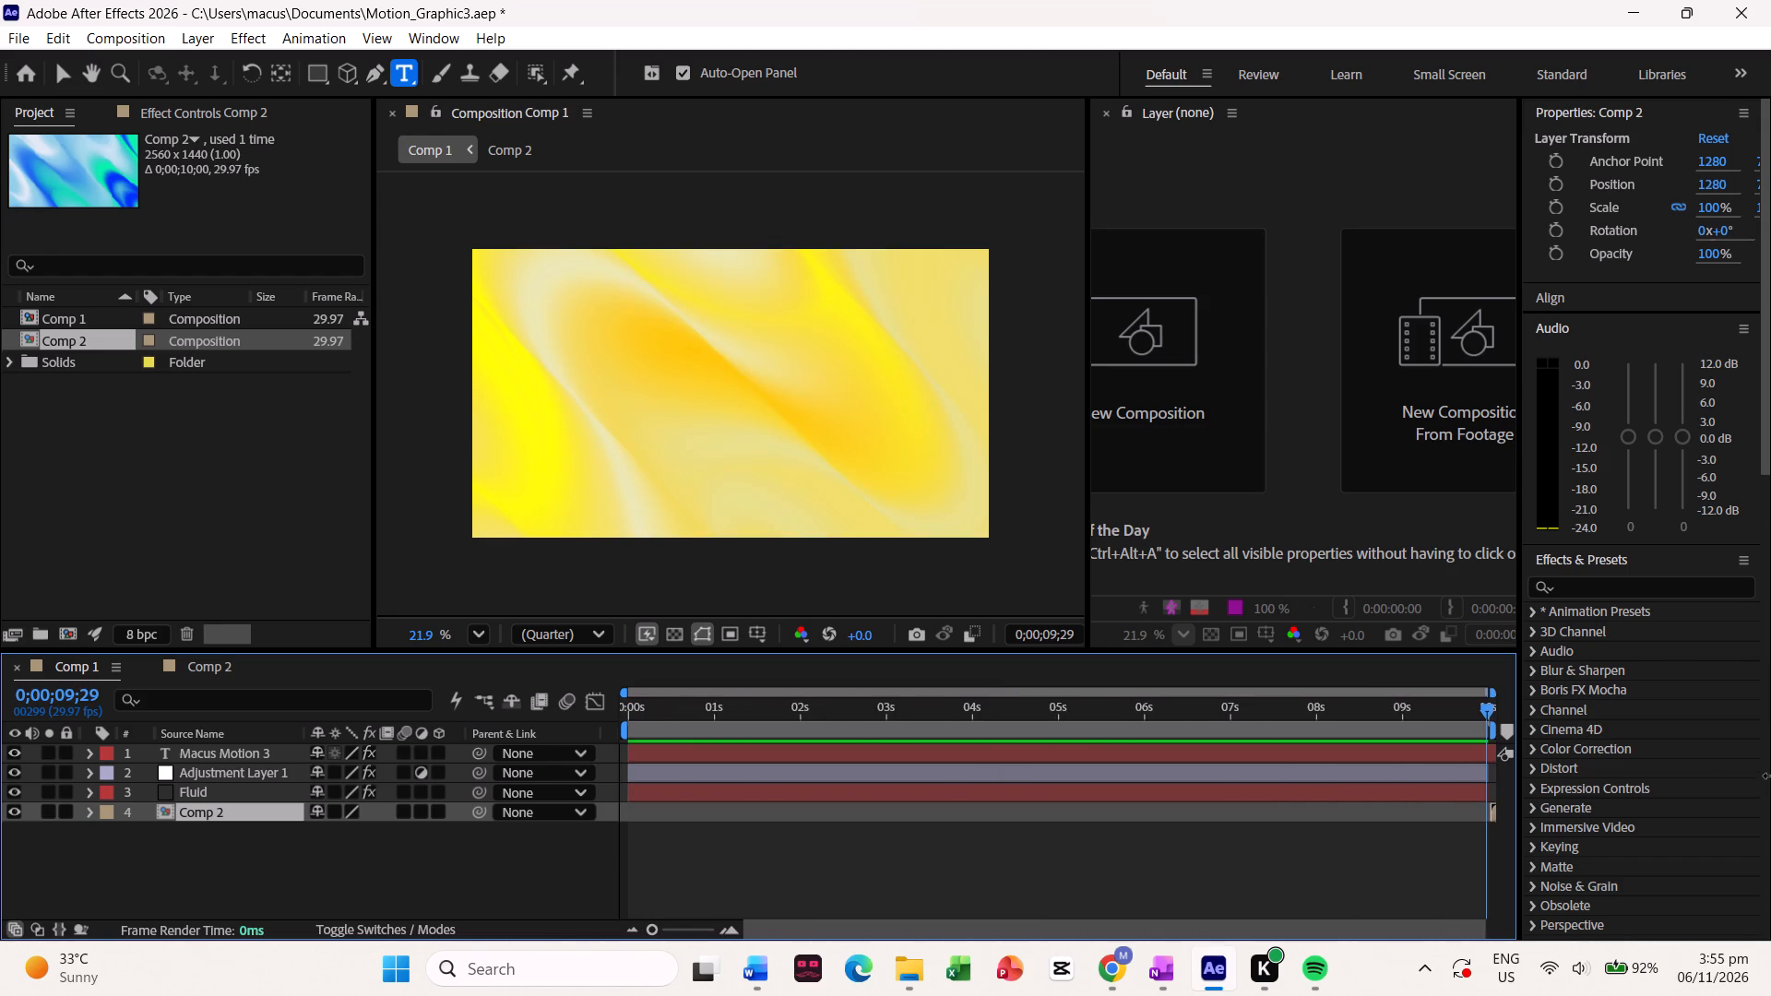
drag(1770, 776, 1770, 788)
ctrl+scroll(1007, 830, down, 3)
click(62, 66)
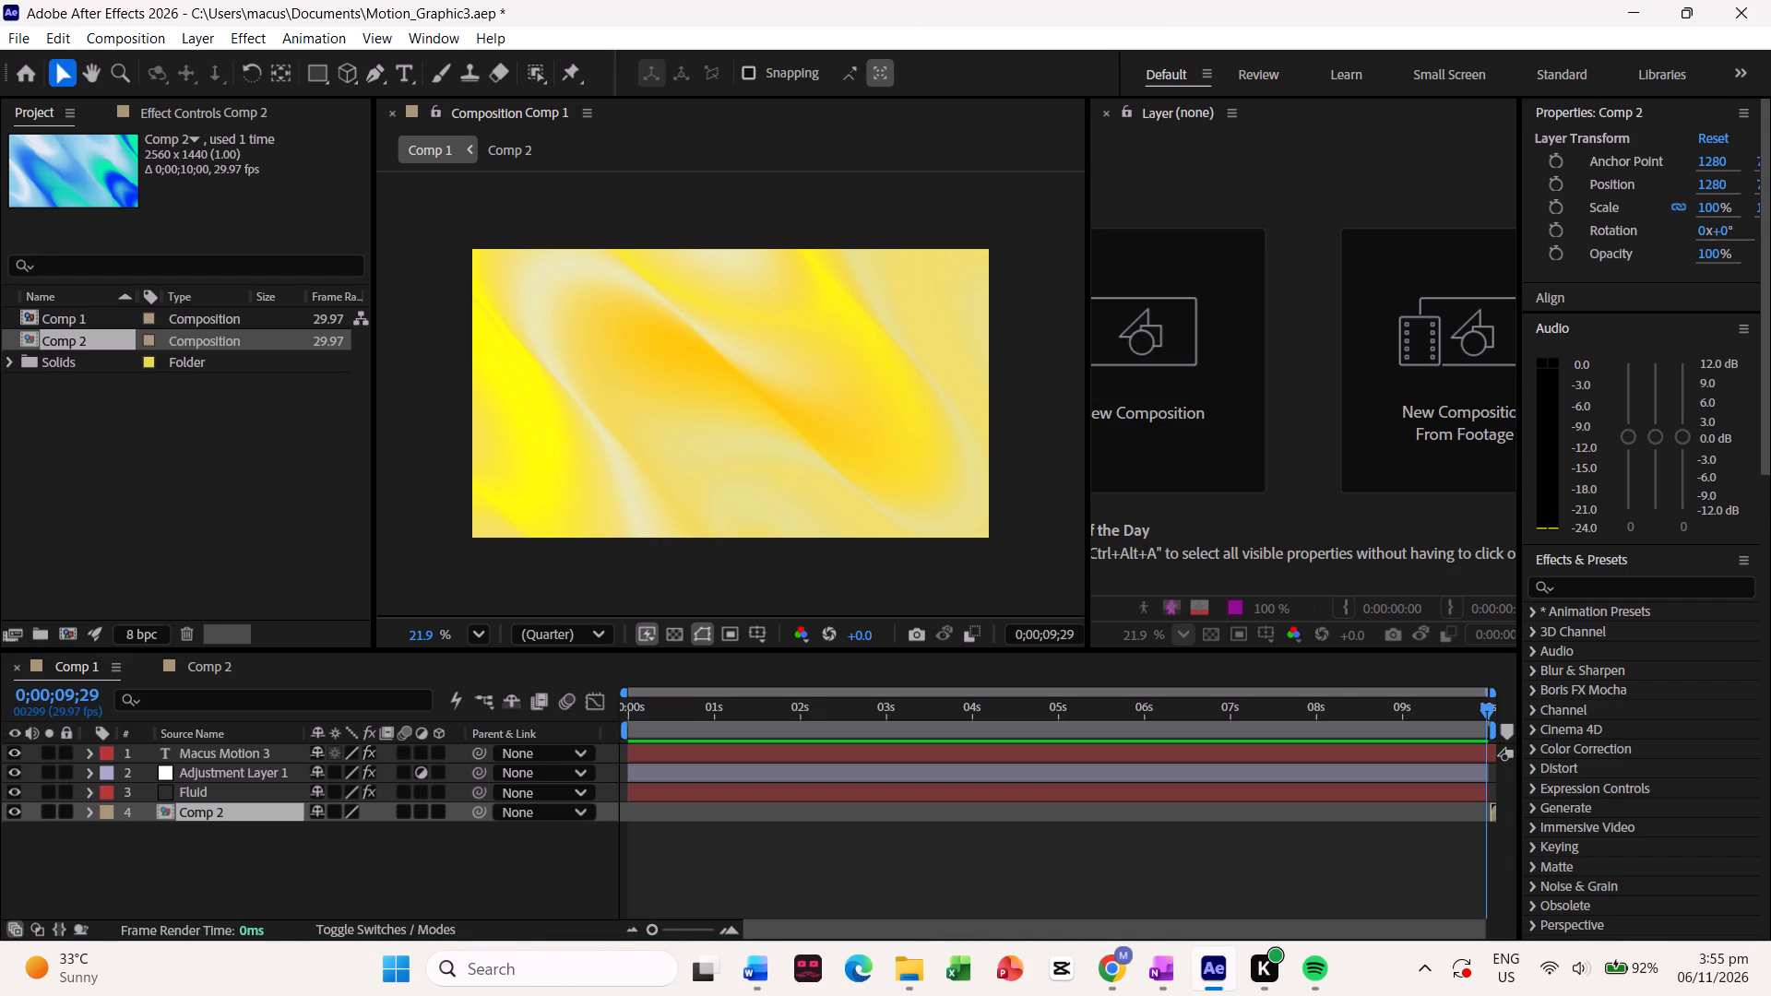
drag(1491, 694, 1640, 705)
Undo the repositioning and insertion of the nested Comp 2 layer in Comp 1.
key(ctrl+z)
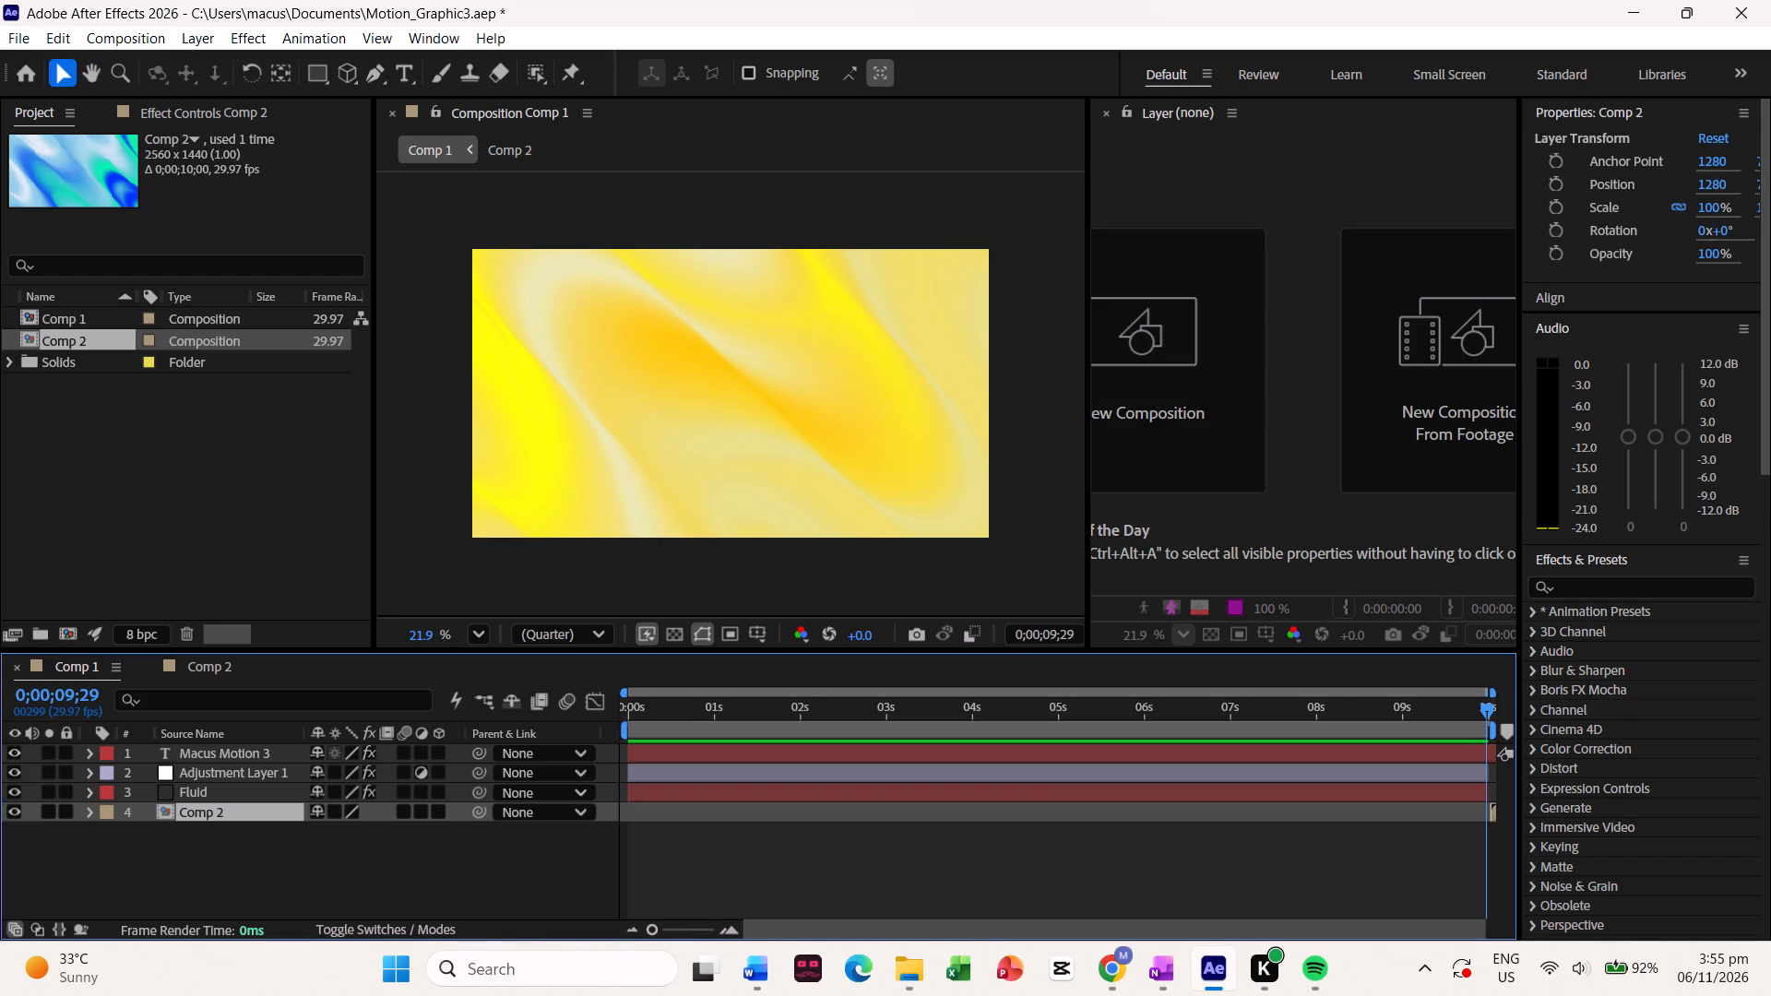
key(ctrl+z)
key(ctrl+z)
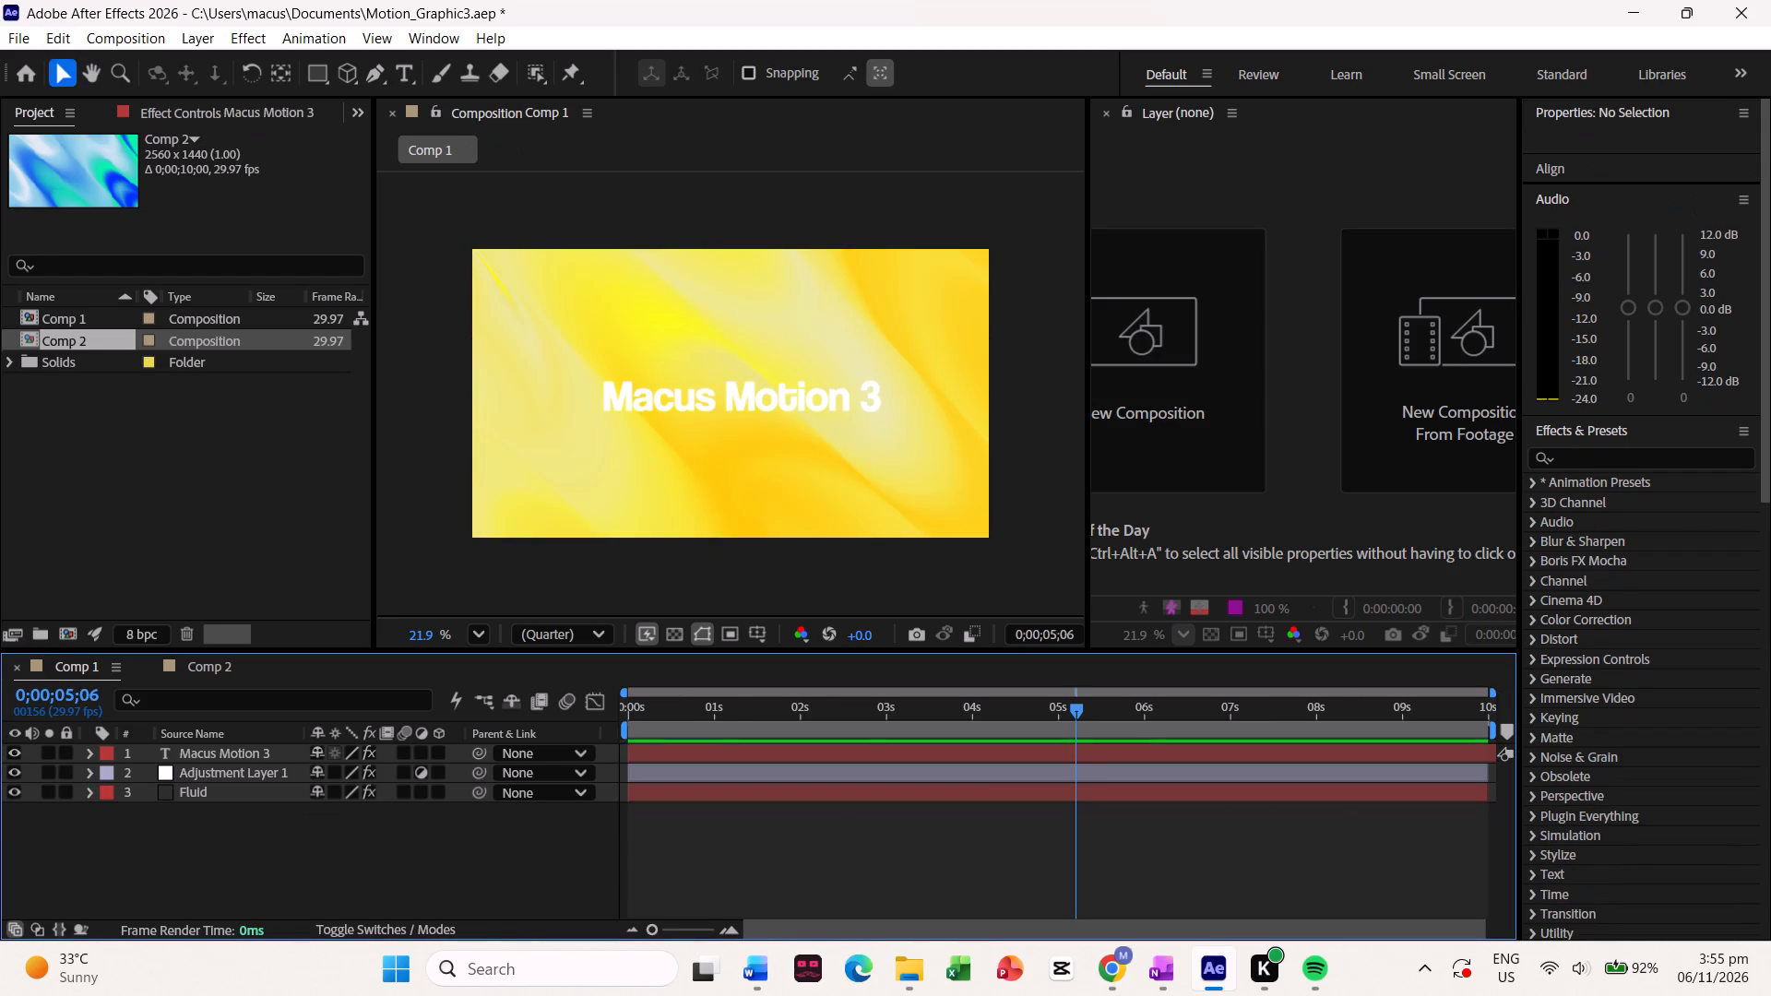
Switch to Chrome and review the search answer's "New Comp from Selection" method for combining compositions, and return to After Effects.
click(1118, 975)
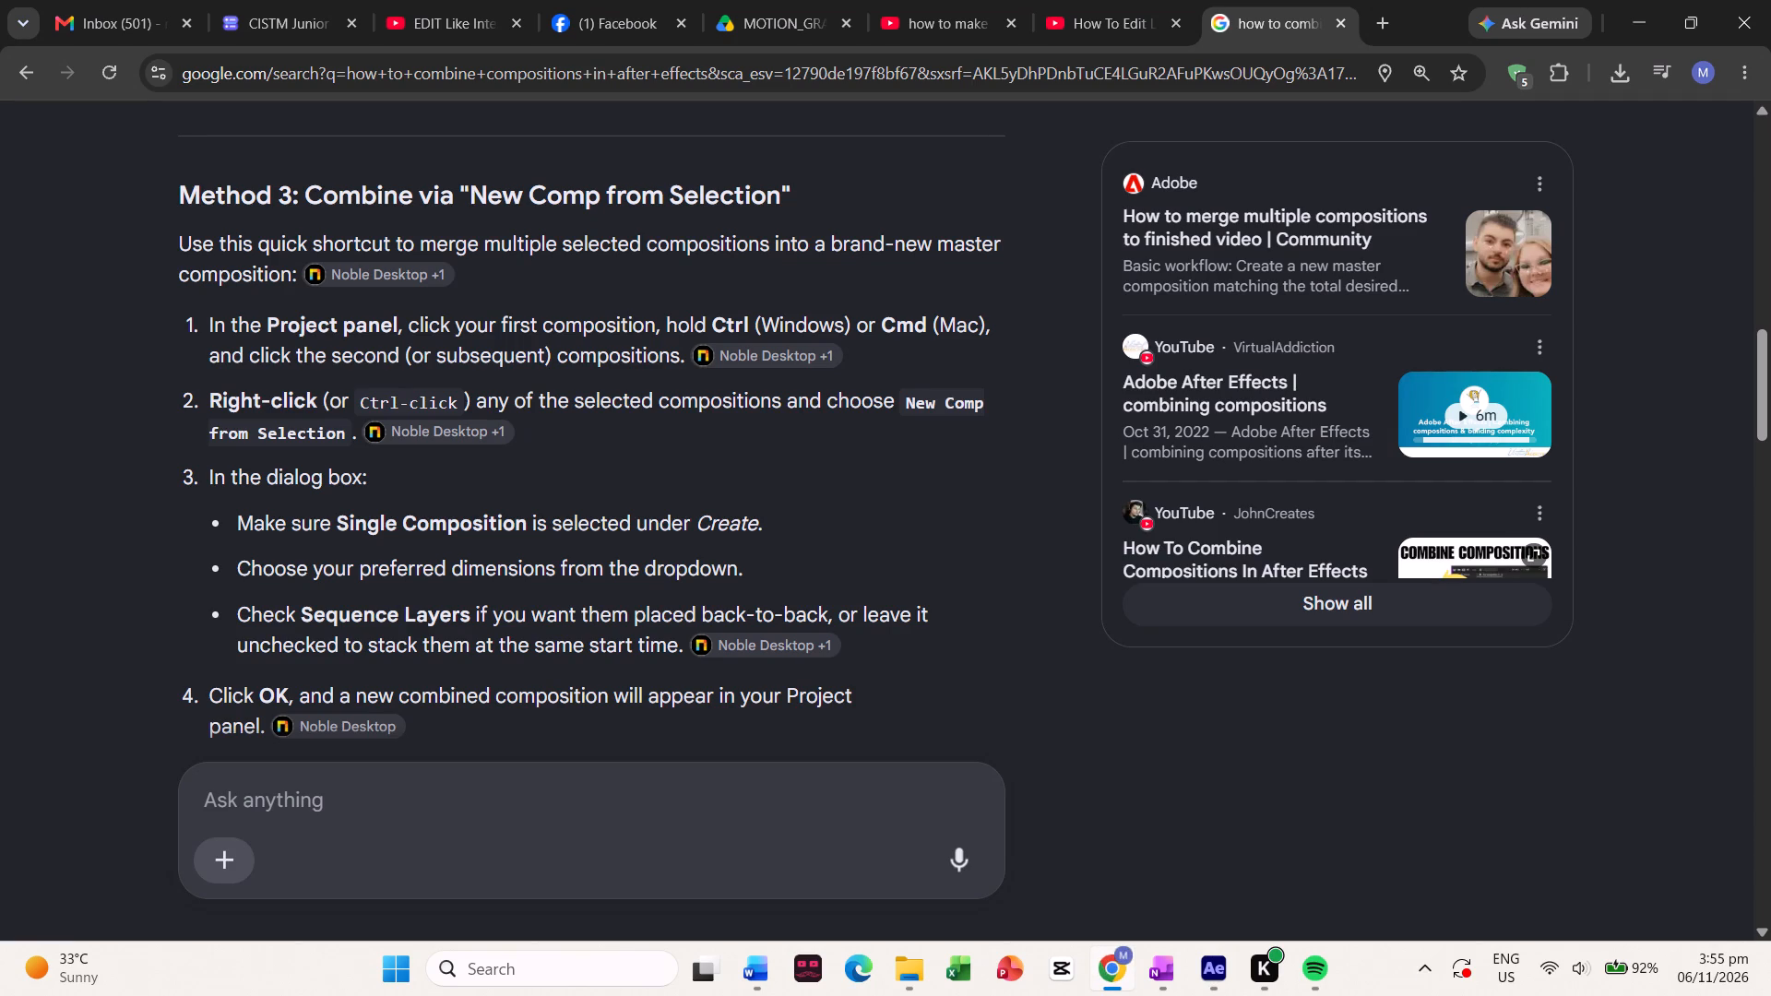
click(641, 0)
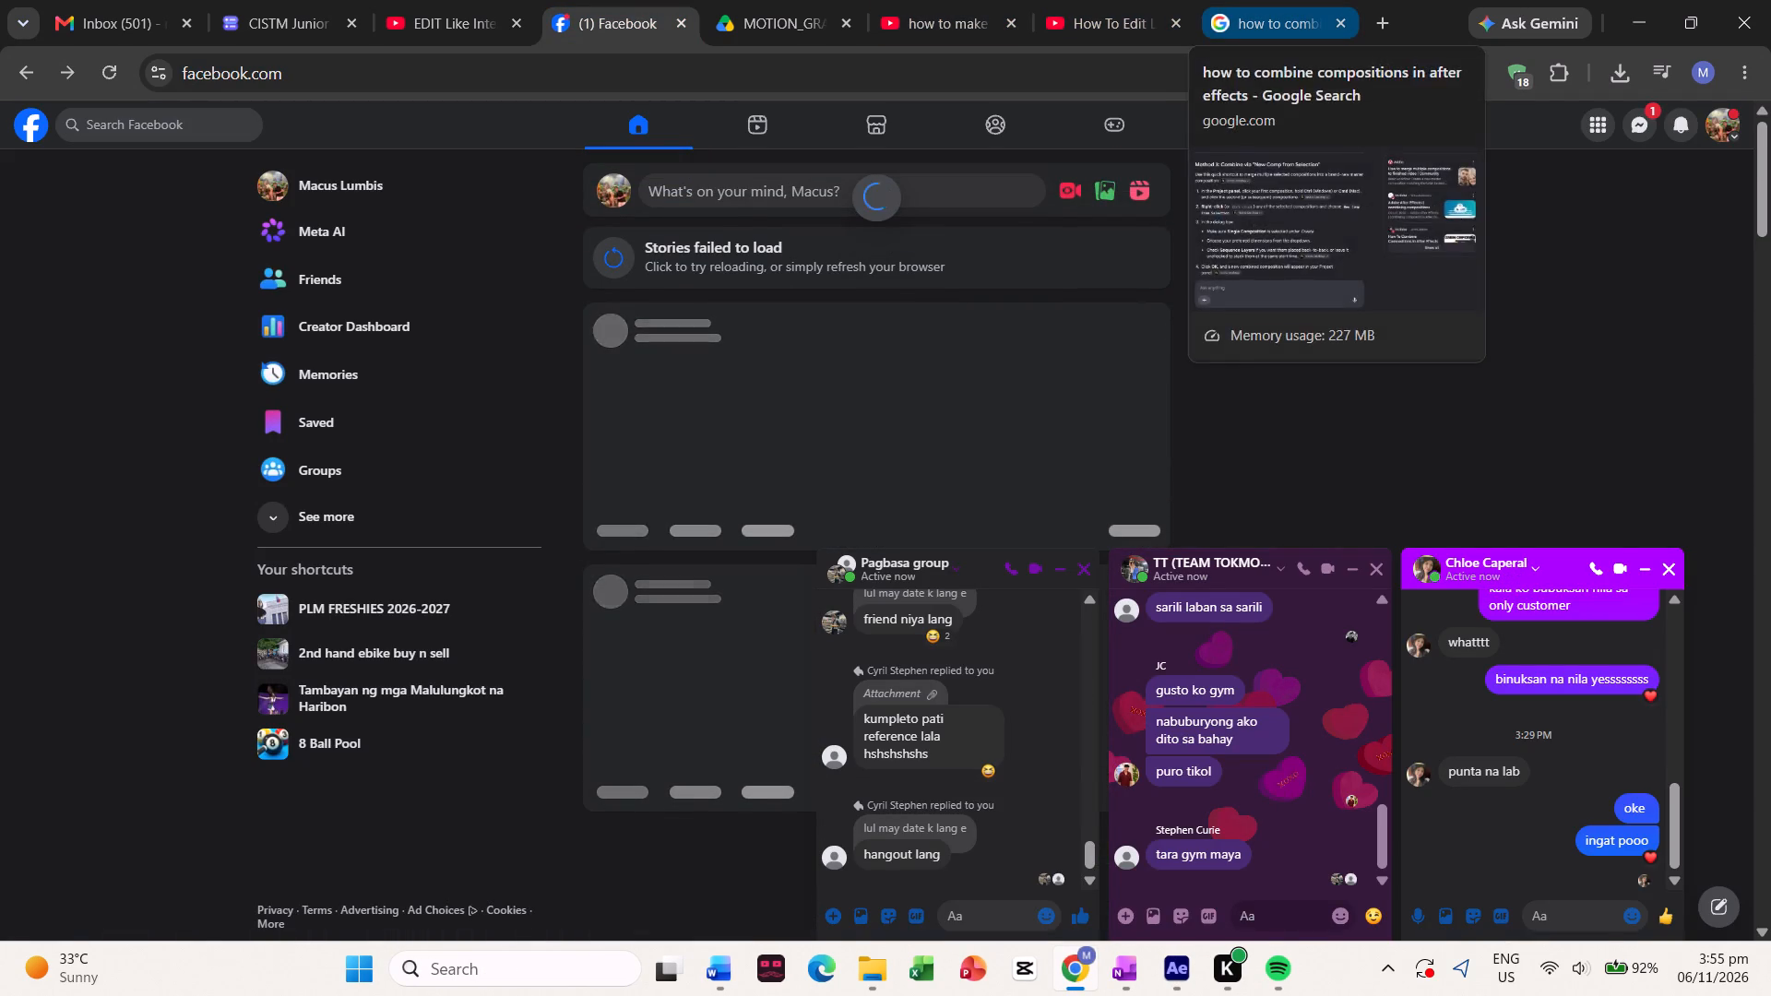
click(1116, 0)
click(1211, 4)
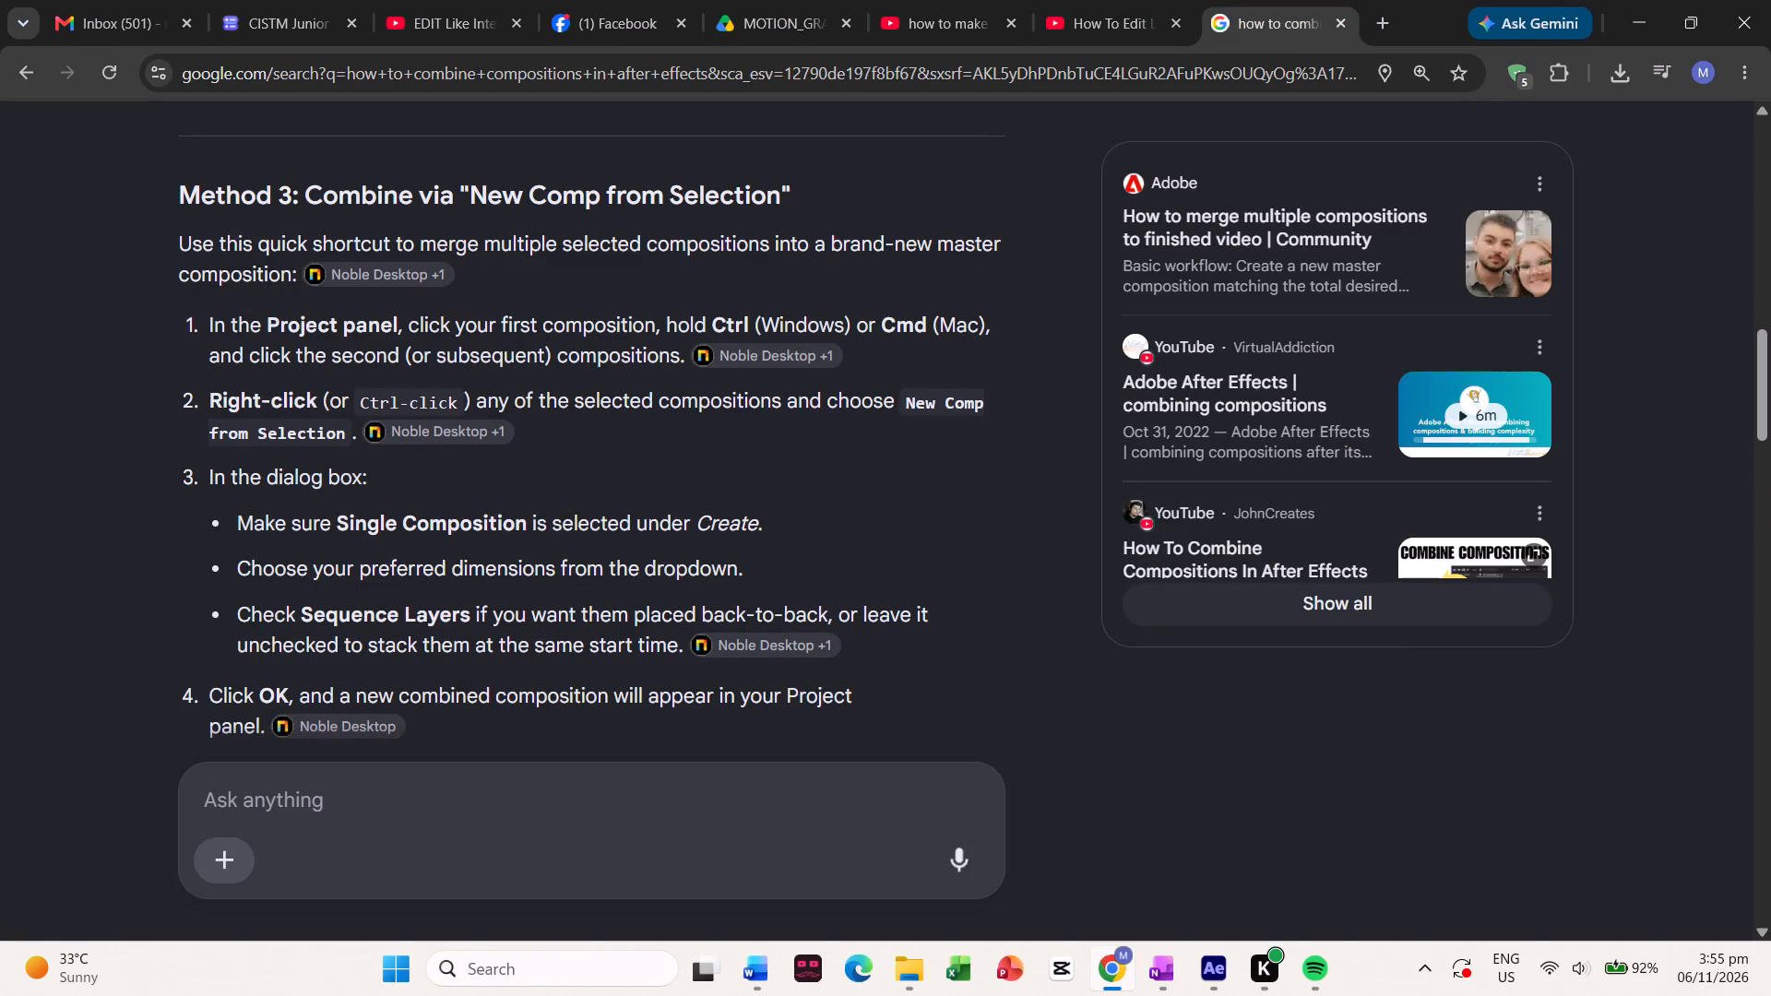
click(1640, 18)
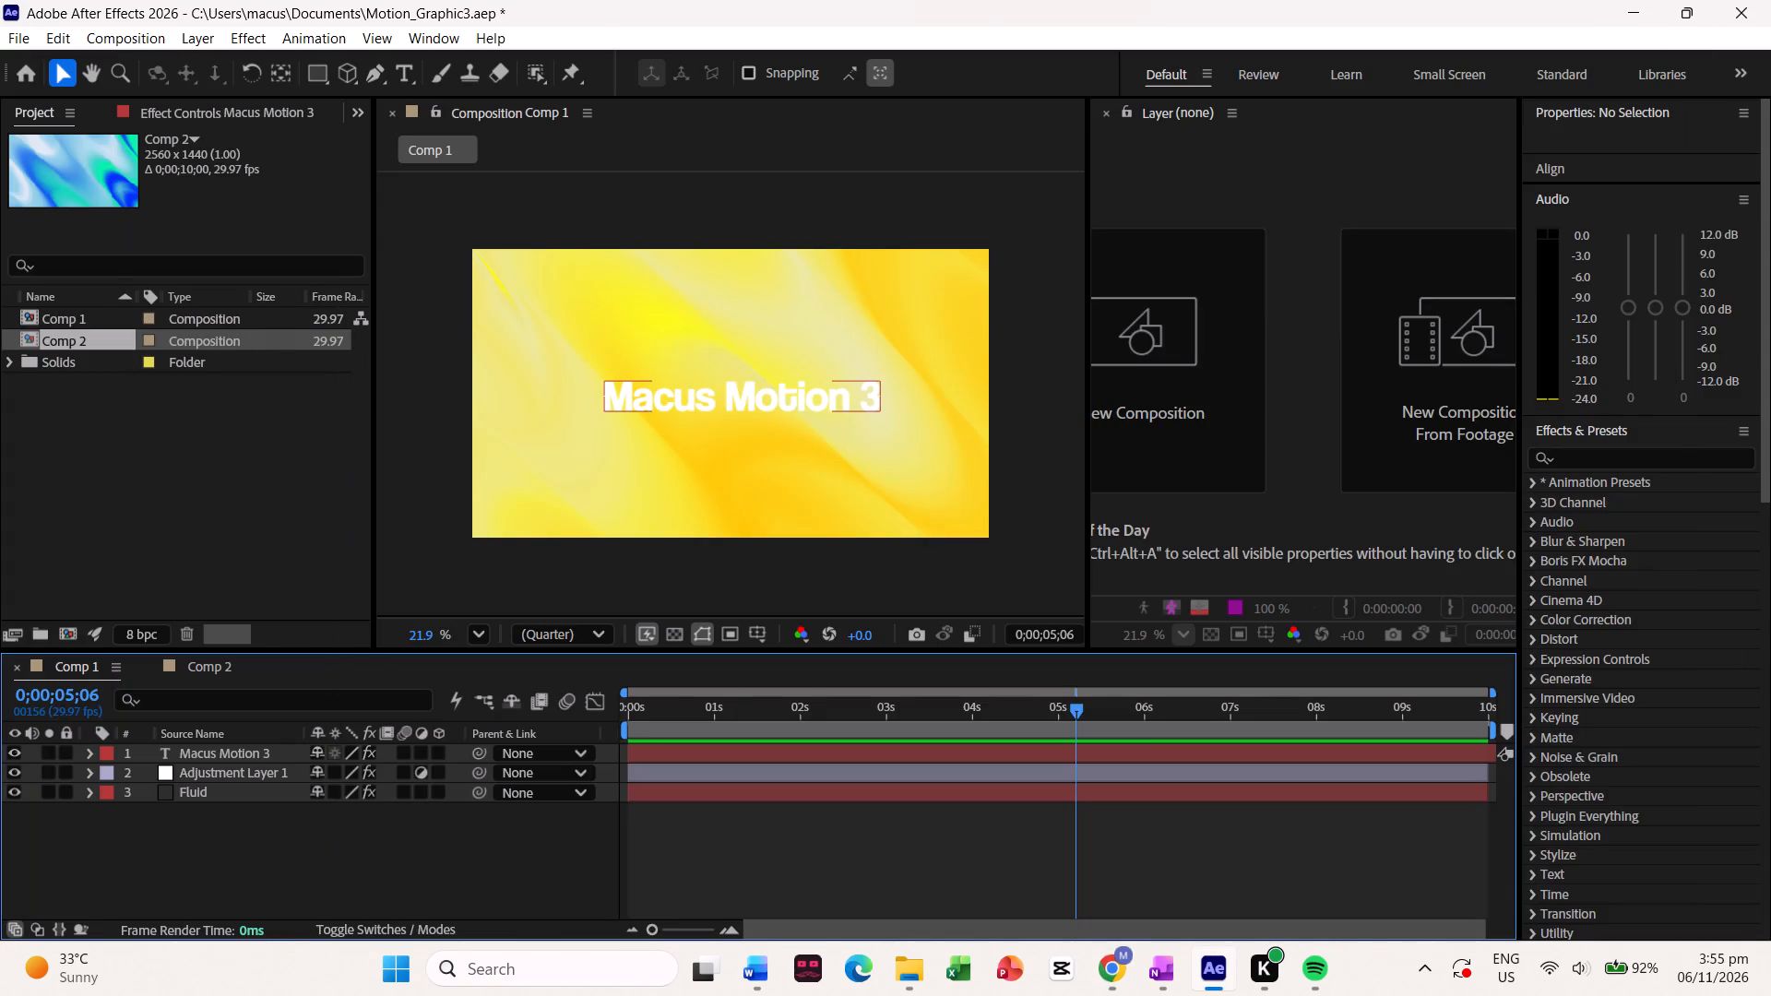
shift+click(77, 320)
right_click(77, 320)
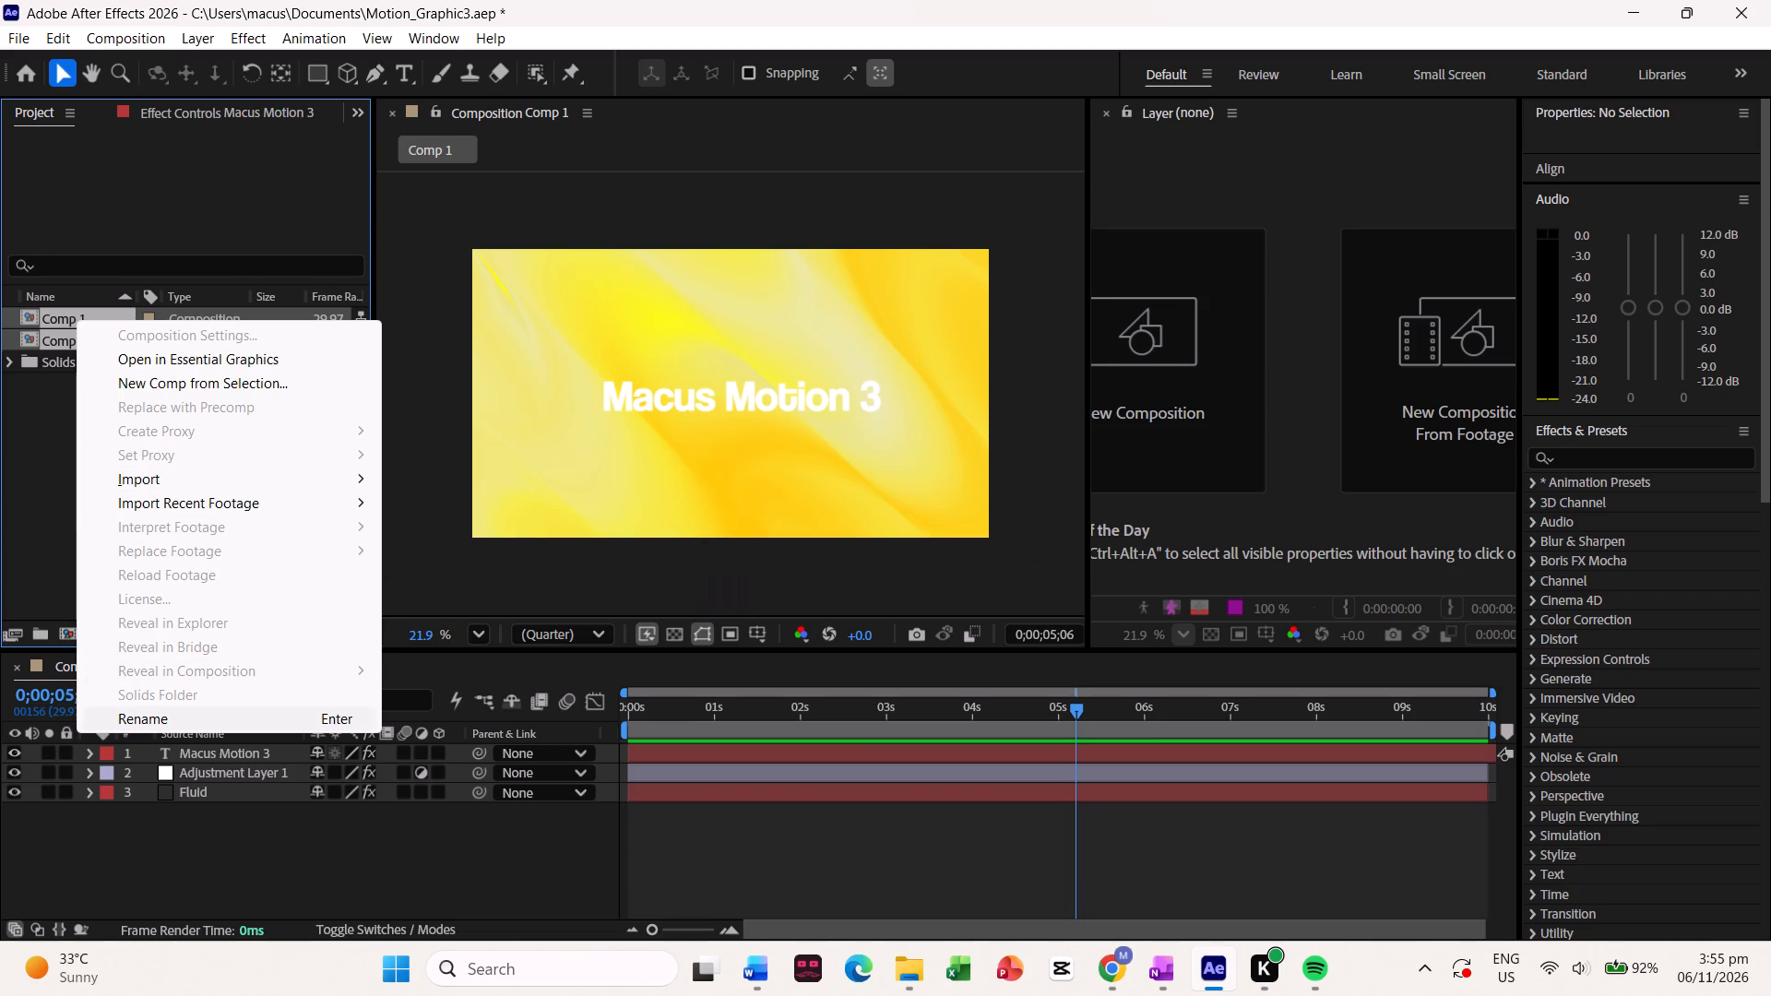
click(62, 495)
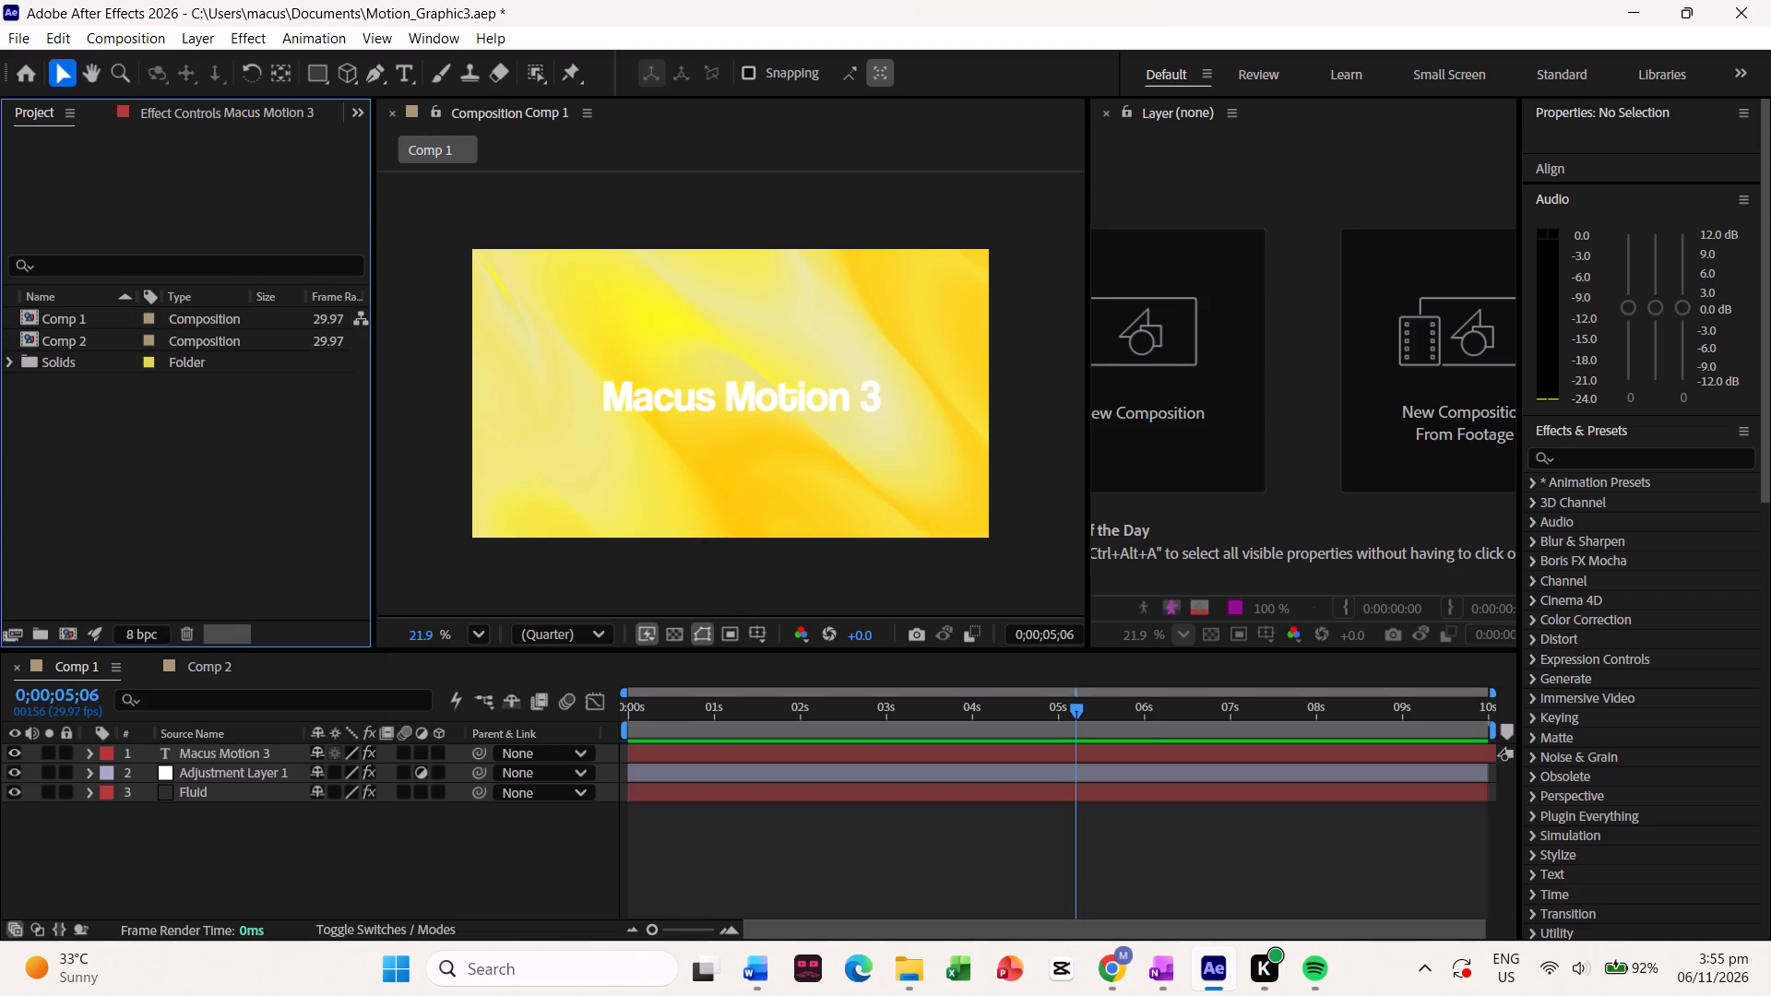
Start a new composition from both Comp 1 and Comp 2 in the project using New Comp from Selection.
shift+click(101, 315)
shift+click(93, 329)
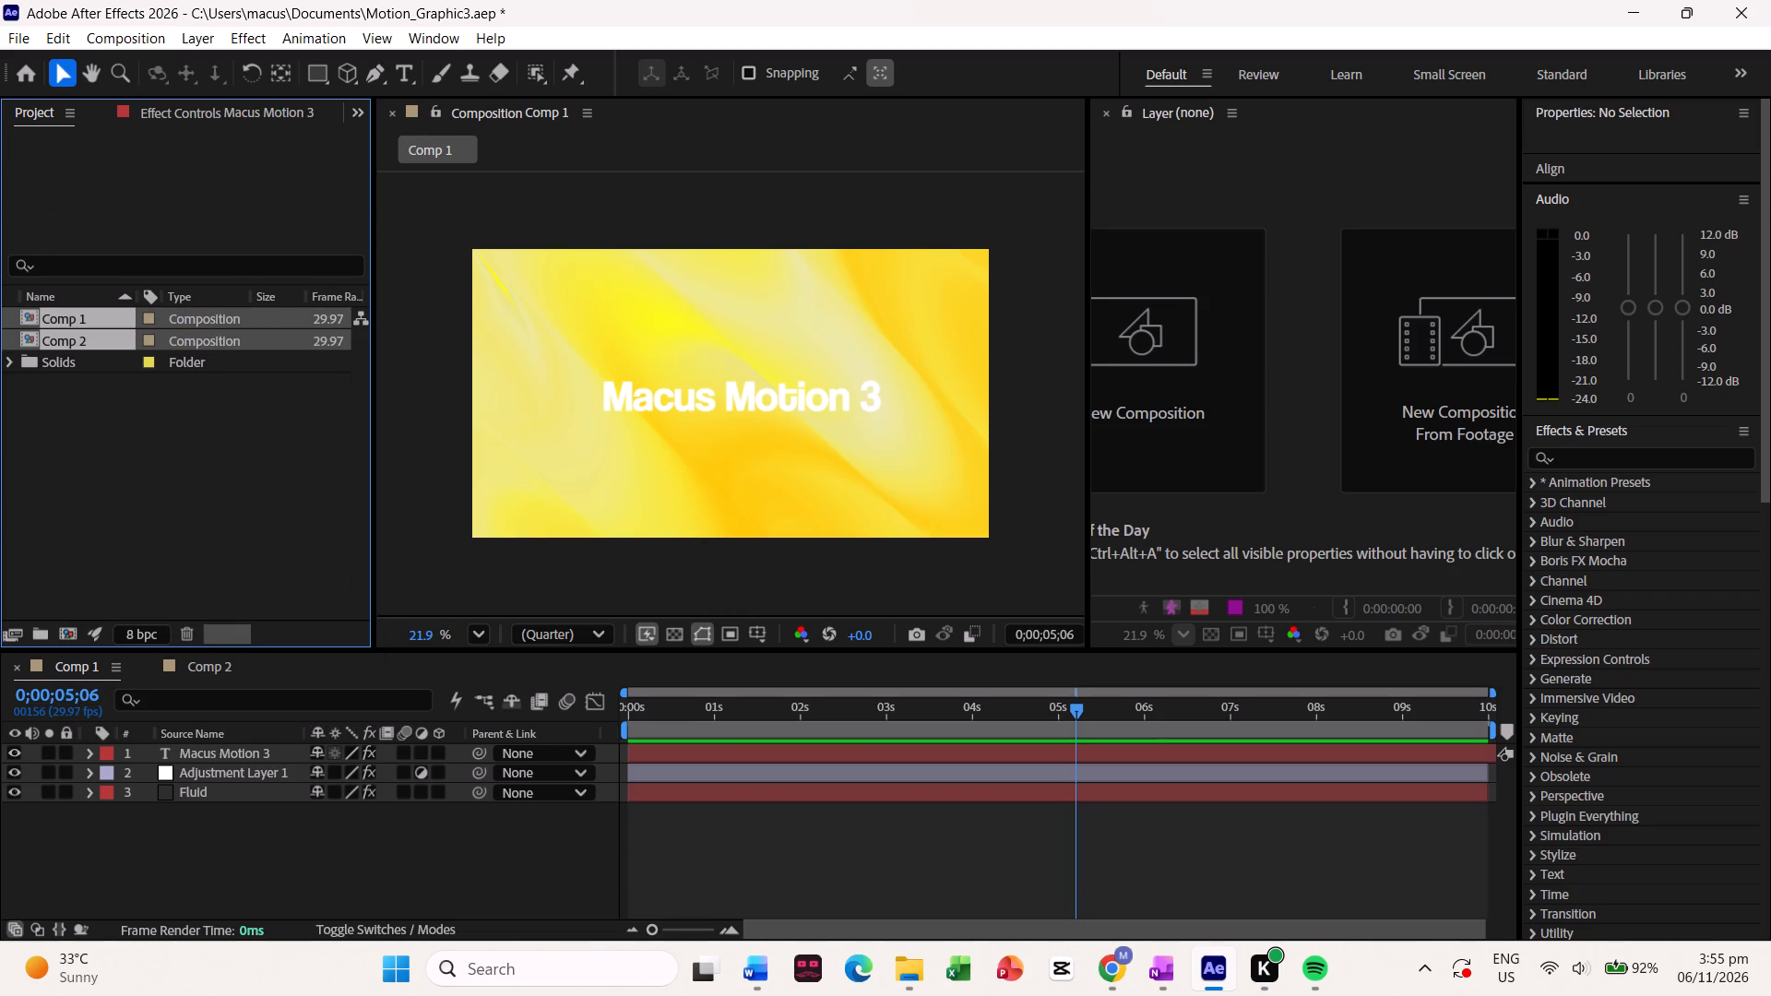
right_click(93, 329)
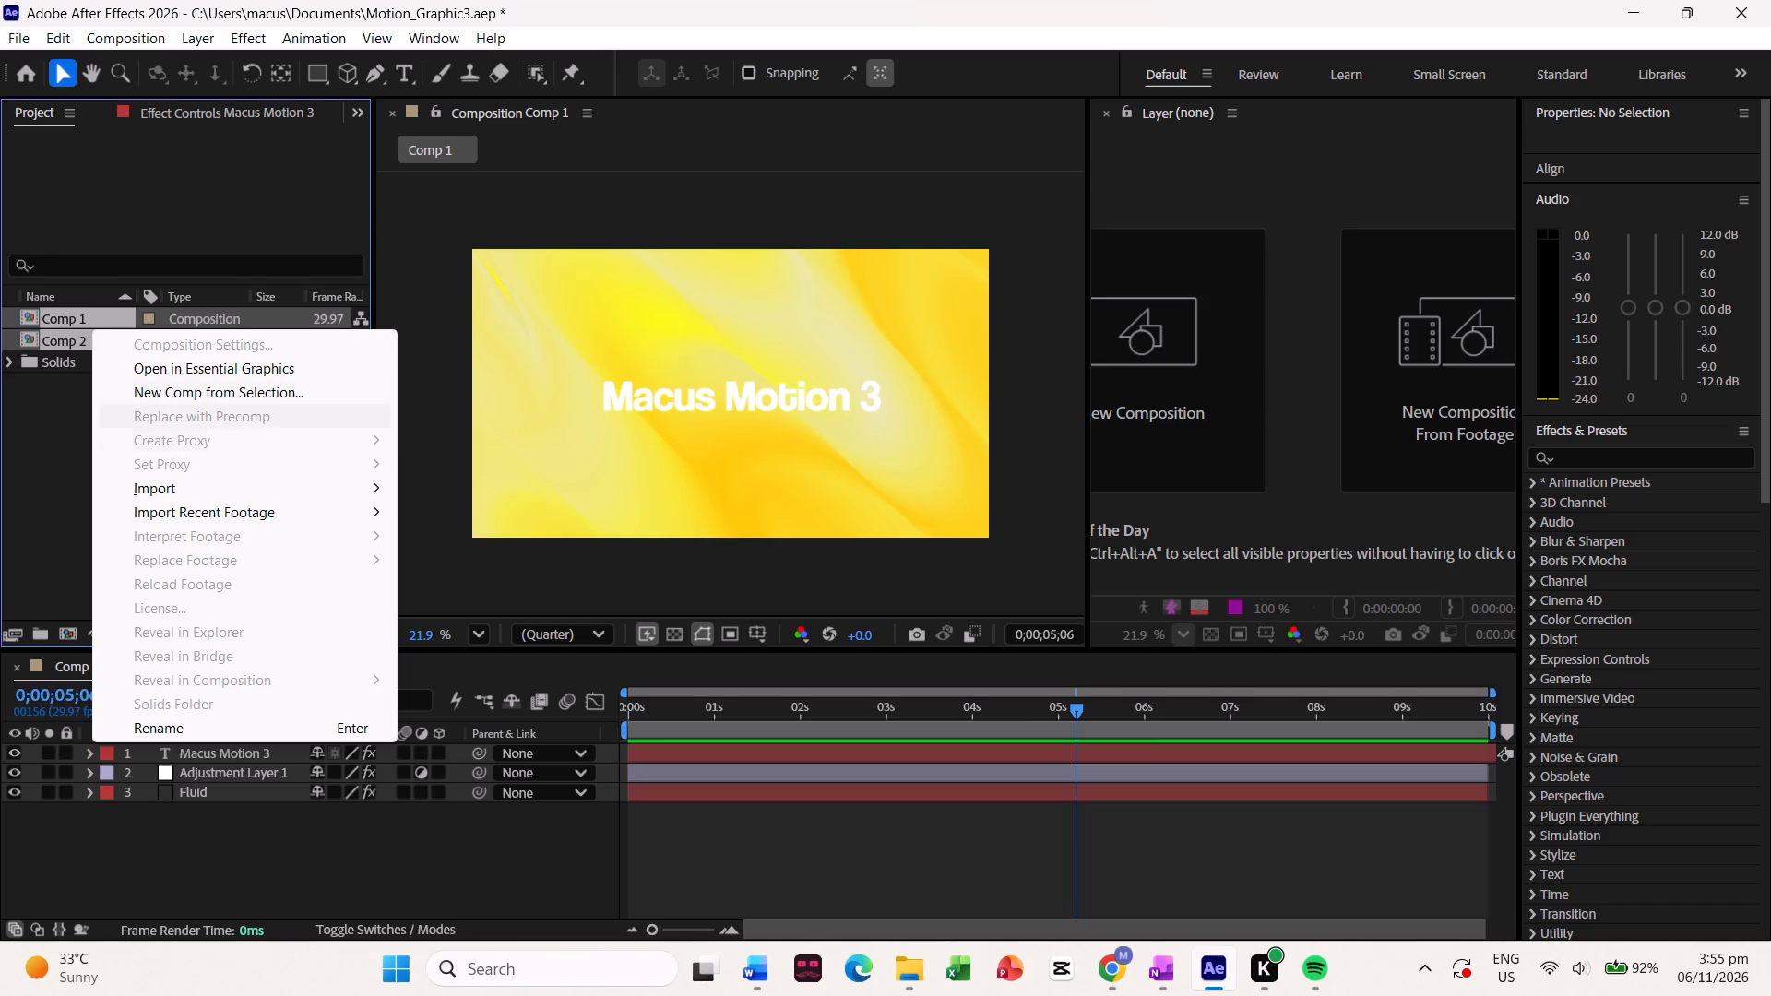
click(224, 395)
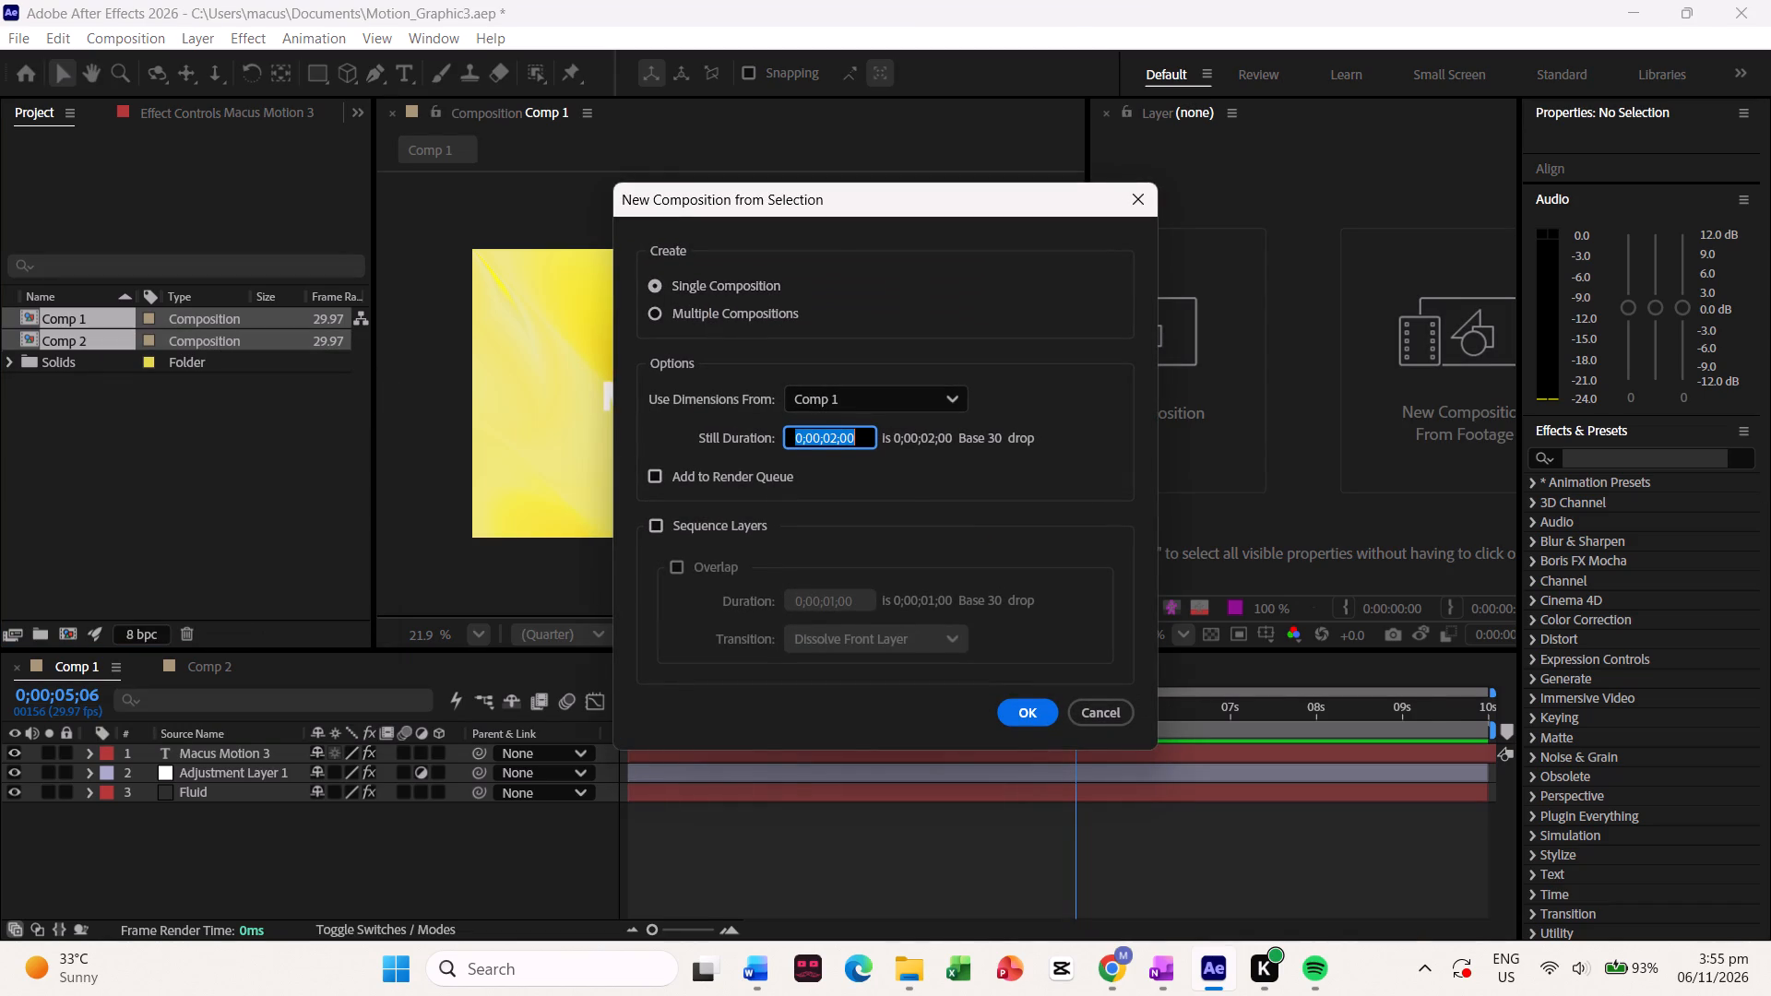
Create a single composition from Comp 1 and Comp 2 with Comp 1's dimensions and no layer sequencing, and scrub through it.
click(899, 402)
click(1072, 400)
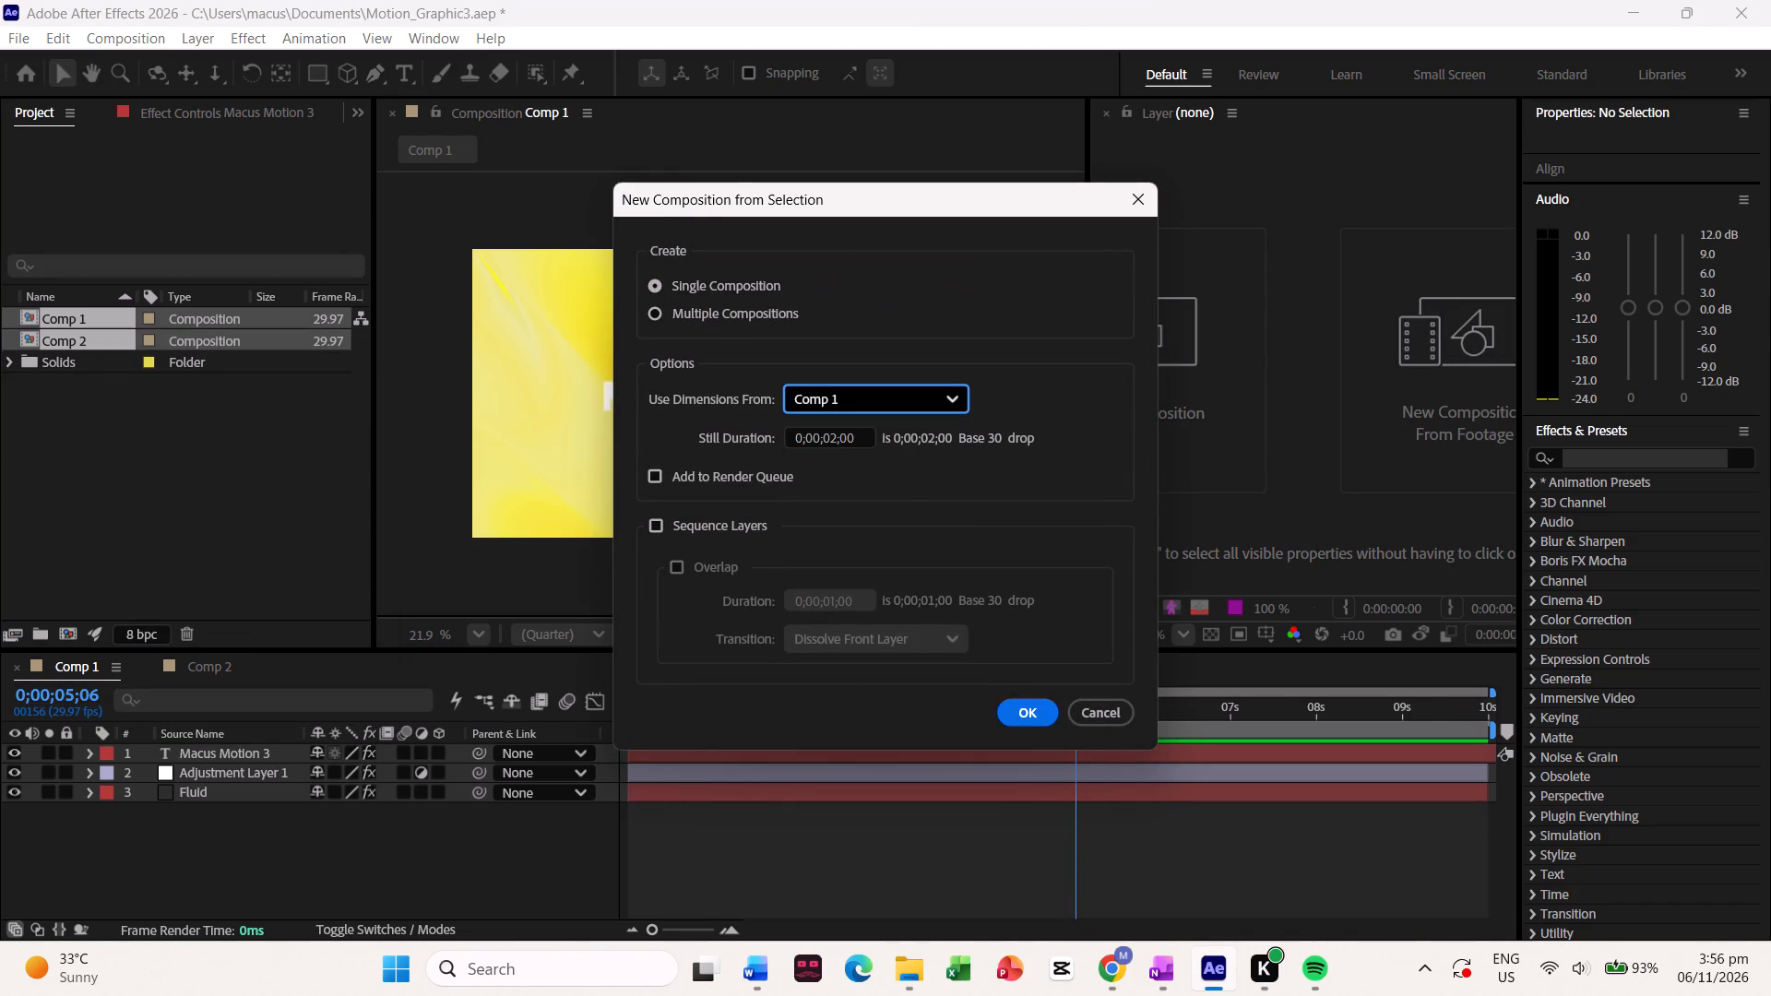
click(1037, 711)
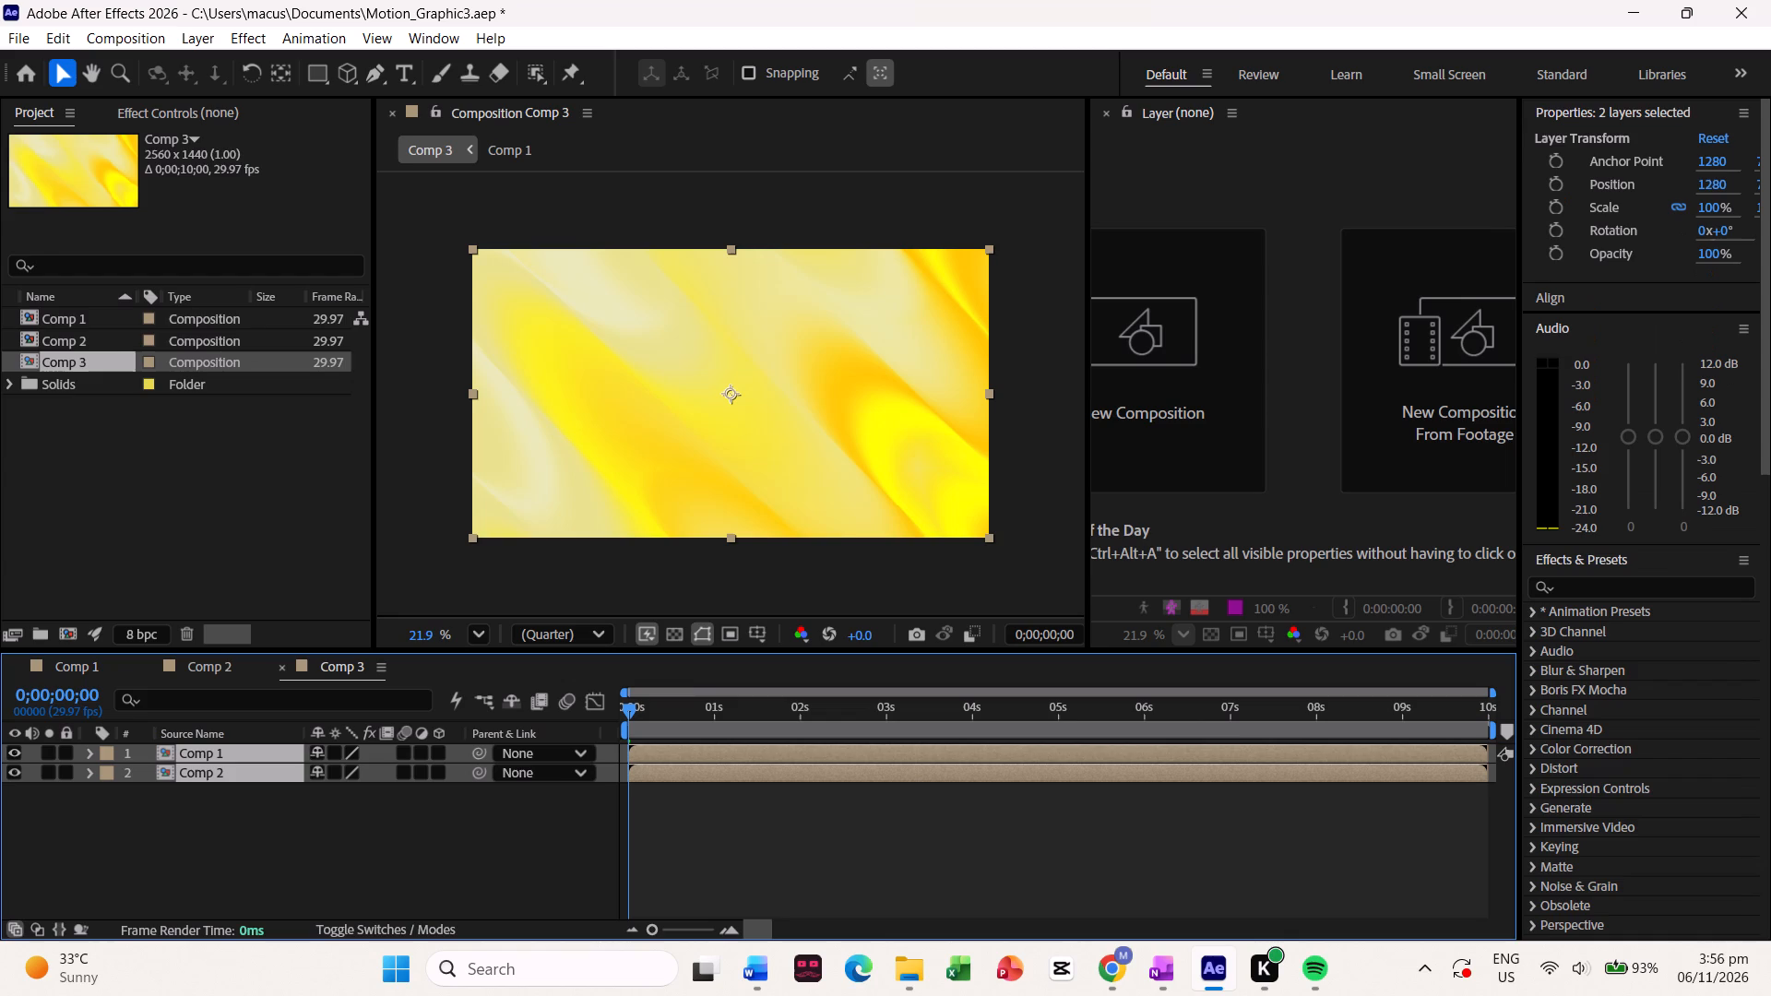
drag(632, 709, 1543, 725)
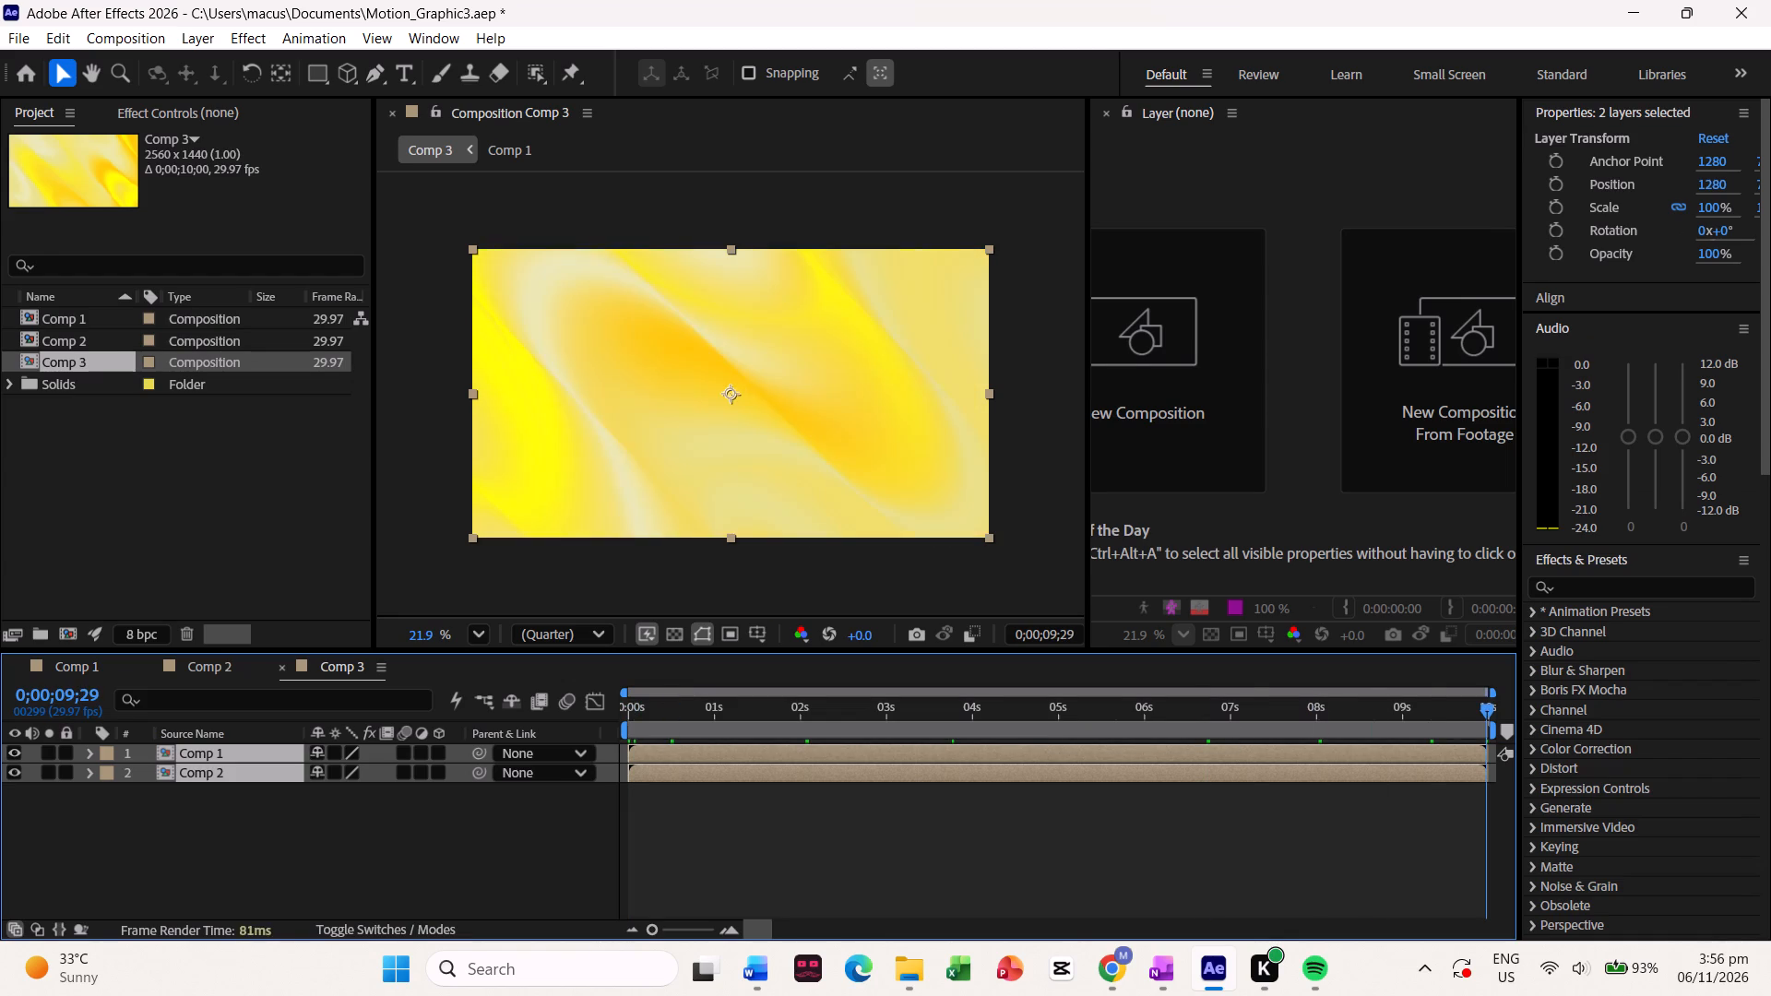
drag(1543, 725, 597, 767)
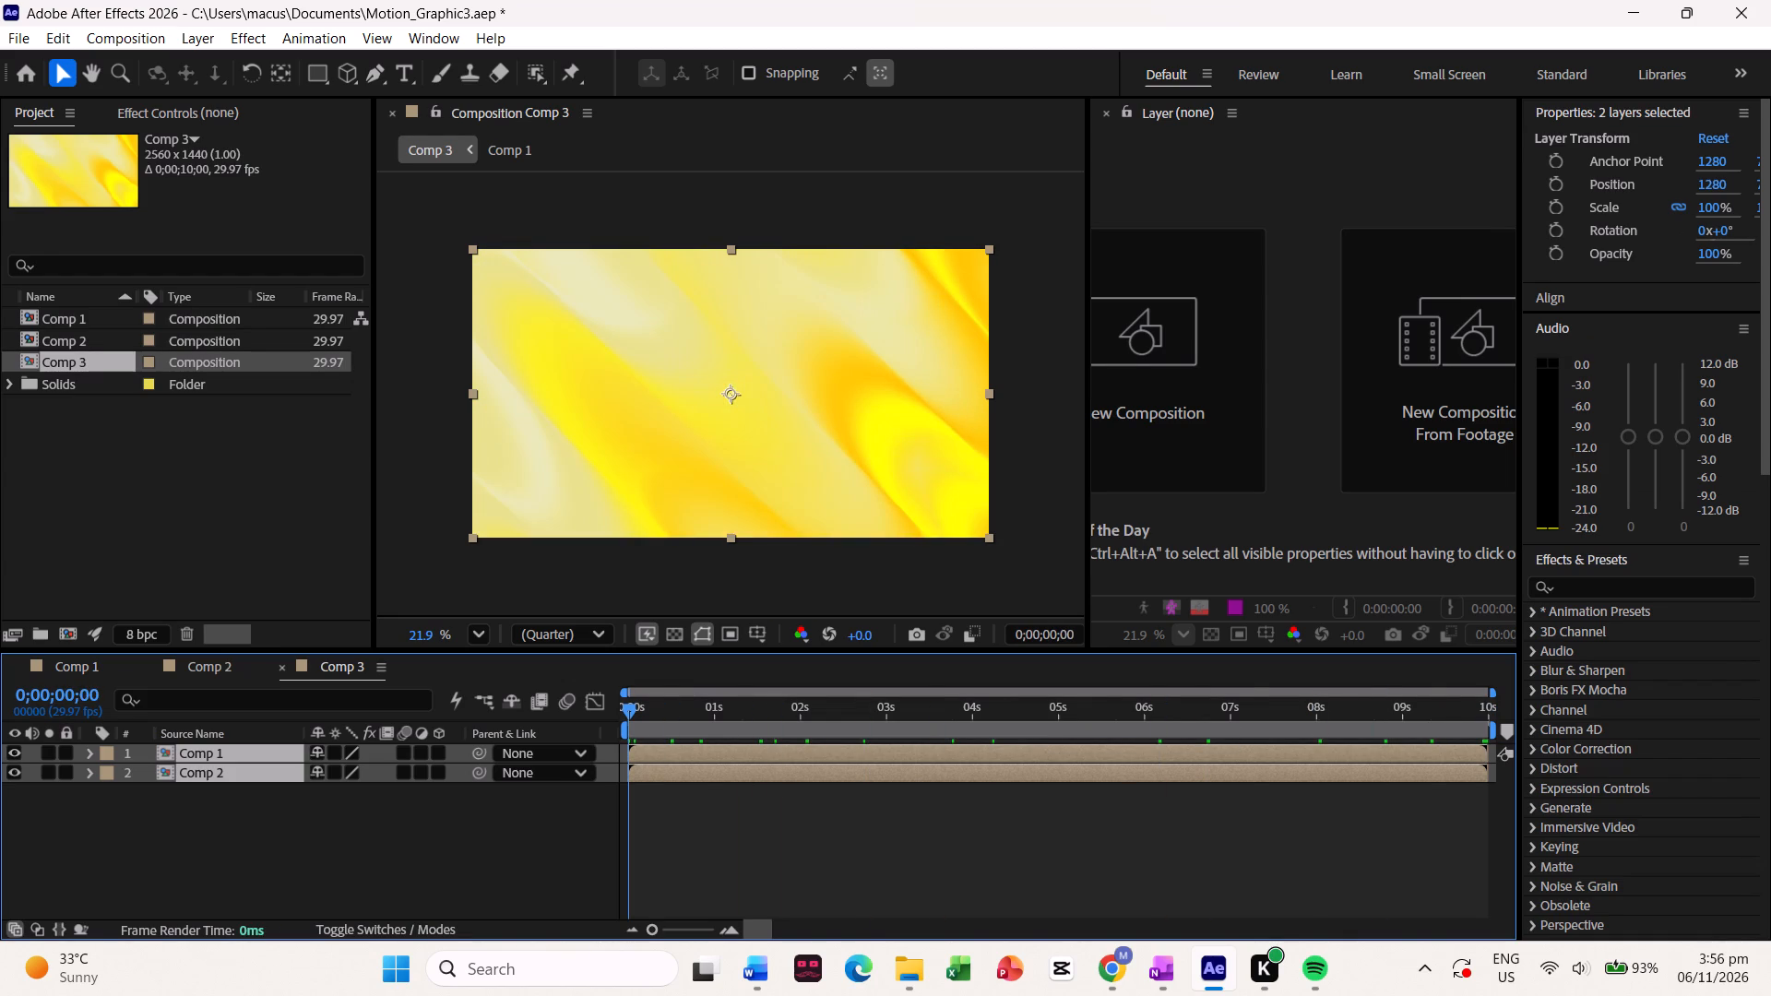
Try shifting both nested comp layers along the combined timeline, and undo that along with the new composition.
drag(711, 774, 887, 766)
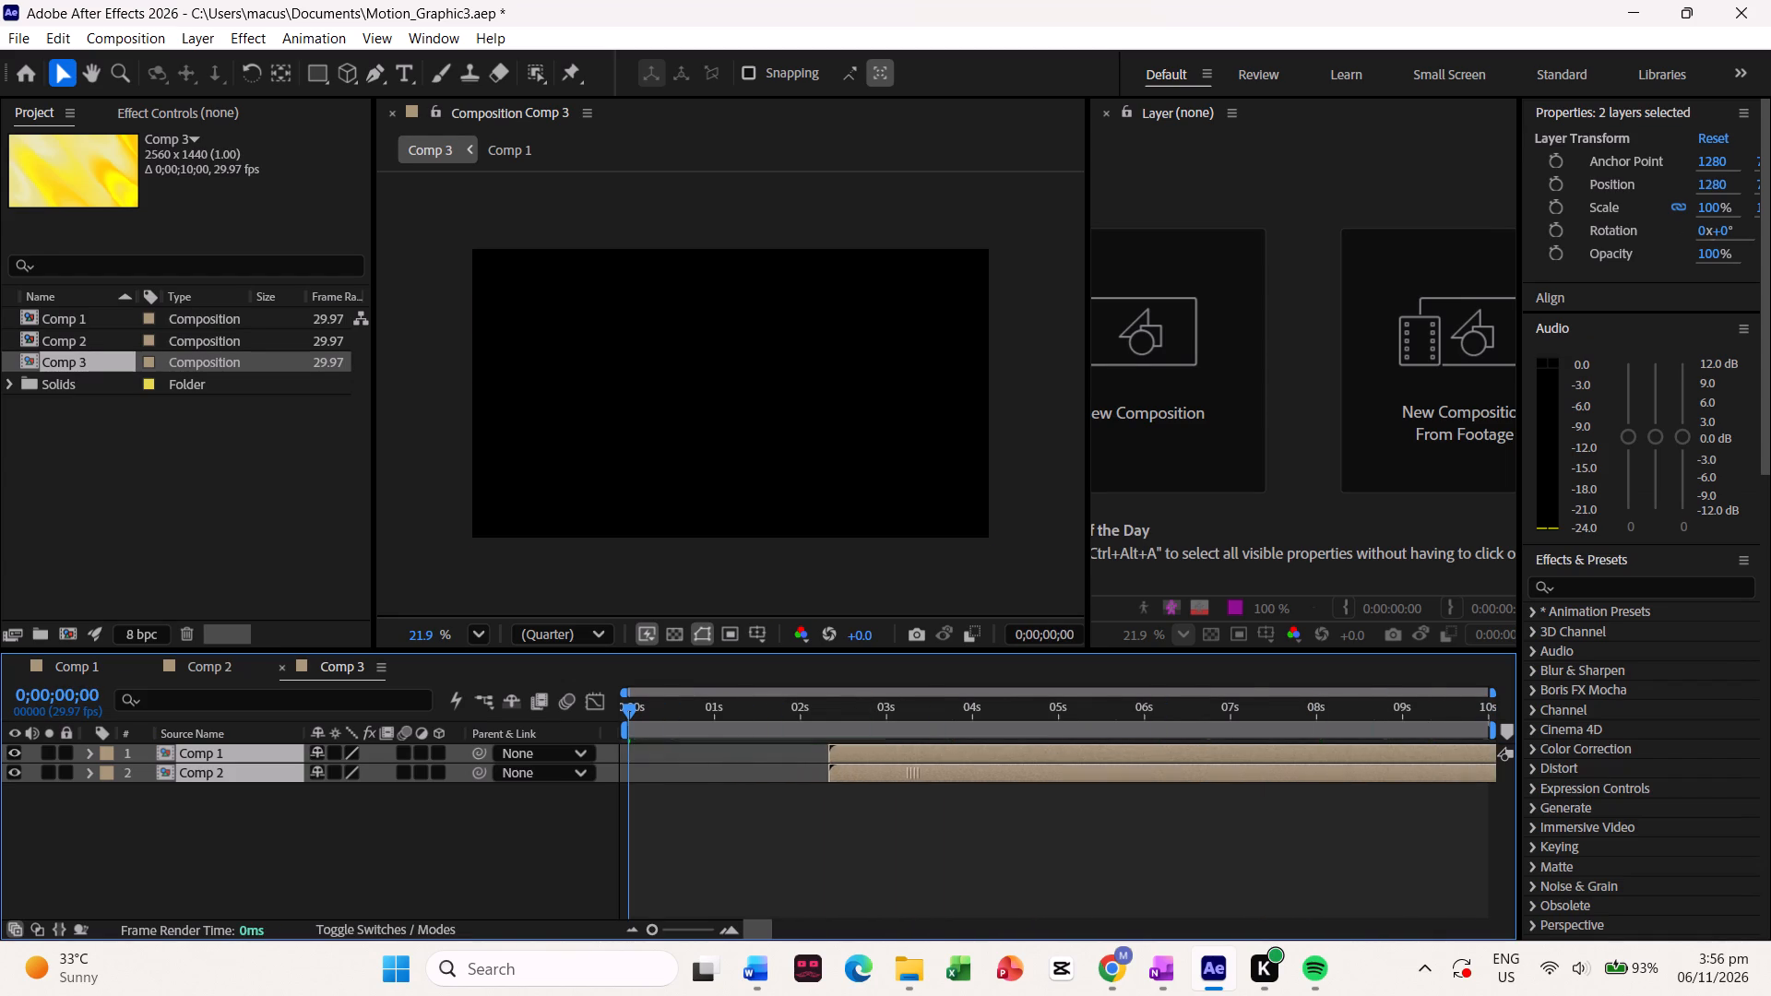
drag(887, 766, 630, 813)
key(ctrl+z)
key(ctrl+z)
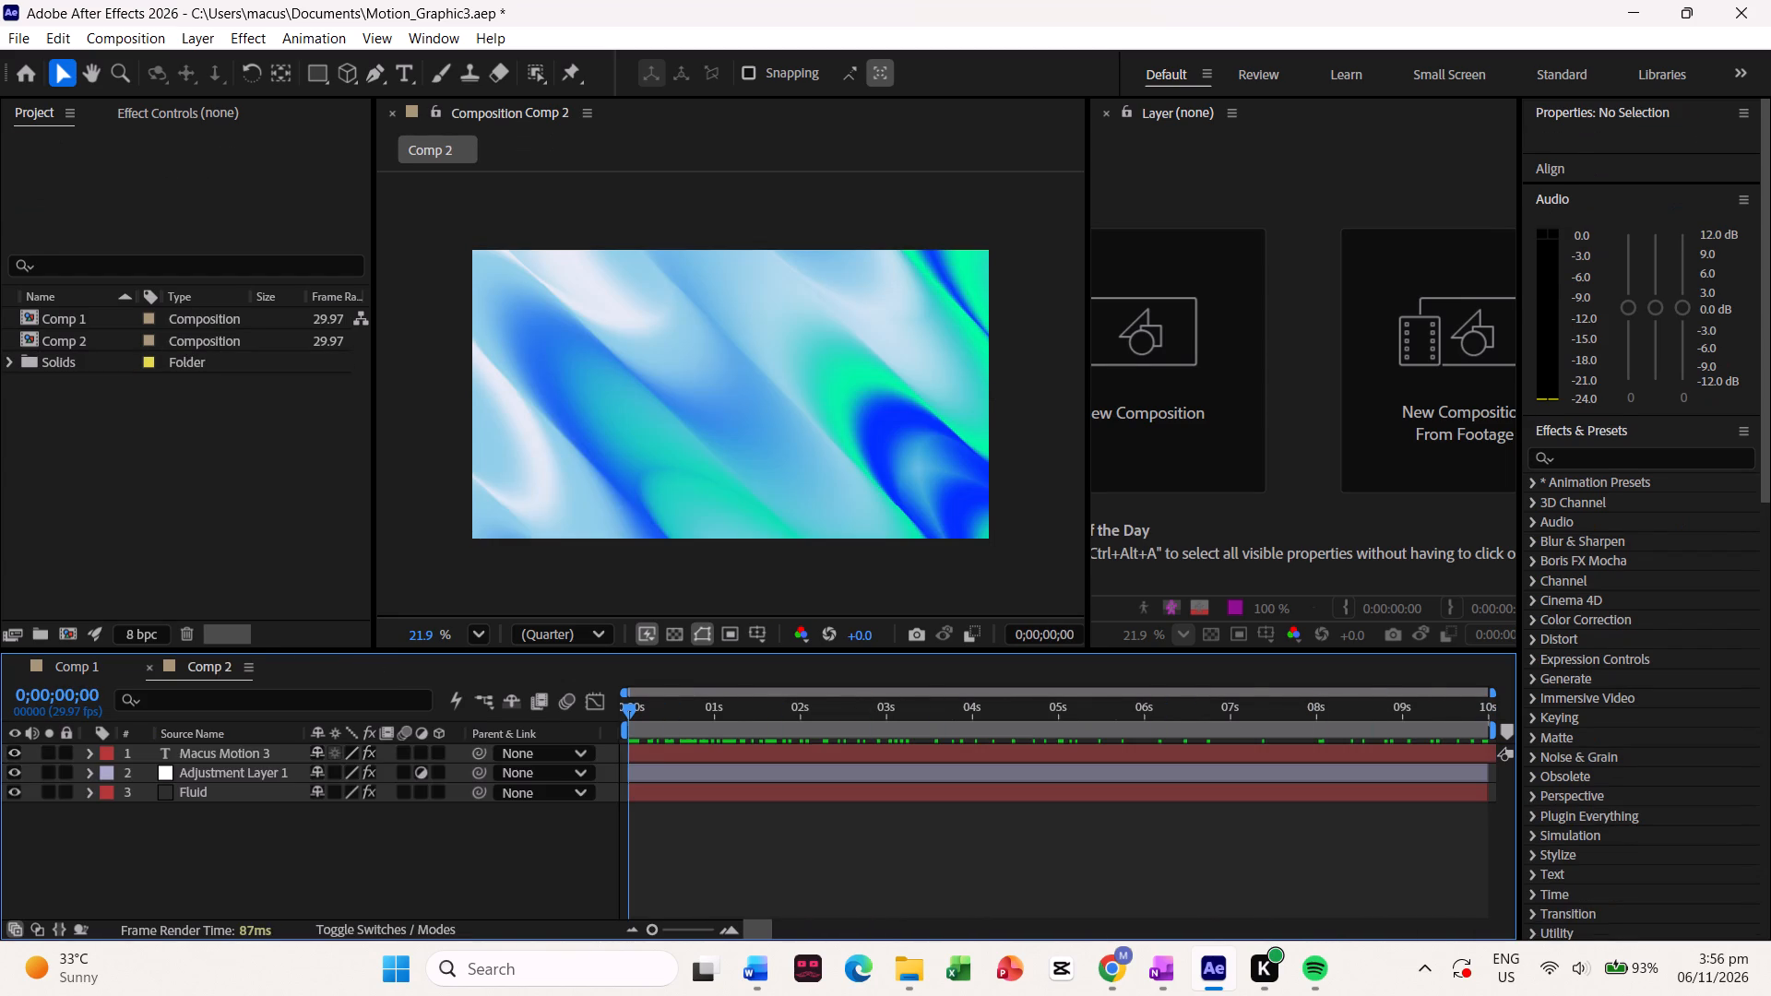
Create a single composition from Comp 1 and Comp 2 with Comp 1's dimensions and Sequence Layers enabled, without overlap.
shift+click(85, 311)
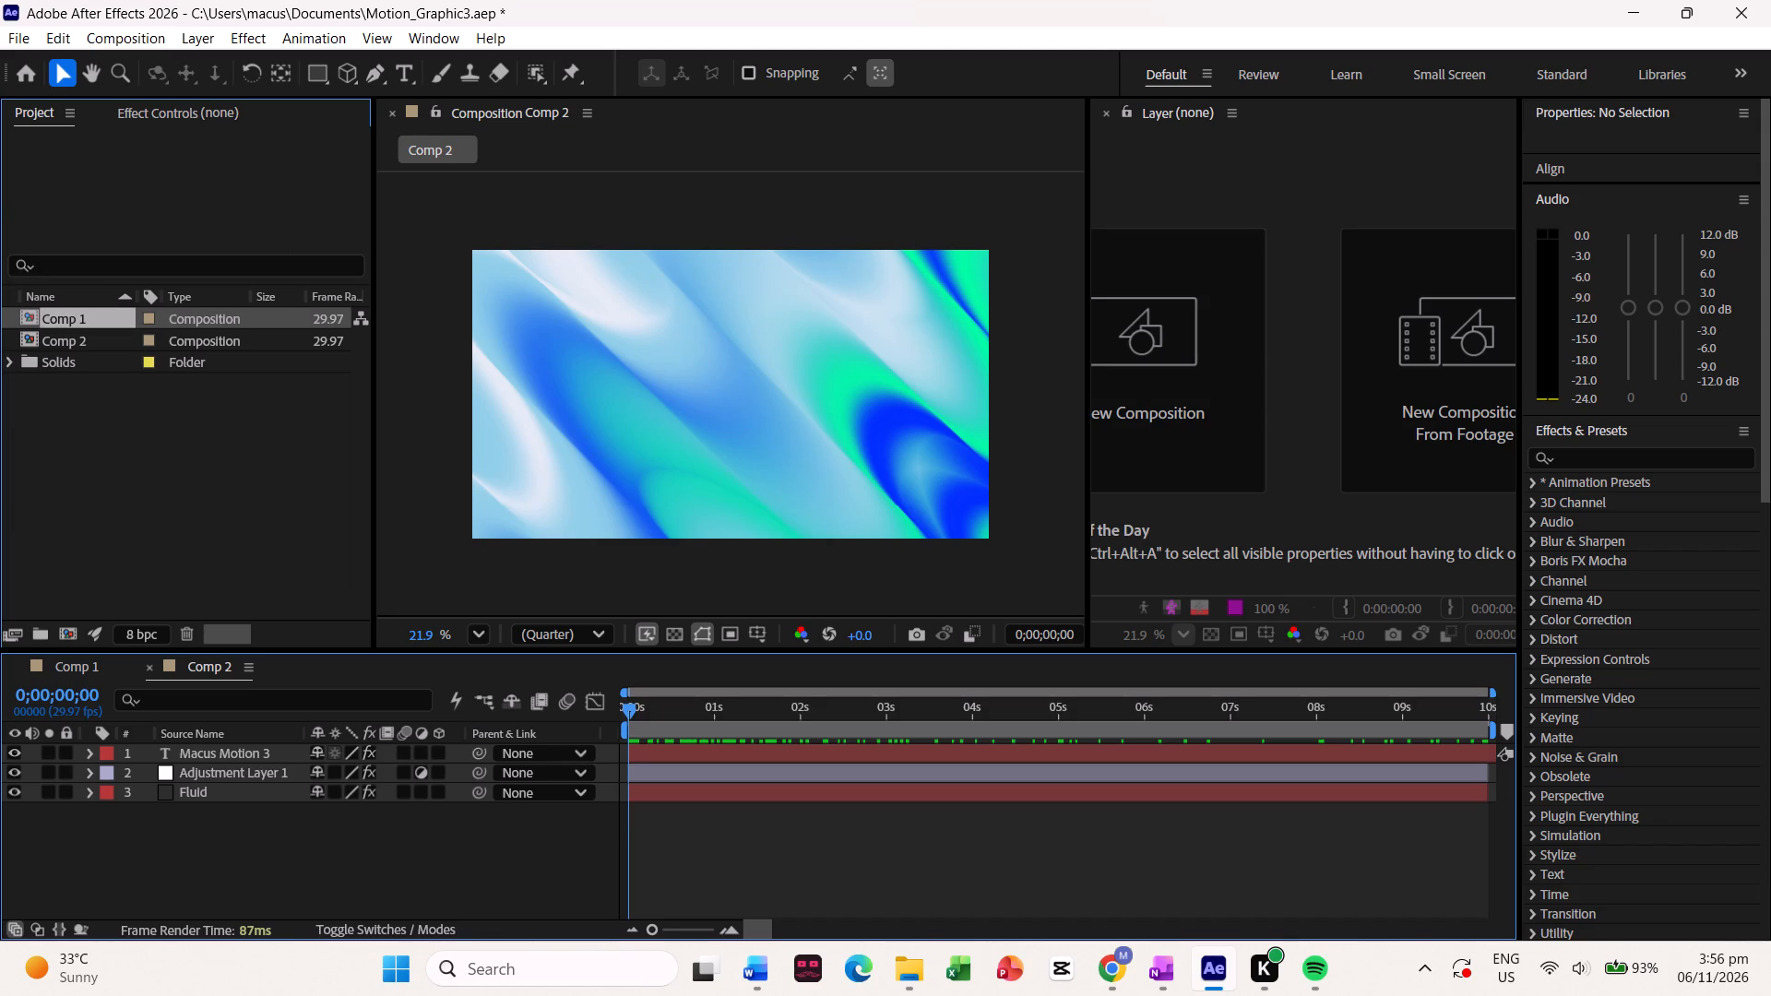
shift+click(81, 338)
right_click(81, 338)
click(172, 395)
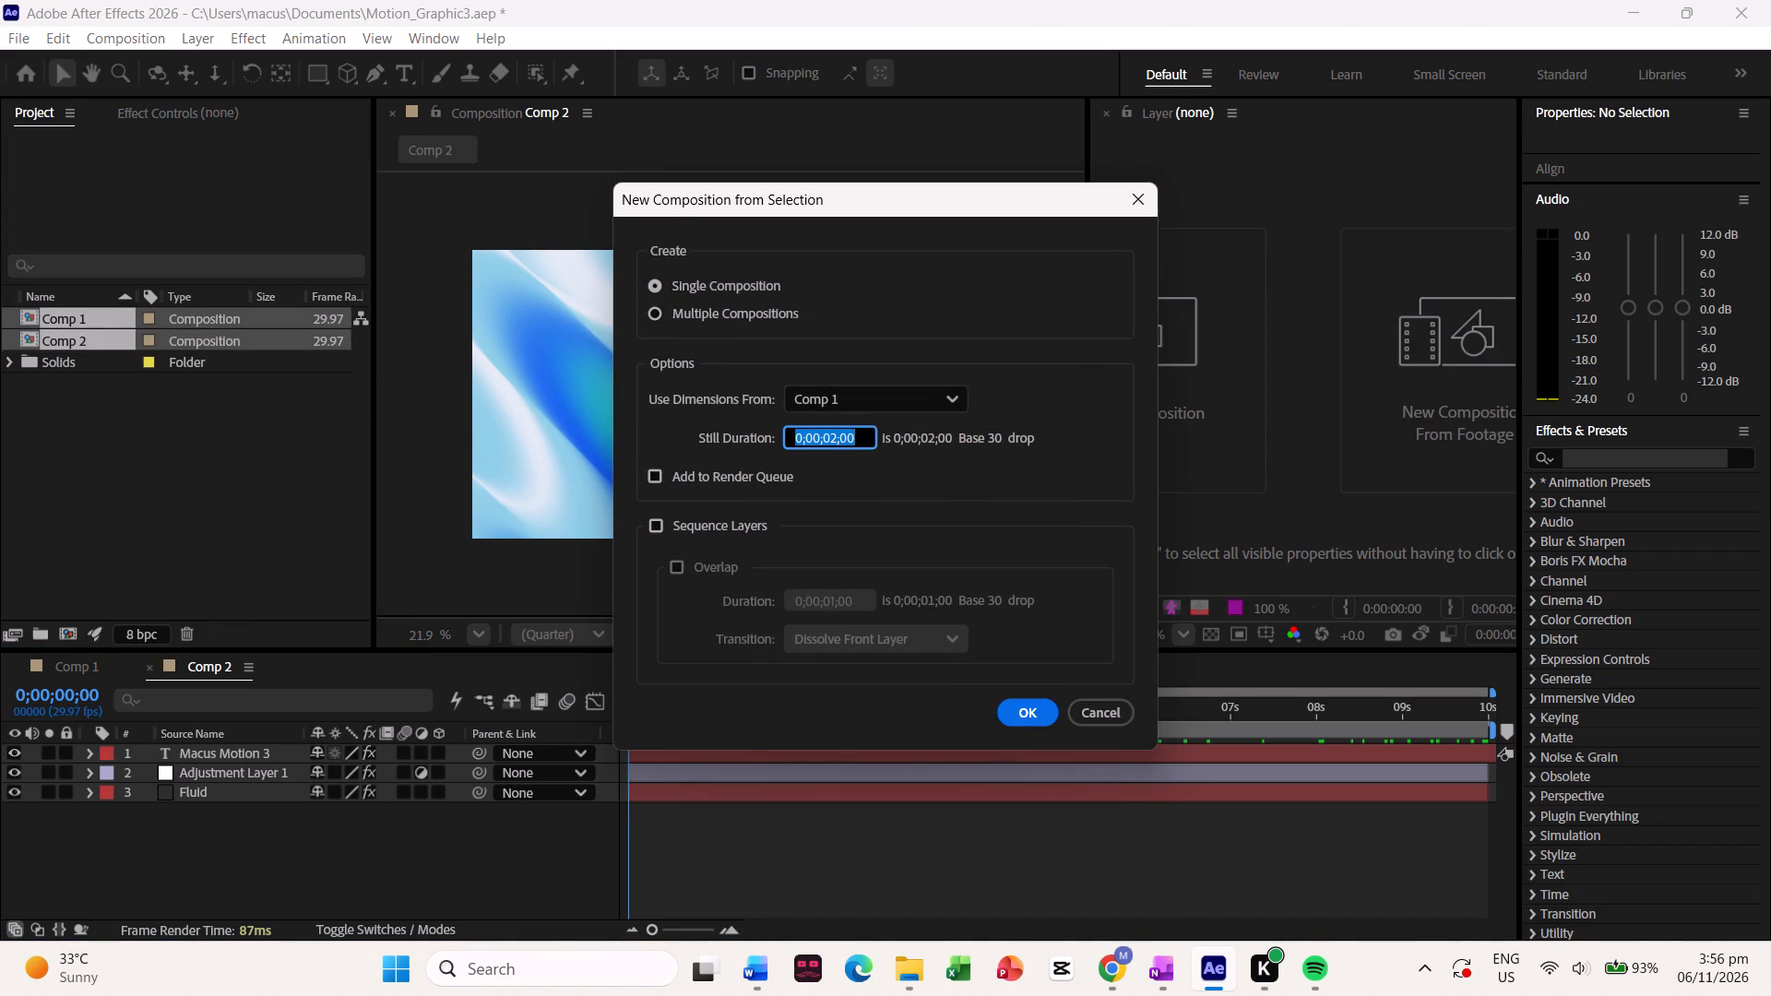
click(661, 528)
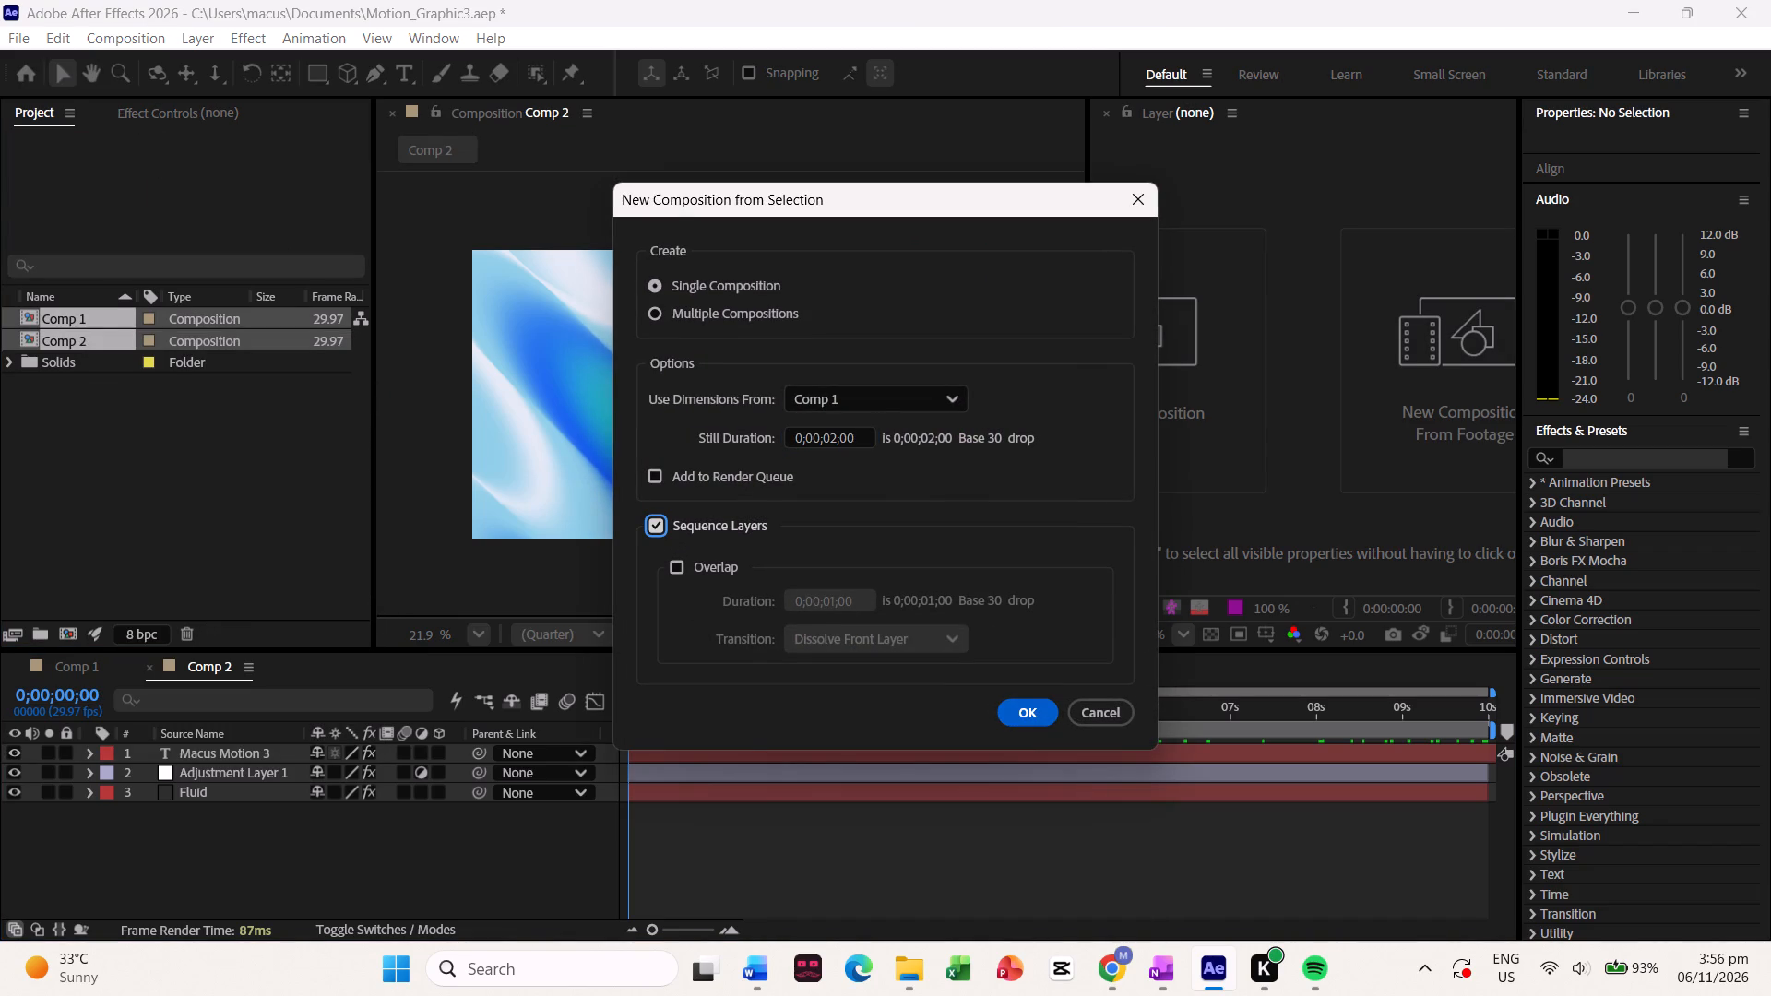
click(1018, 716)
Preview the sequenced composition from the start, and again from about 8 seconds to check the transition from Comp 1 to Comp 2.
key(space)
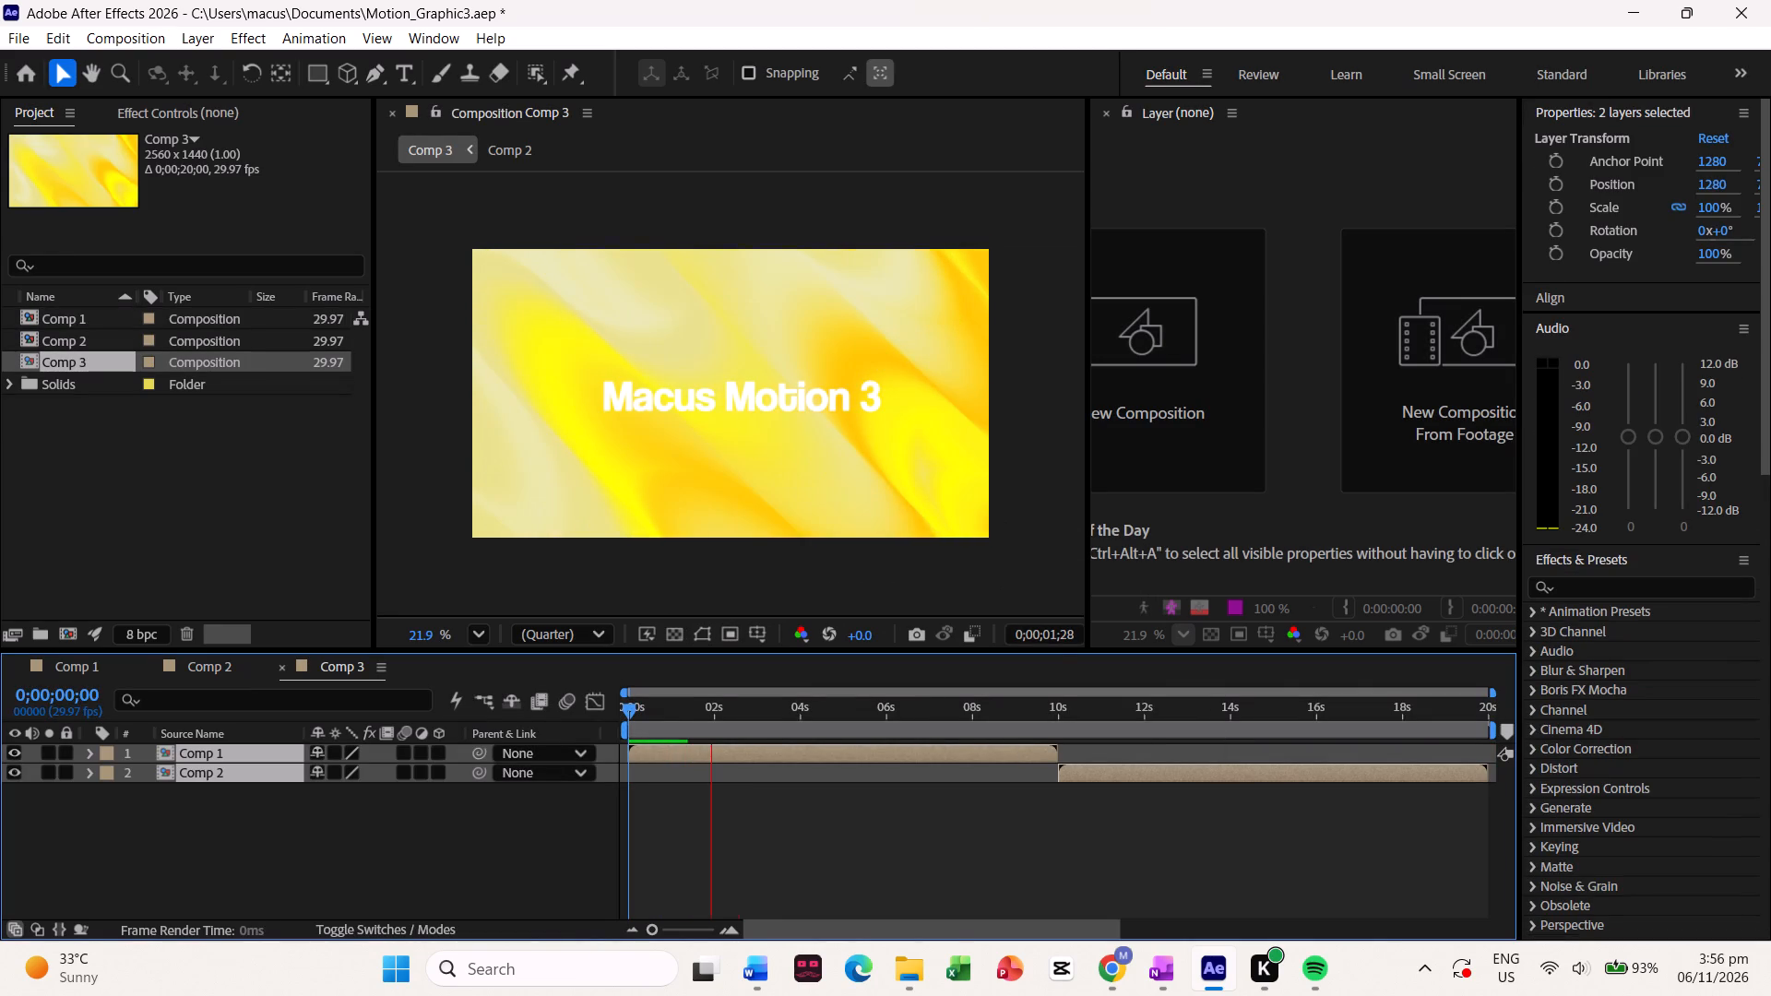
click(1050, 682)
click(1050, 697)
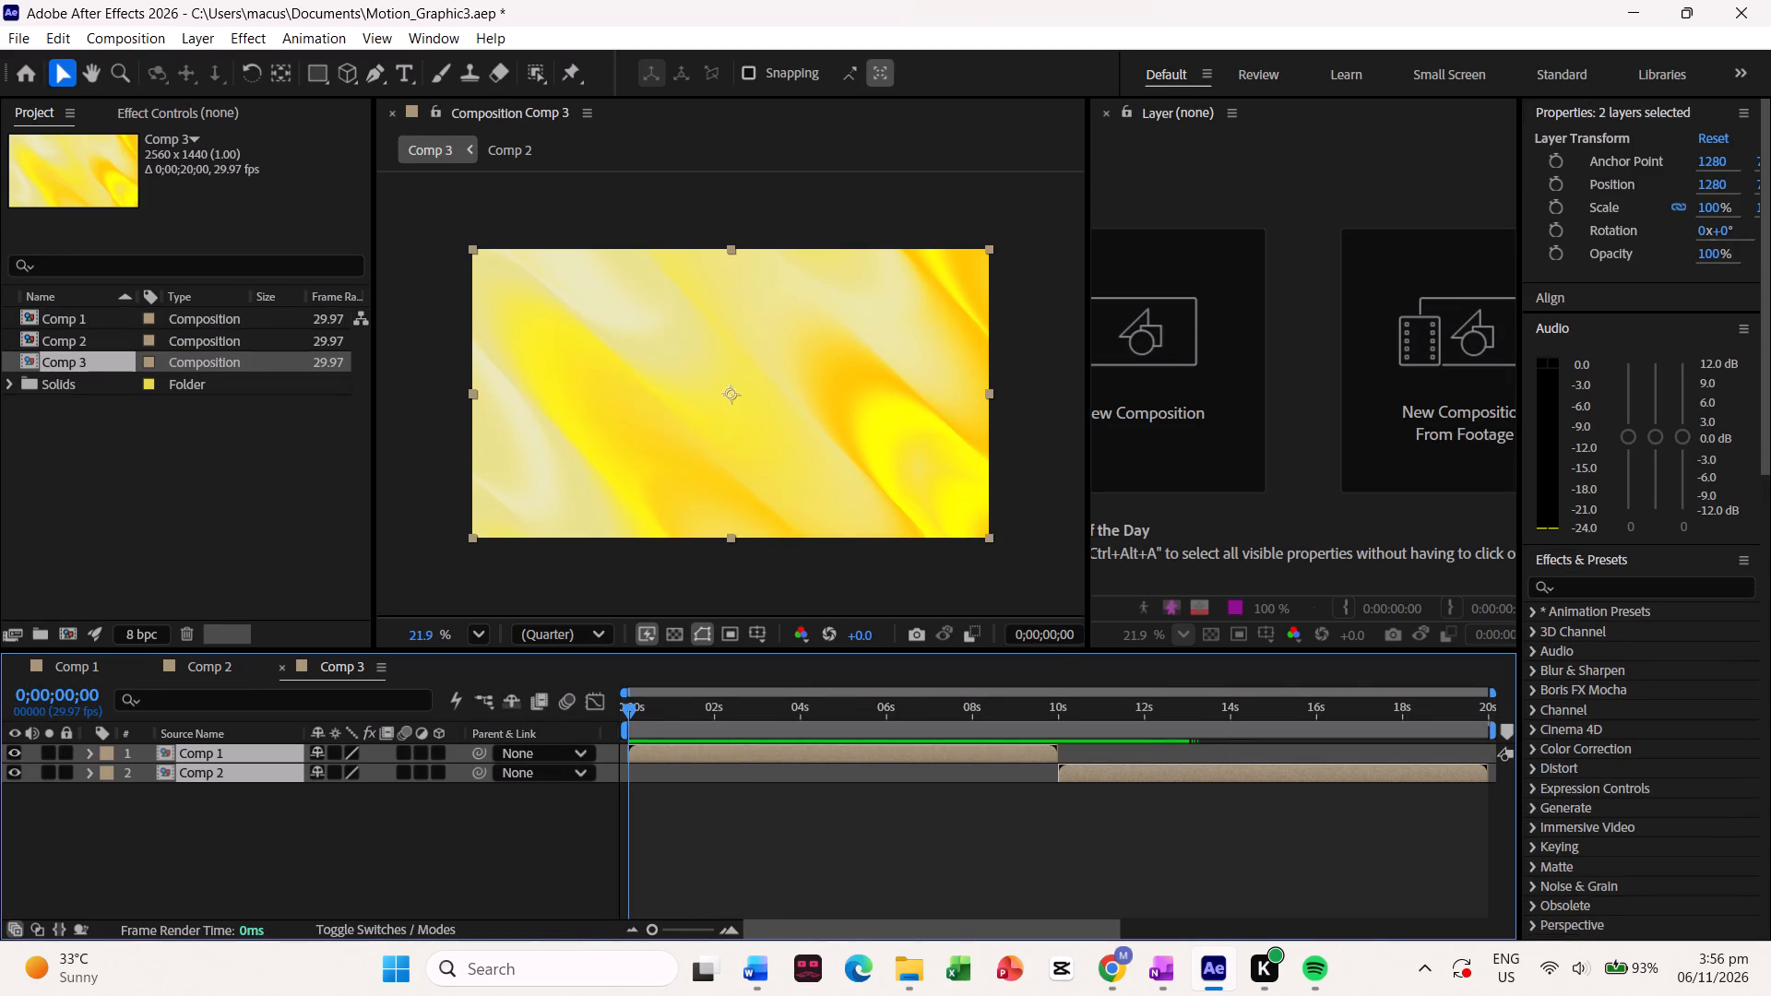
click(992, 739)
key(space)
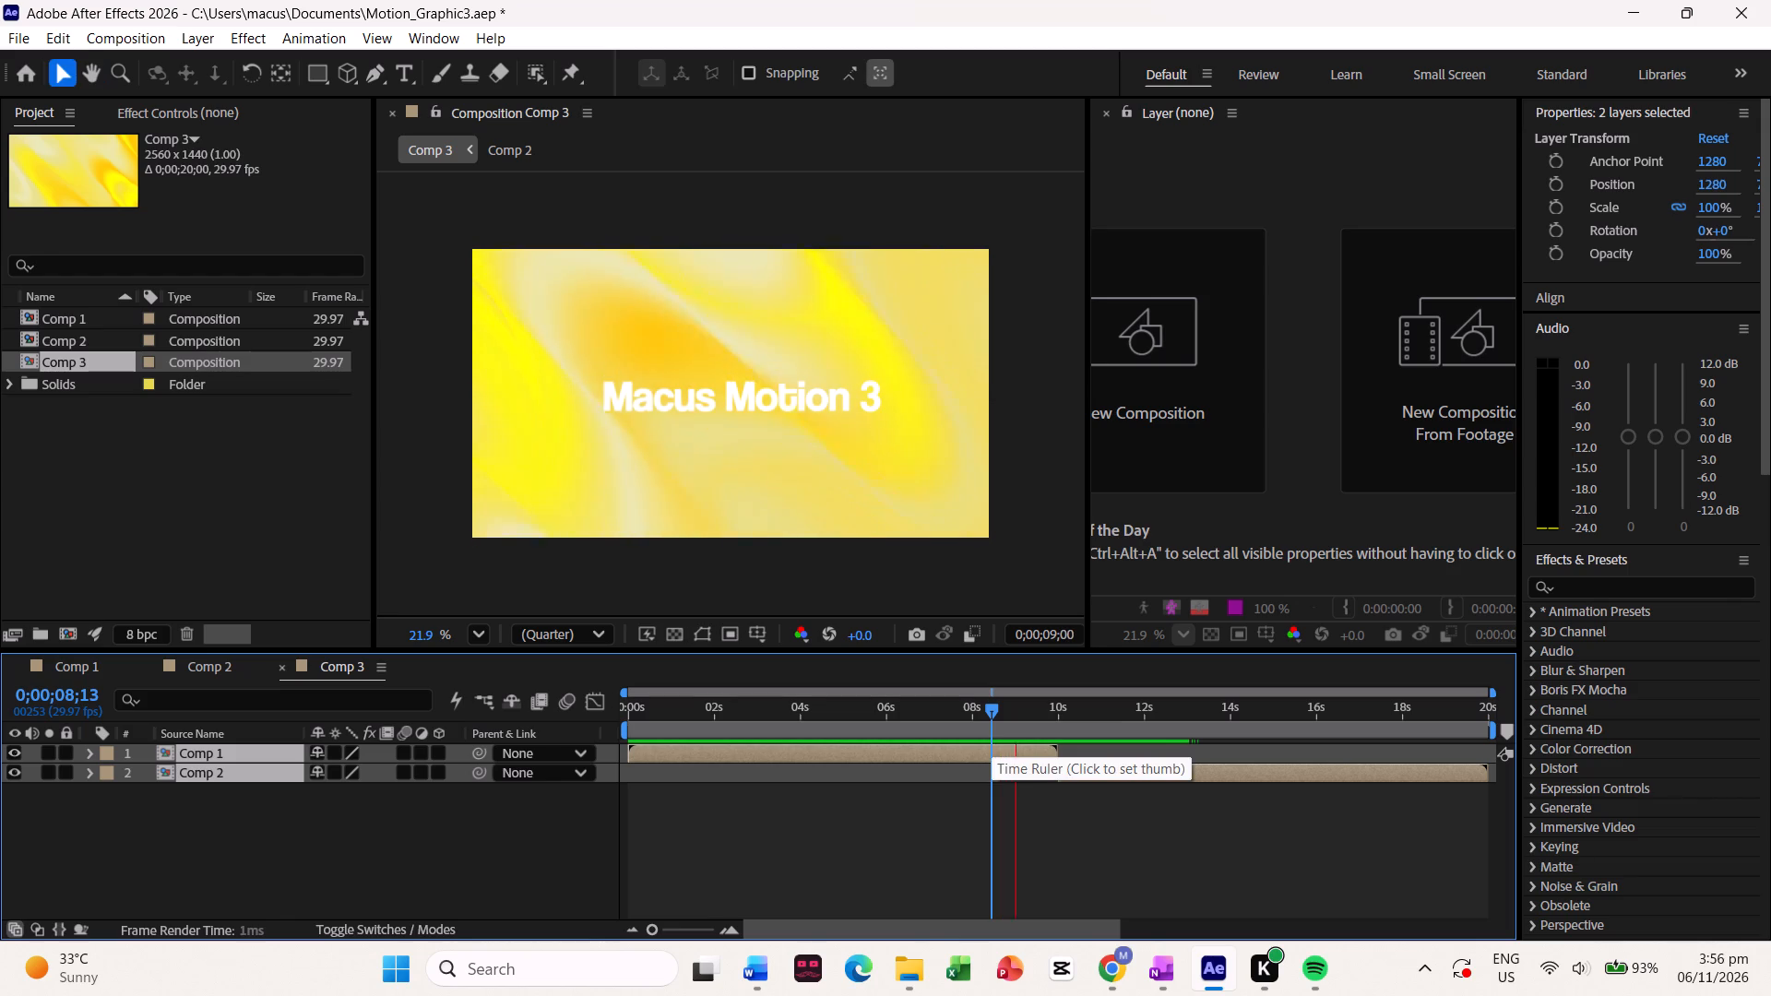
key(space)
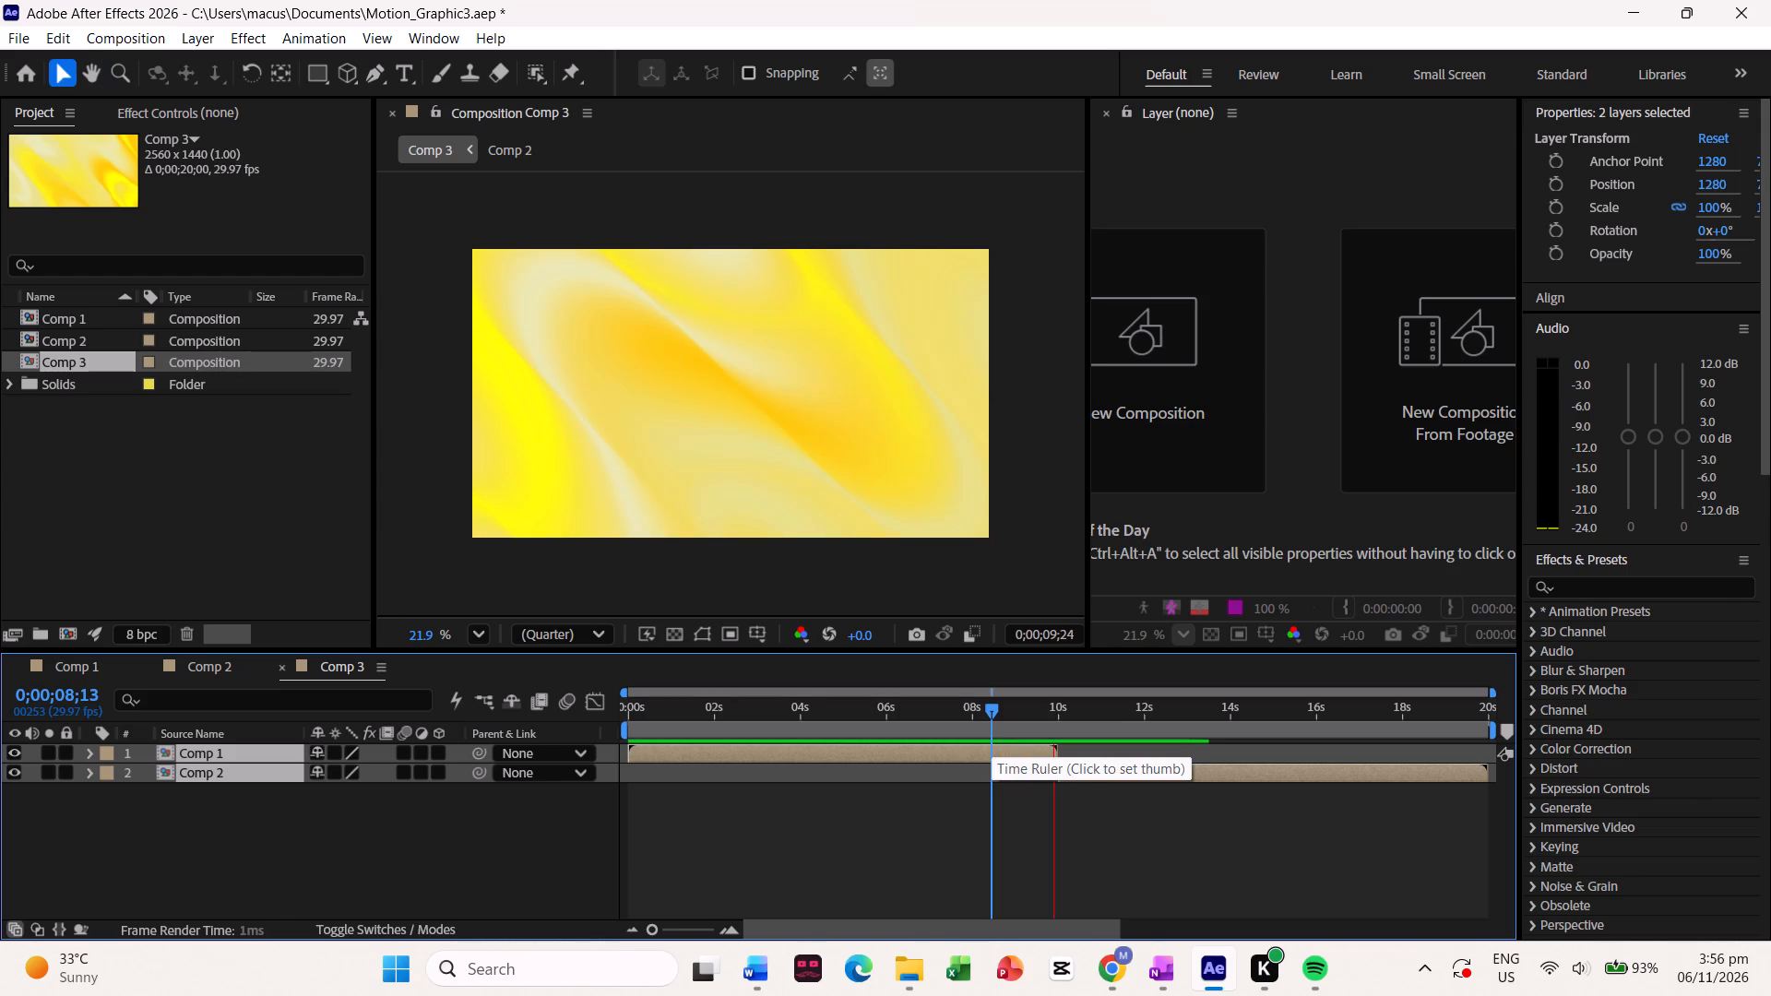
Move the playhead to 0;00;09;24, just before Comp 1 ends, and open the BadFX extension.
drag(1097, 716, 1052, 716)
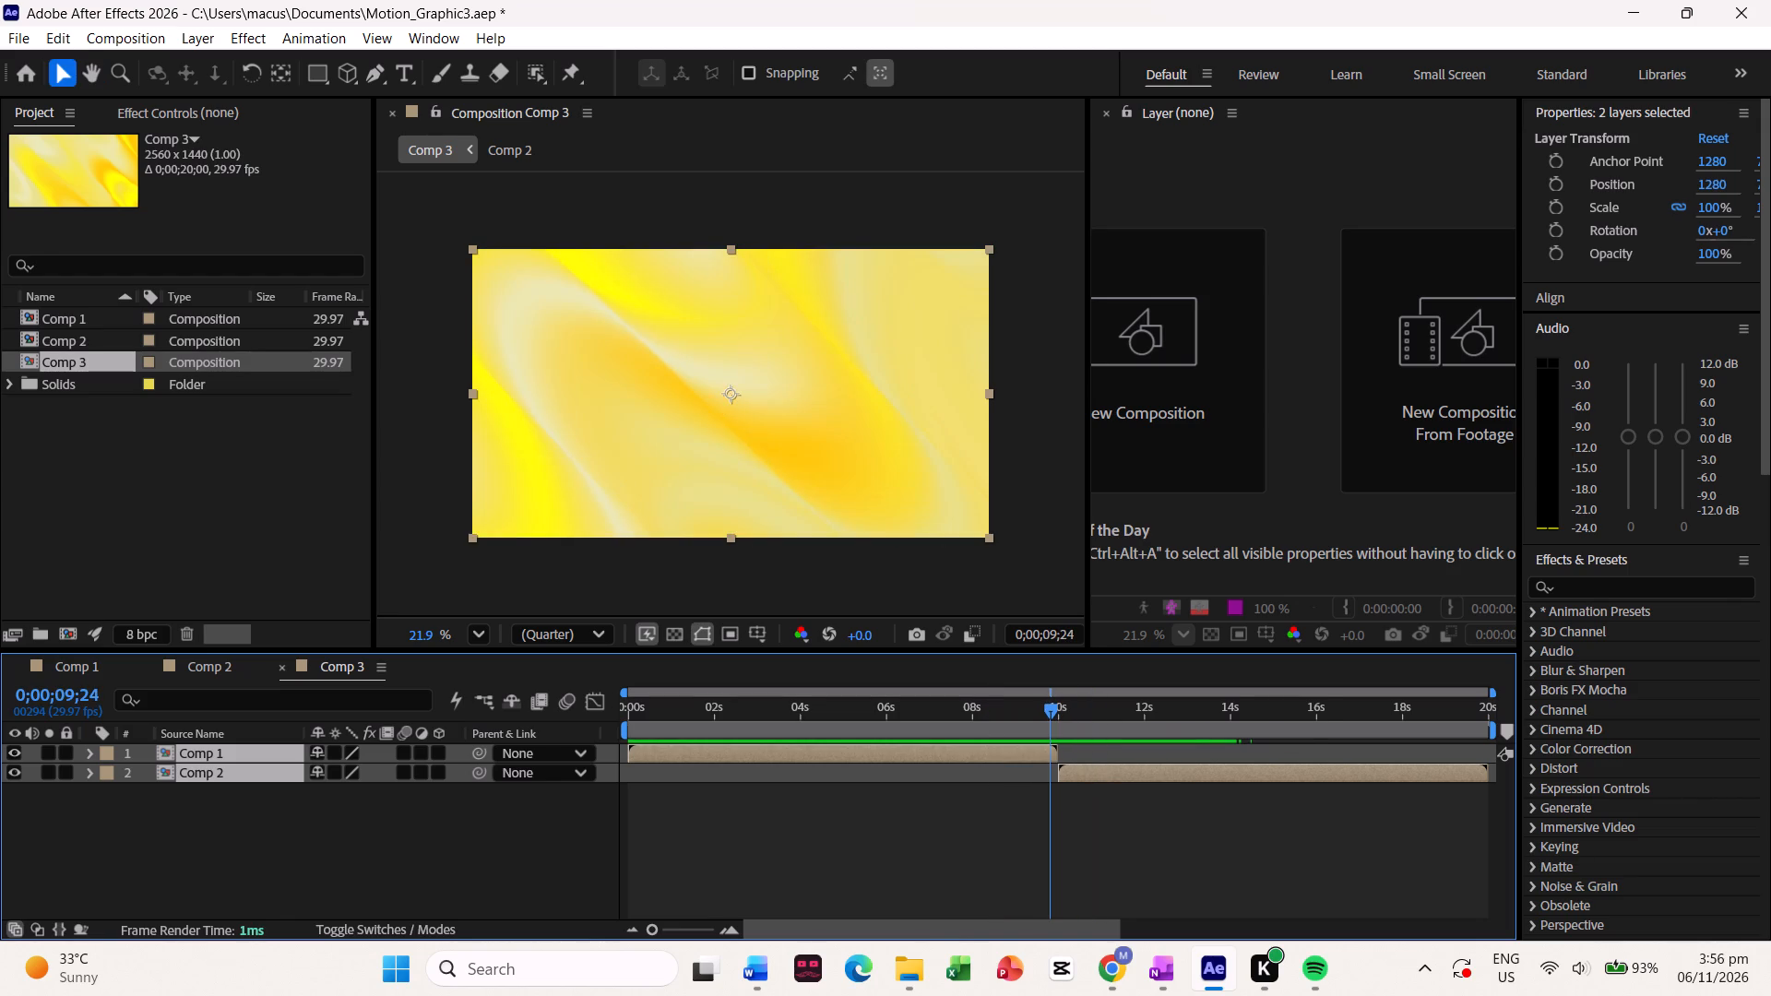
click(439, 33)
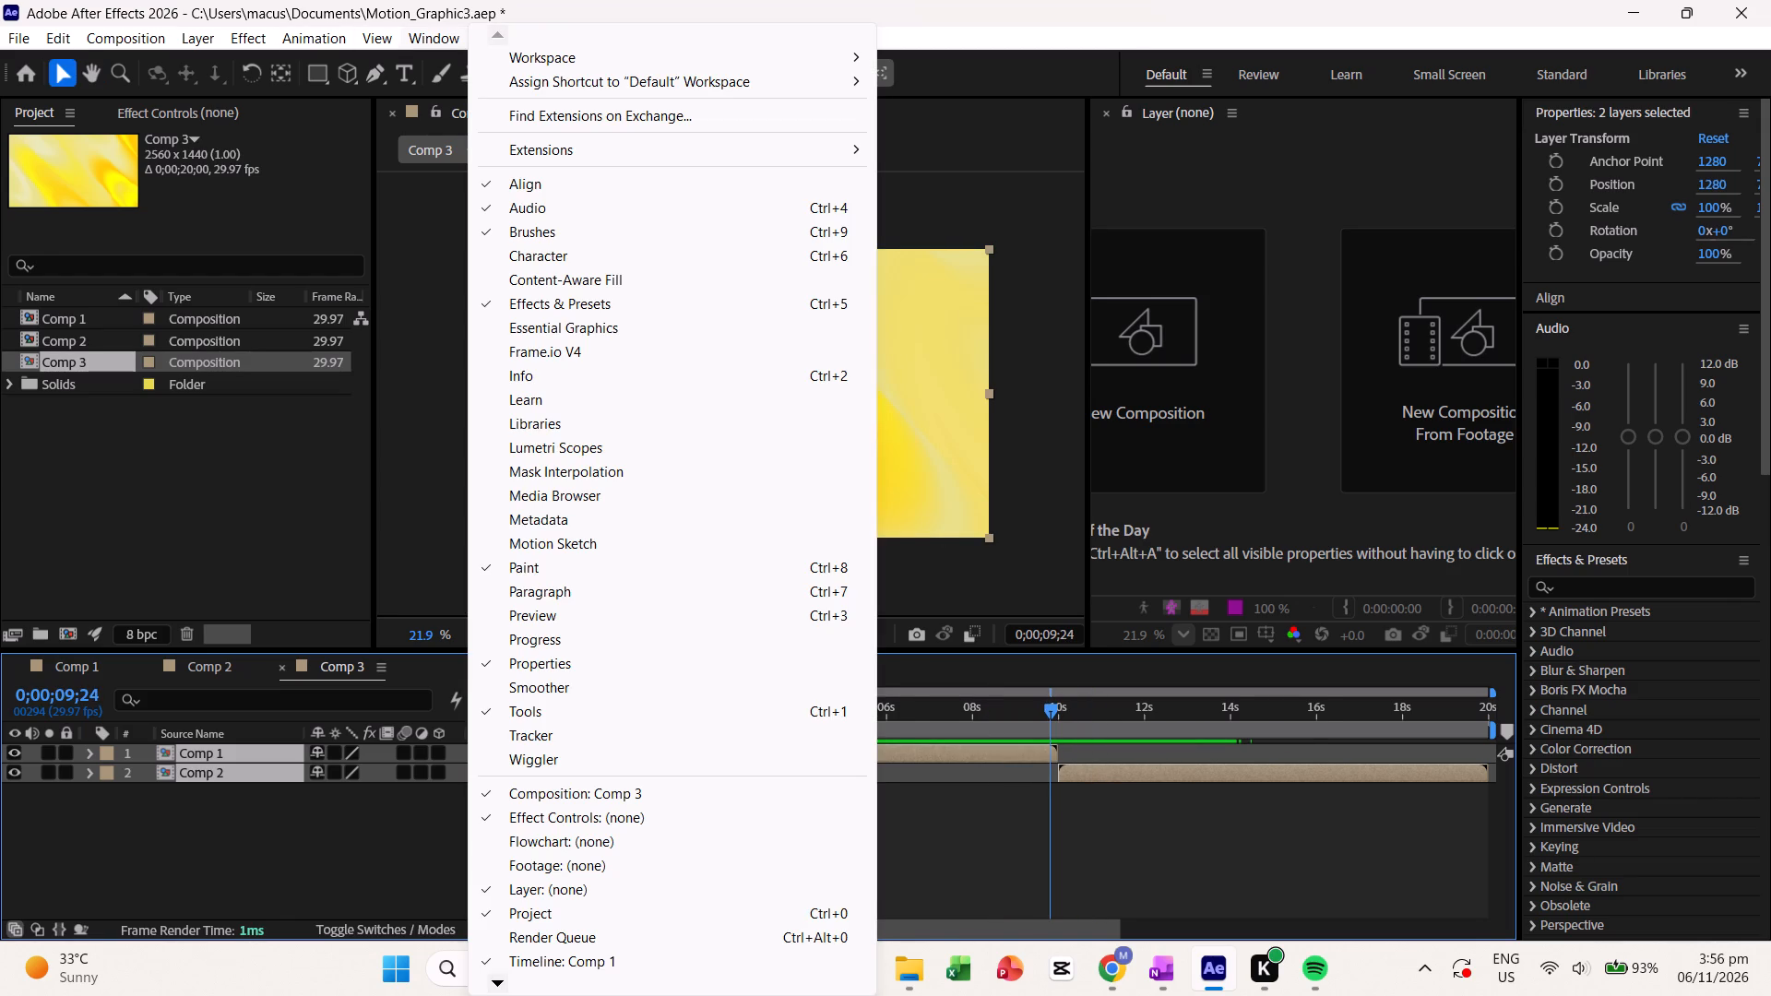
click(429, 45)
click(425, 37)
click(921, 153)
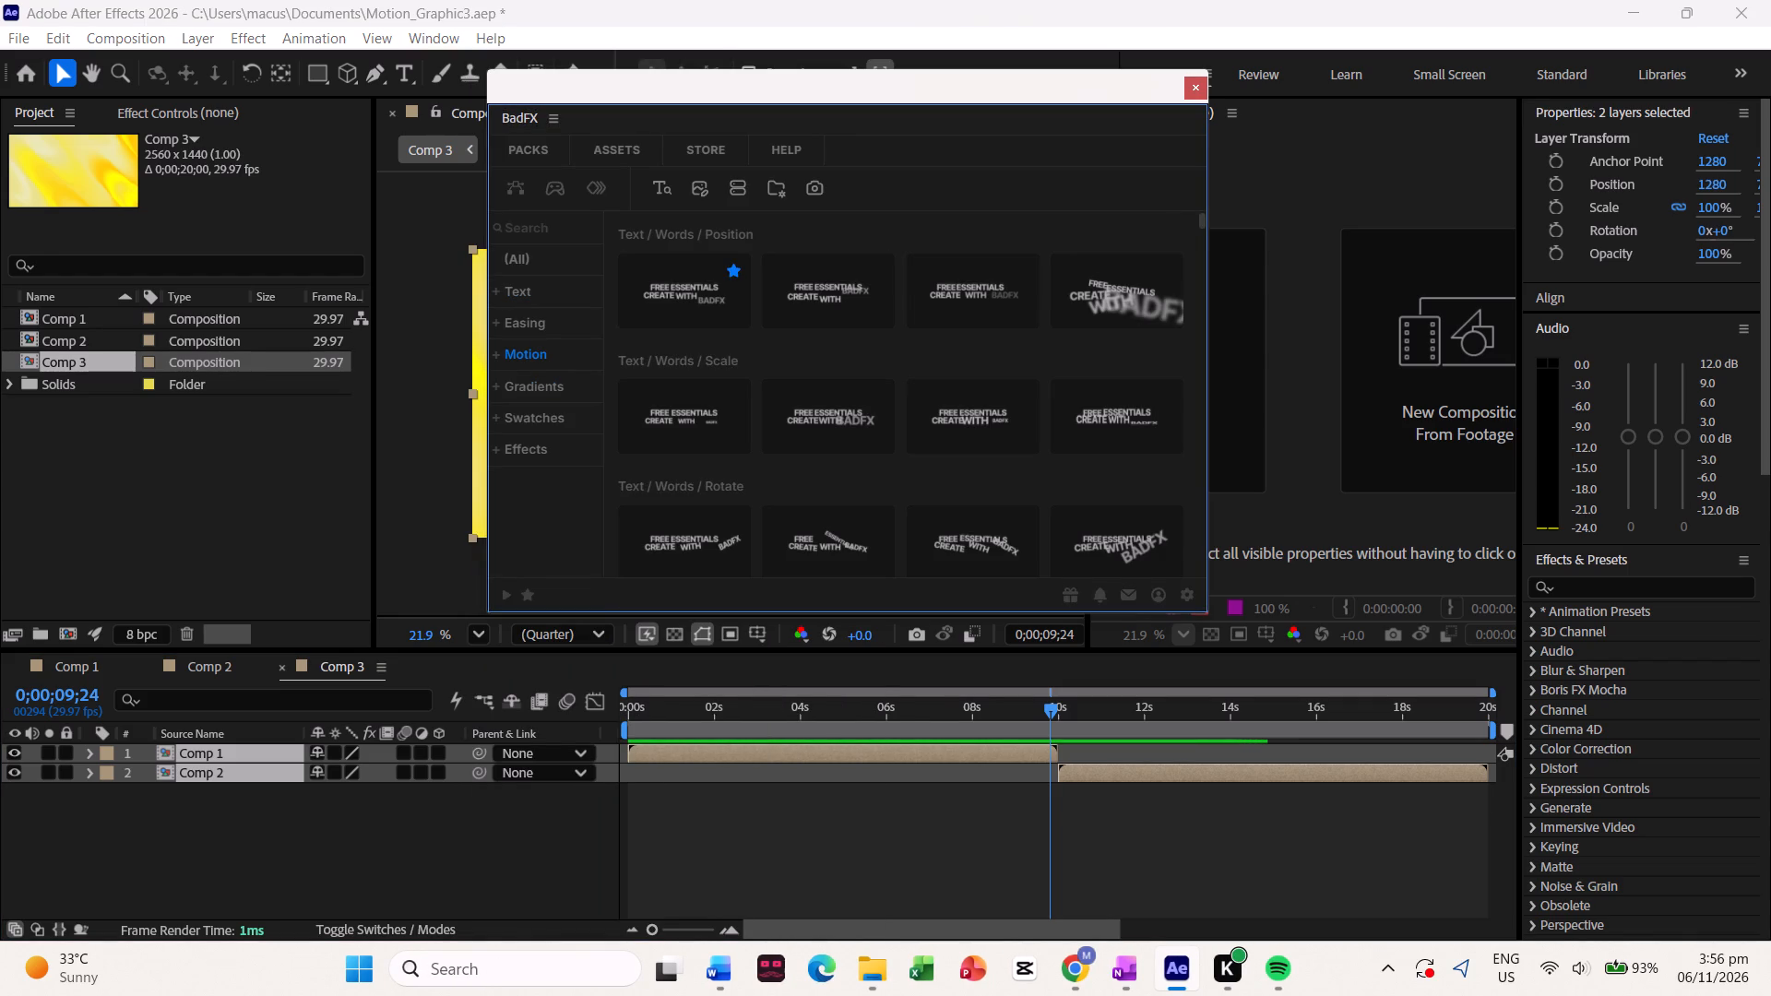
Look through the BadFX Effects presets, including VHS, CRT, Film and Vintage.
click(538, 441)
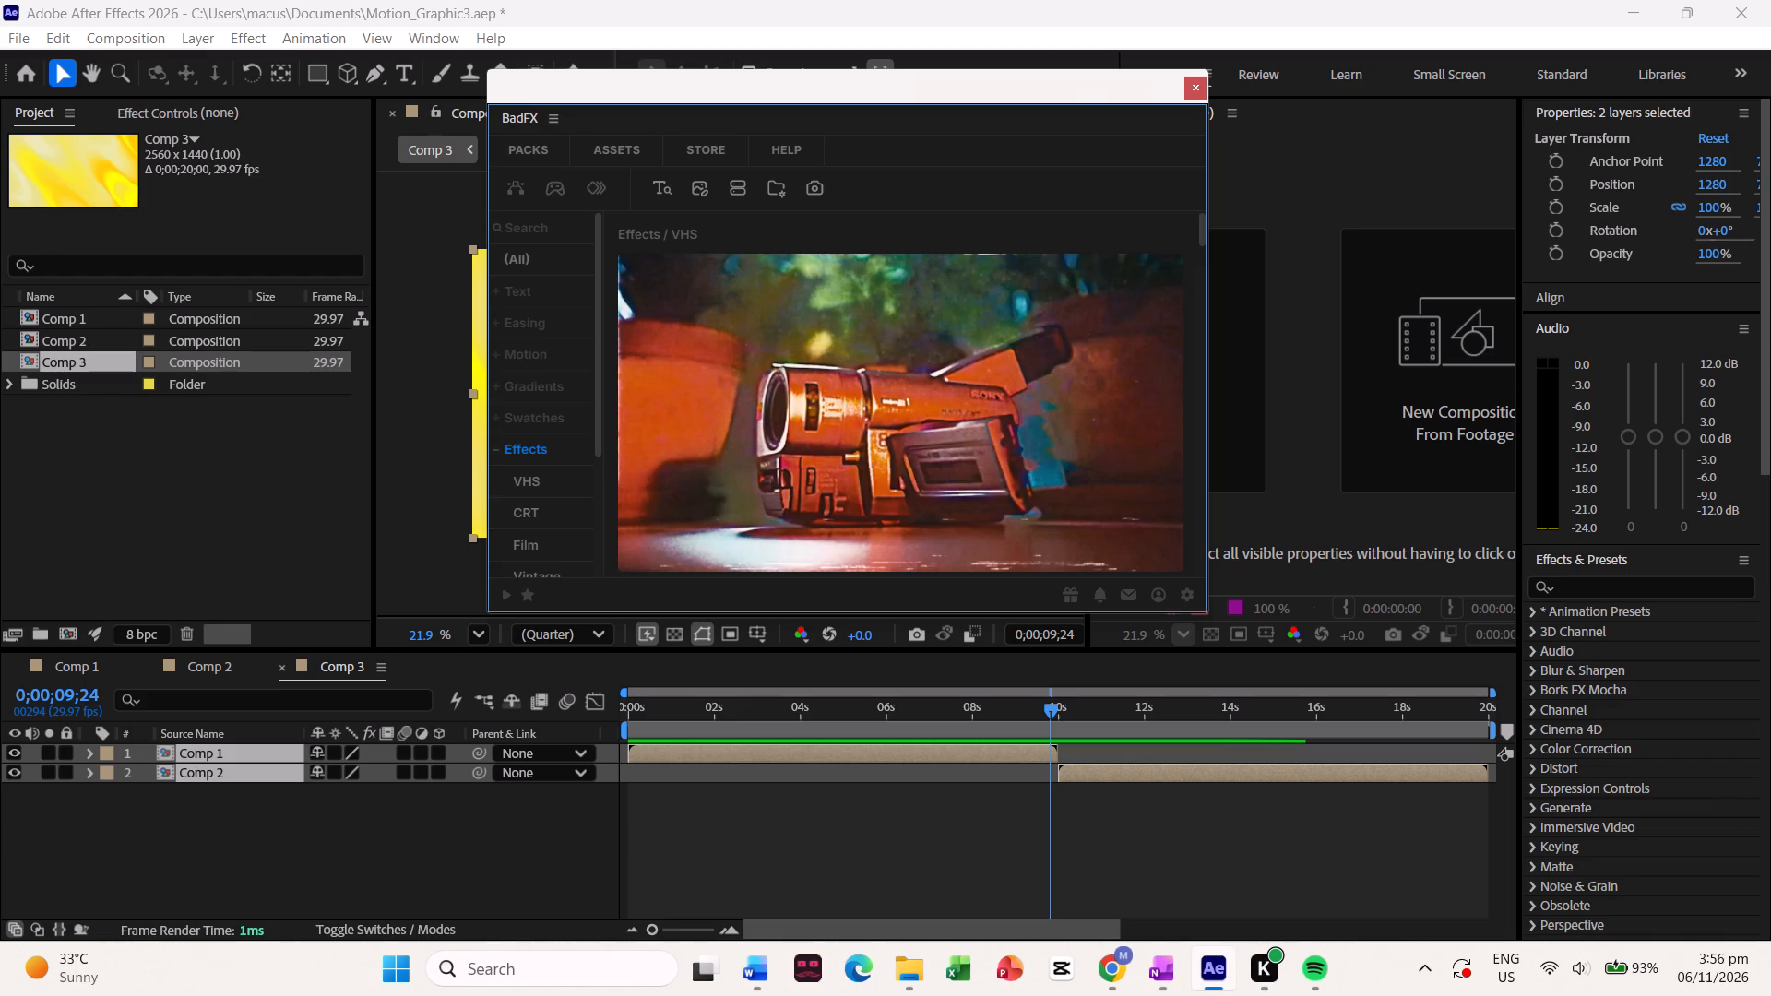
scroll(730, 435, down, 5)
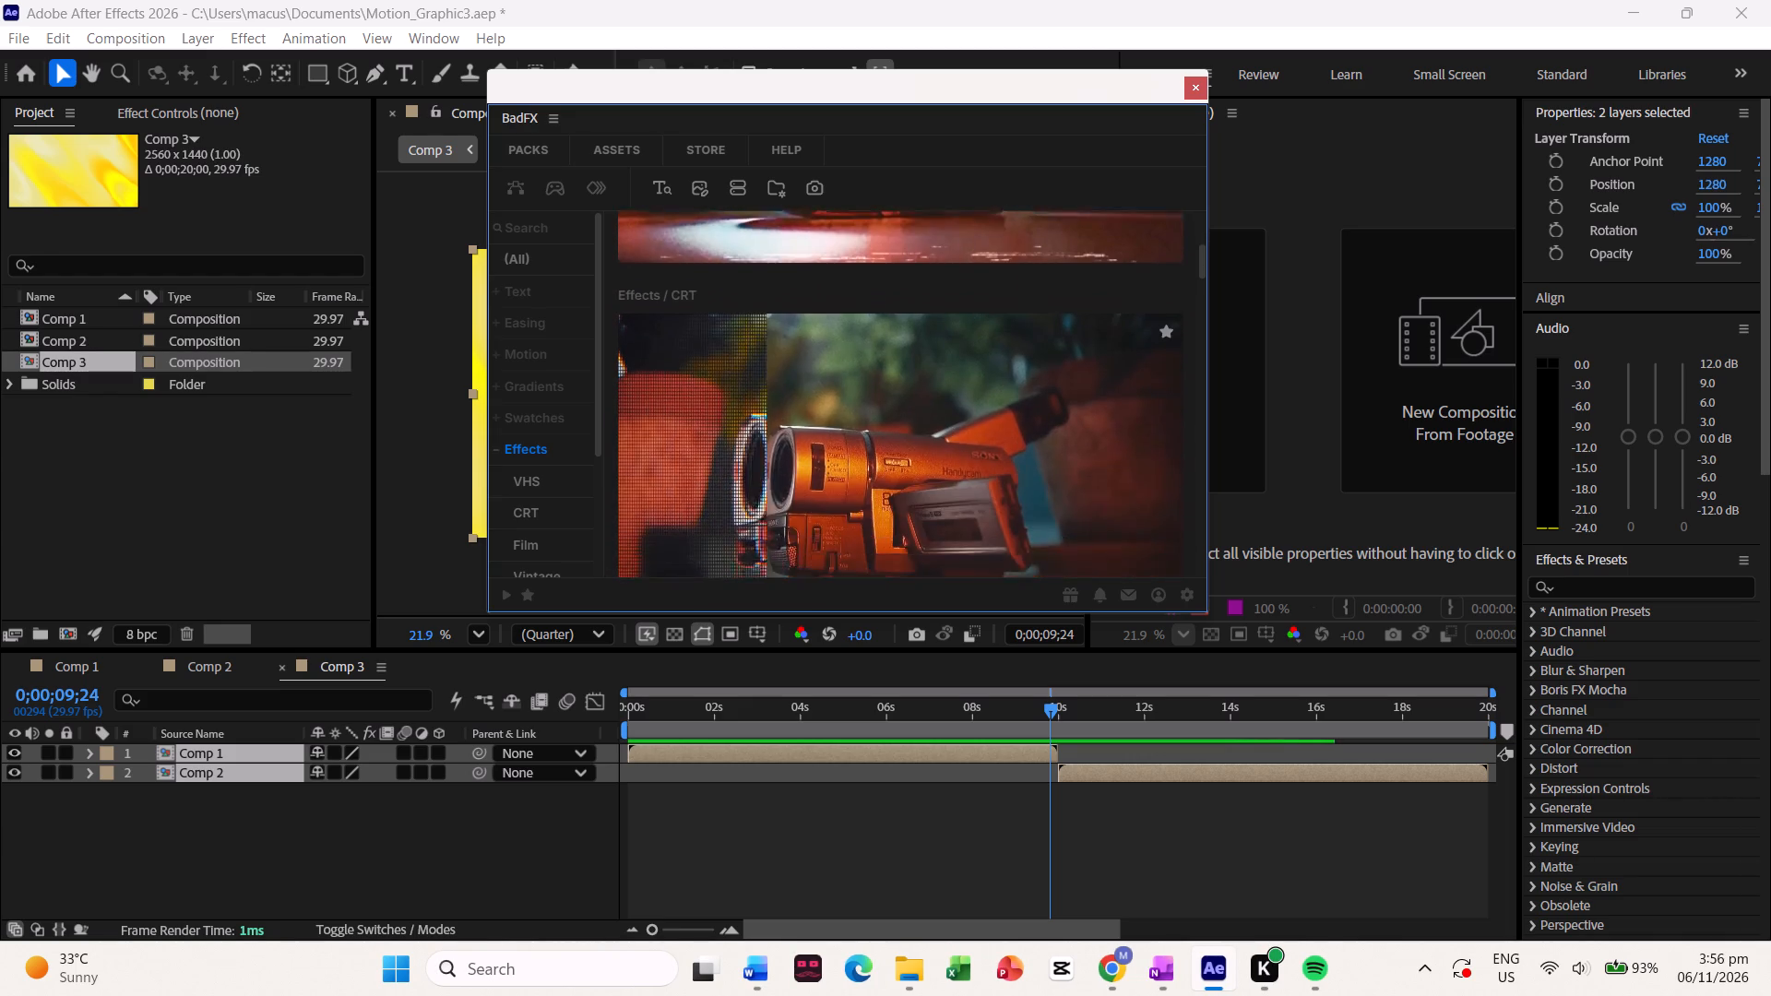
scroll(730, 435, down, 1)
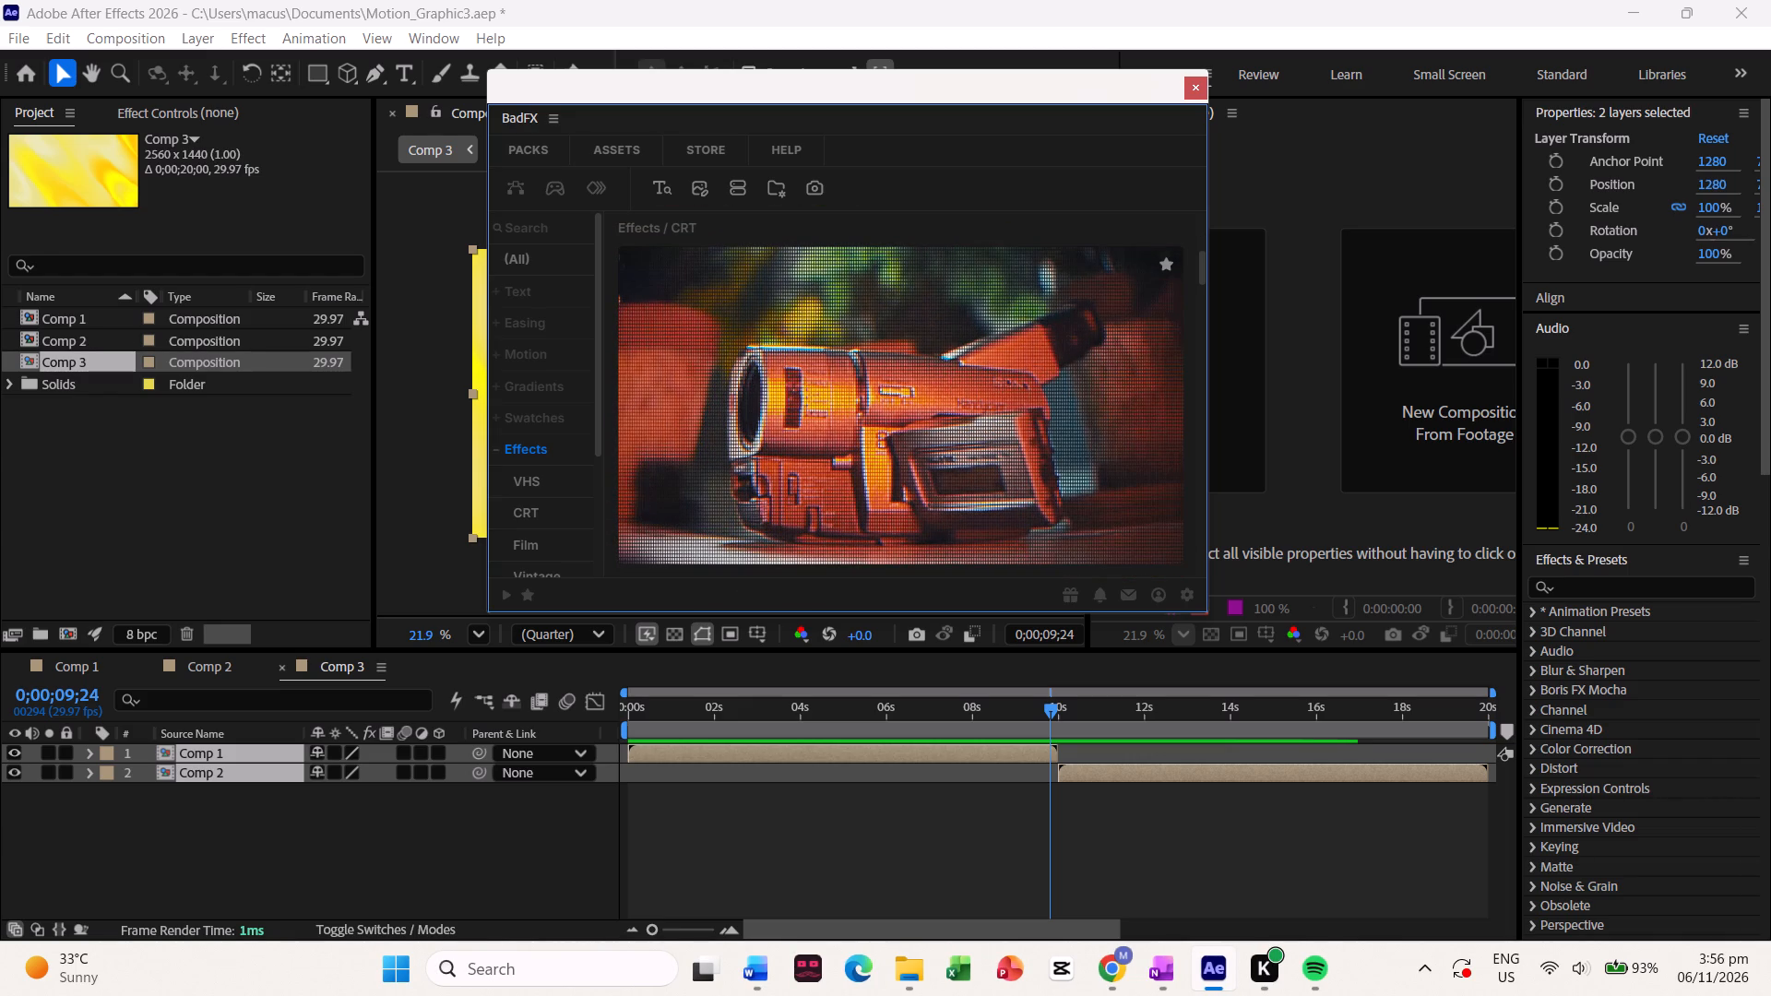
scroll(730, 435, down, 3)
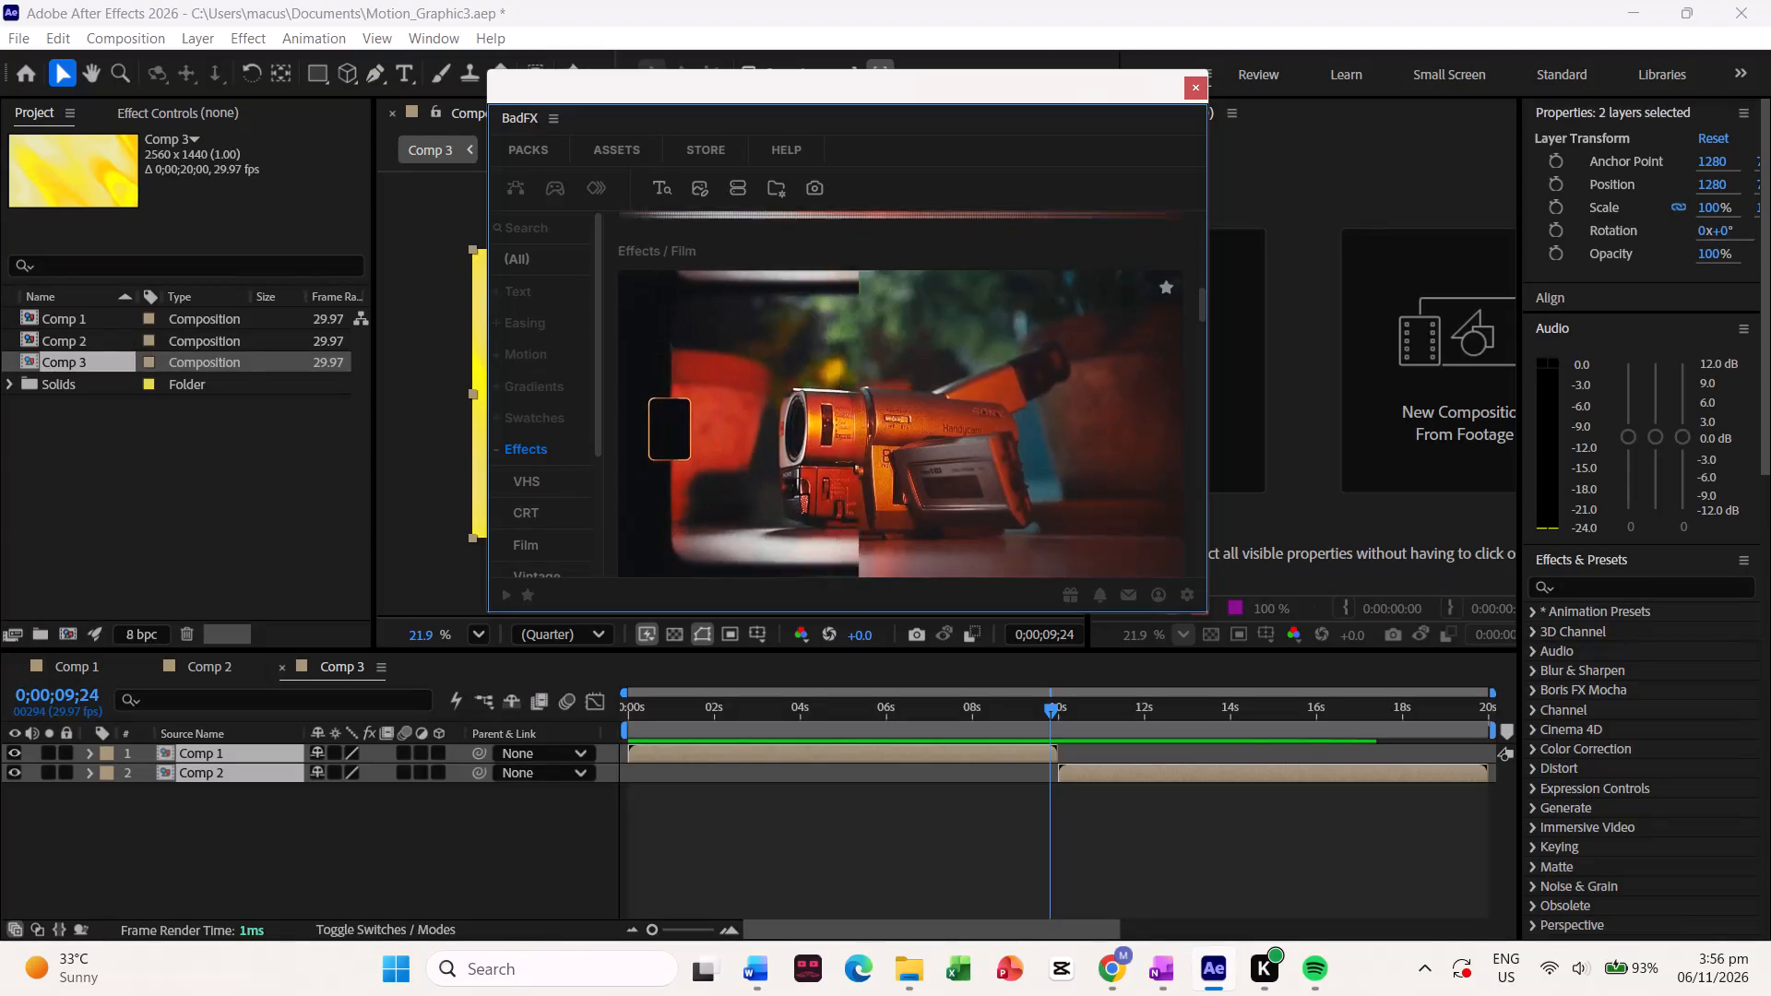
scroll(730, 435, down, 3)
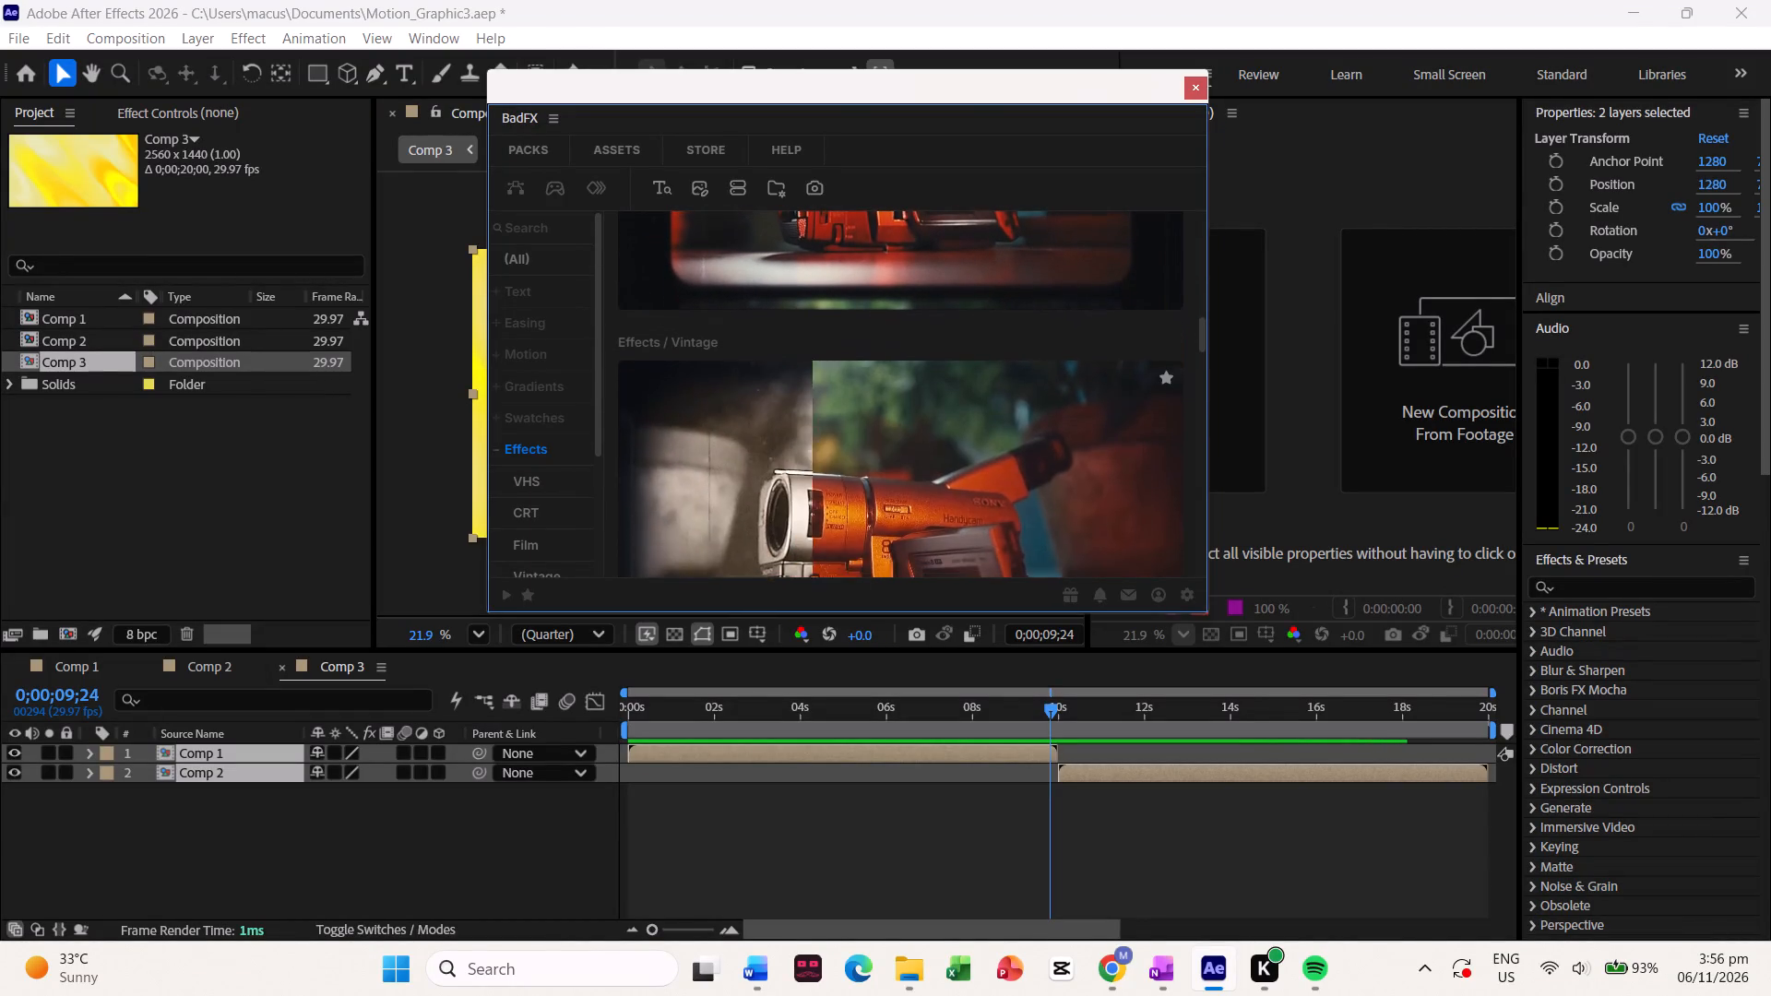
scroll(730, 435, down, 1)
click(514, 449)
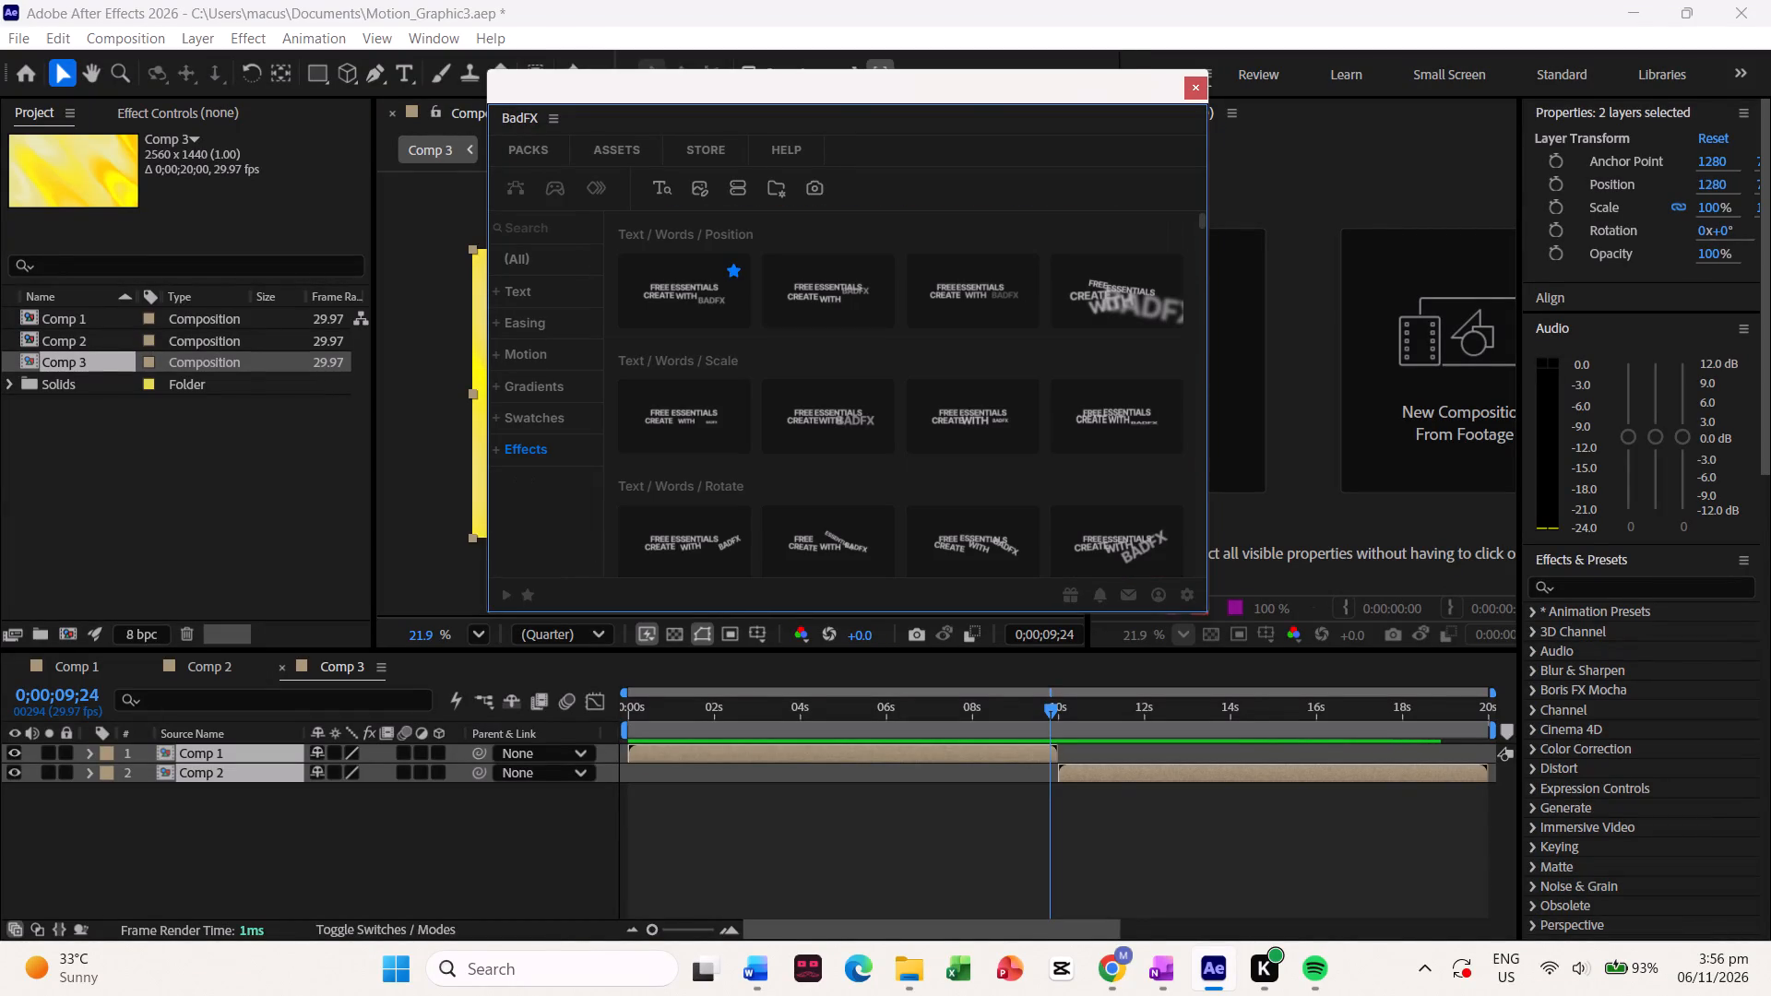
Browse the BadFX Swatches, Gradients, Motion and Text presets for something to use between the two comps.
click(543, 417)
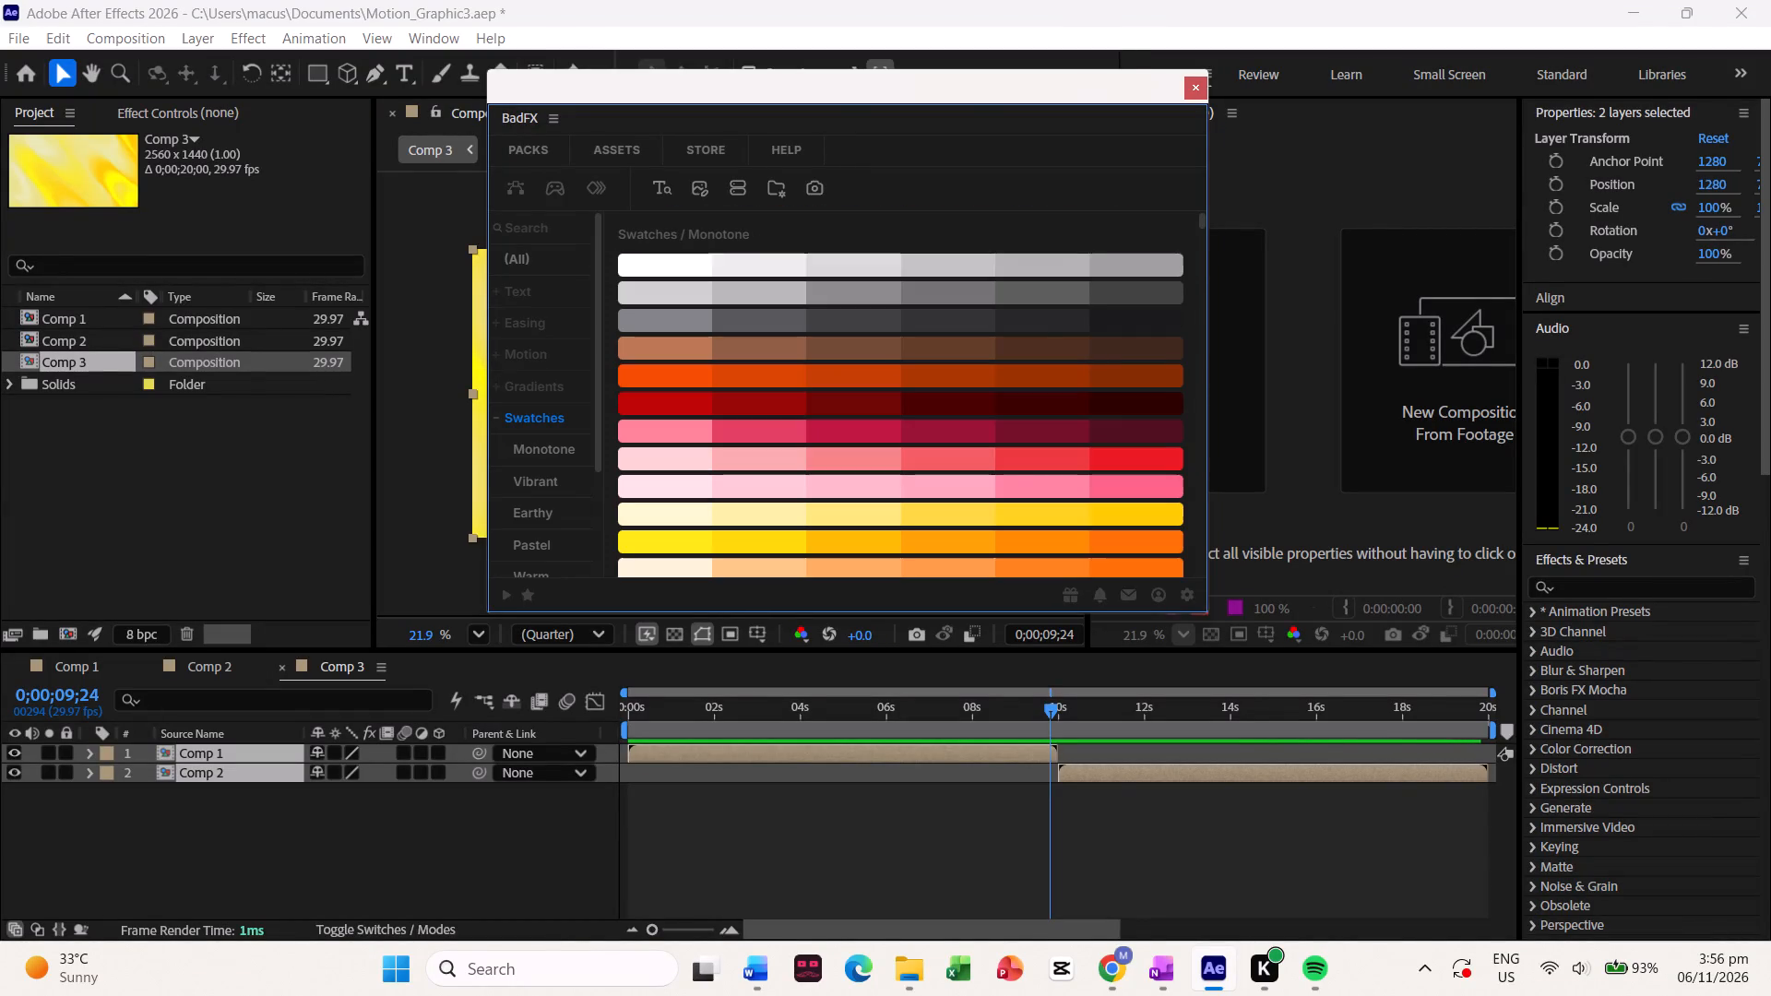
click(547, 386)
click(540, 350)
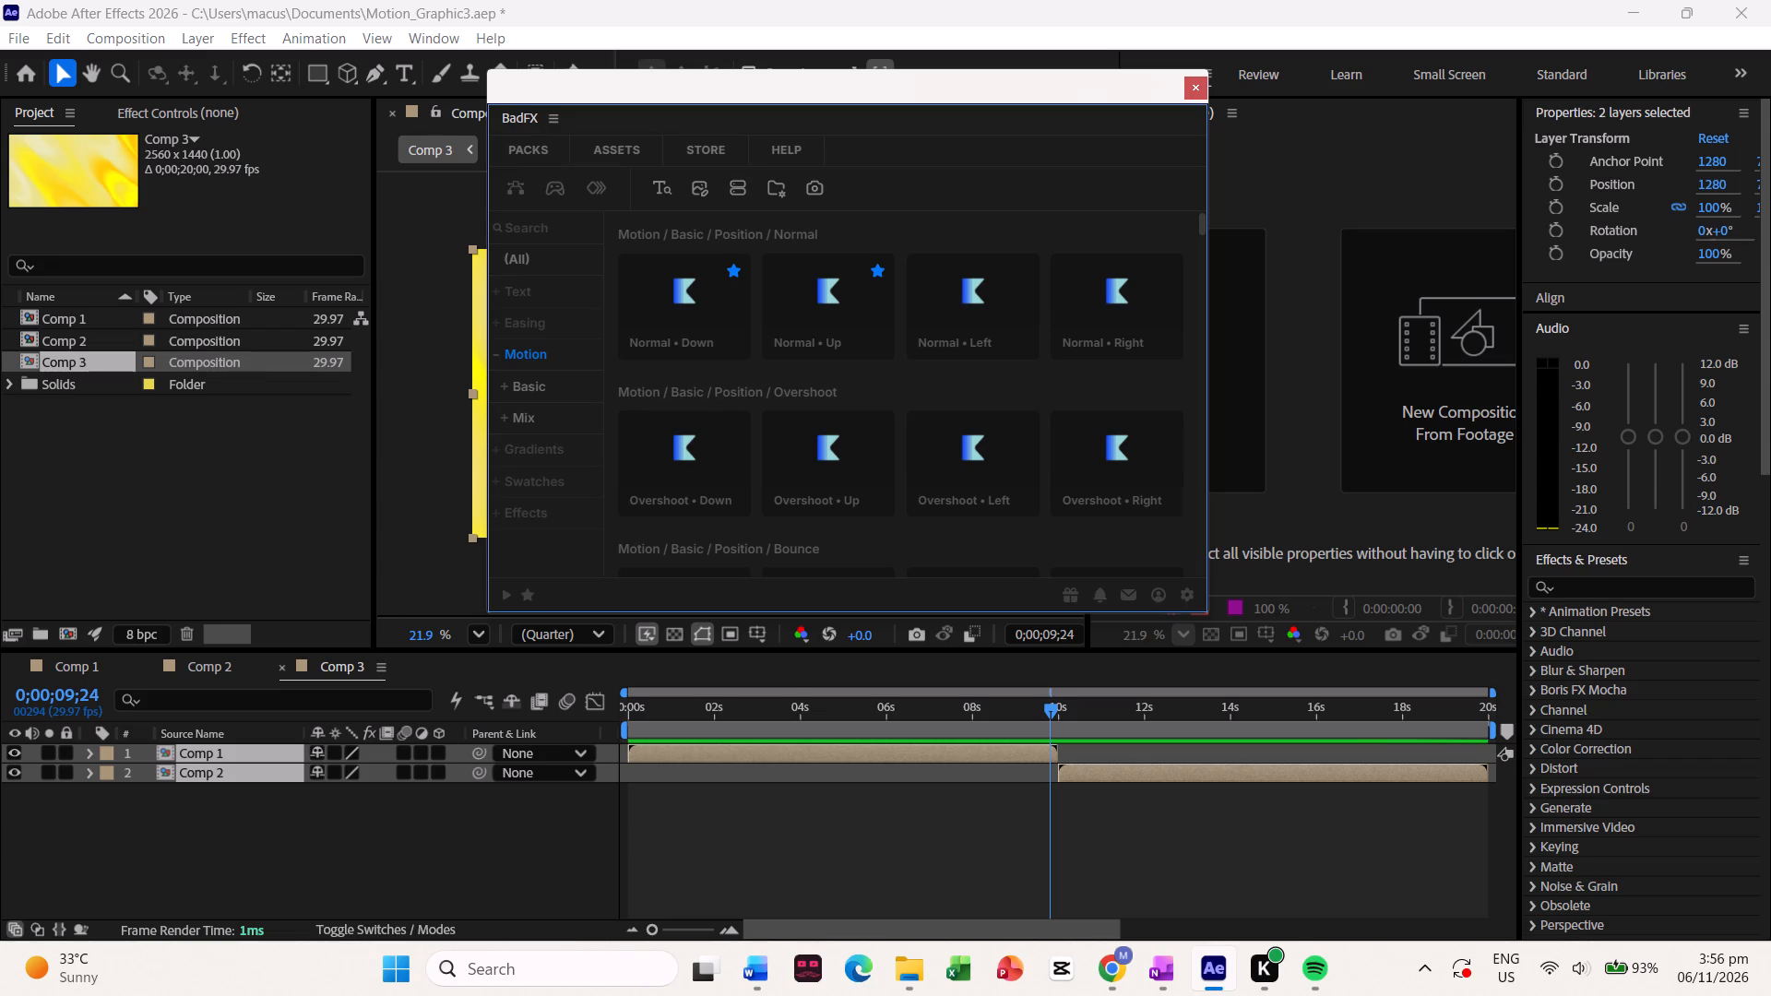
scroll(636, 355, down, 3)
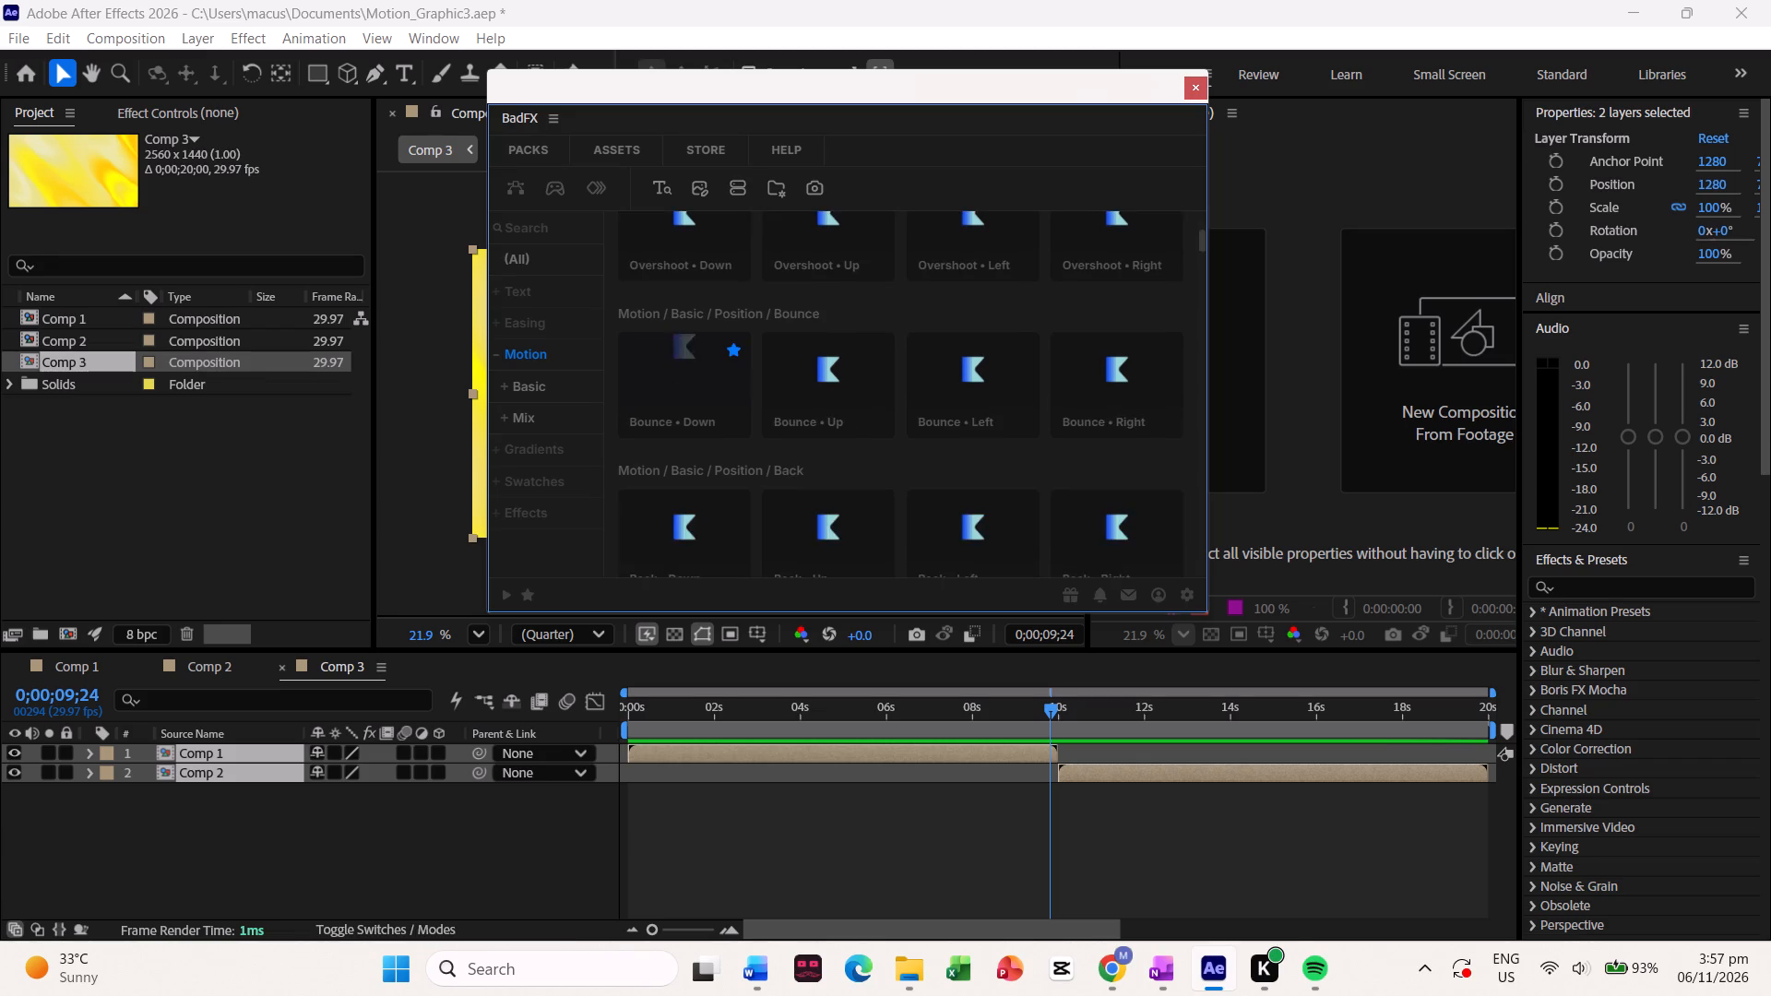
scroll(636, 355, down, 3)
click(556, 302)
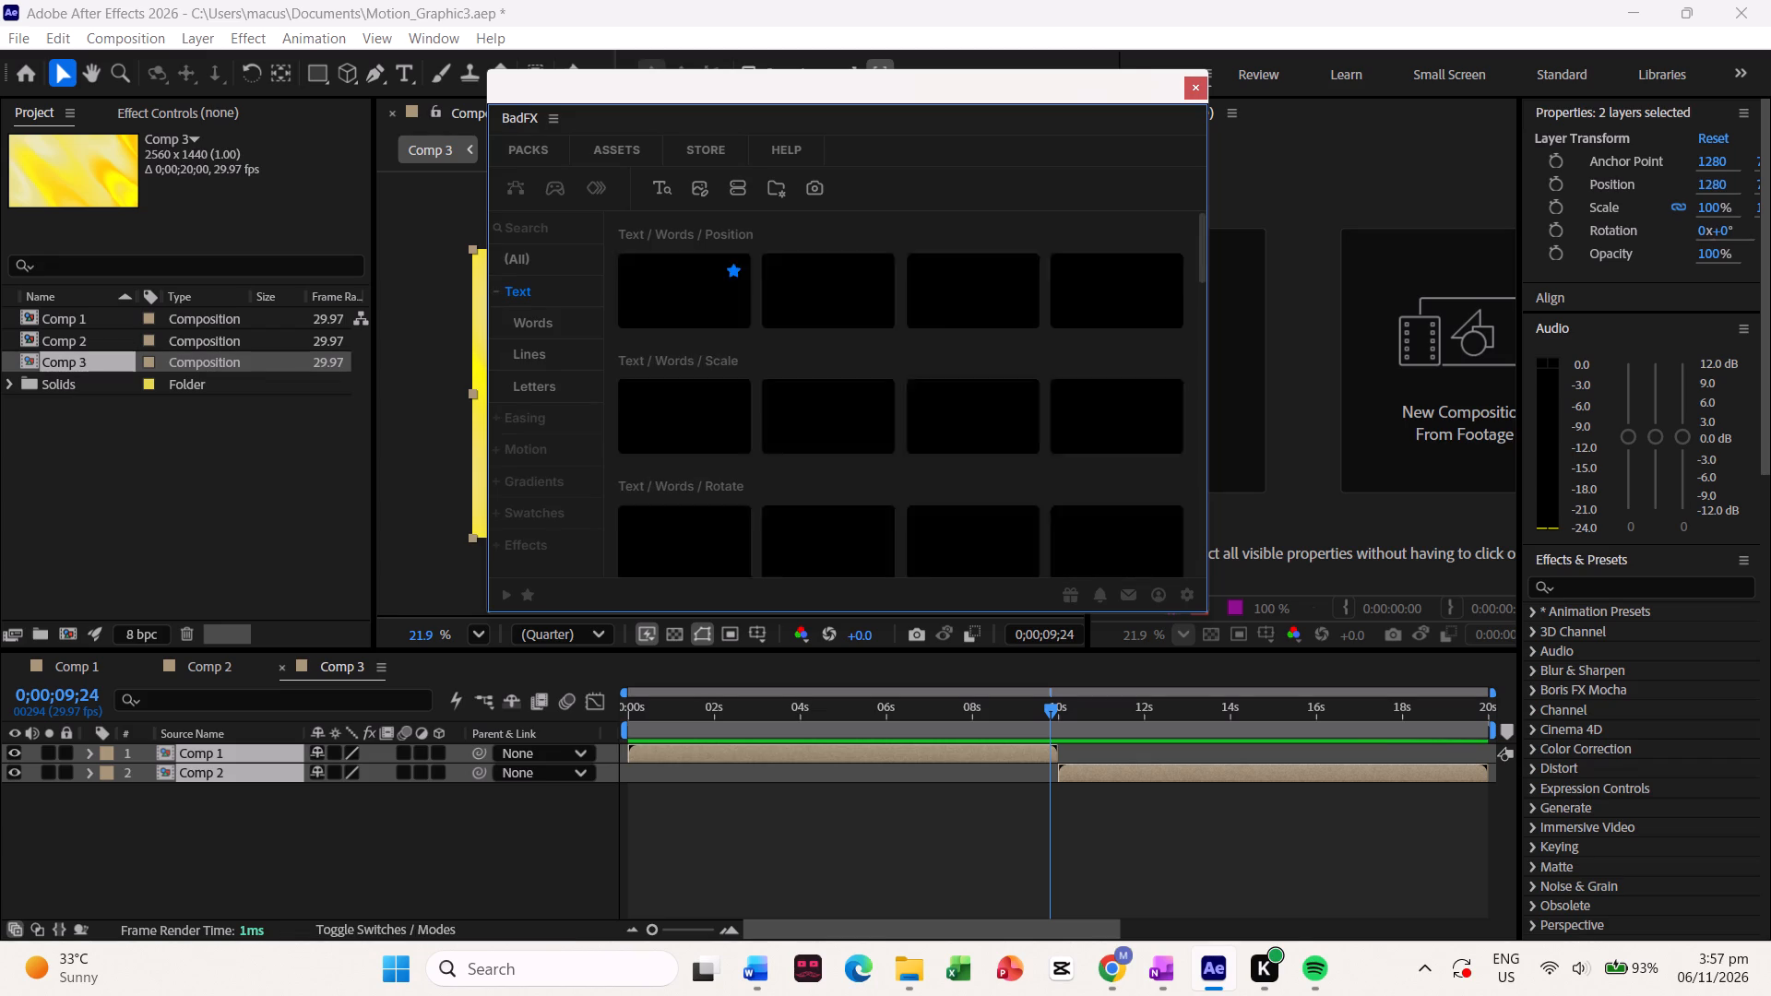
click(529, 284)
click(528, 257)
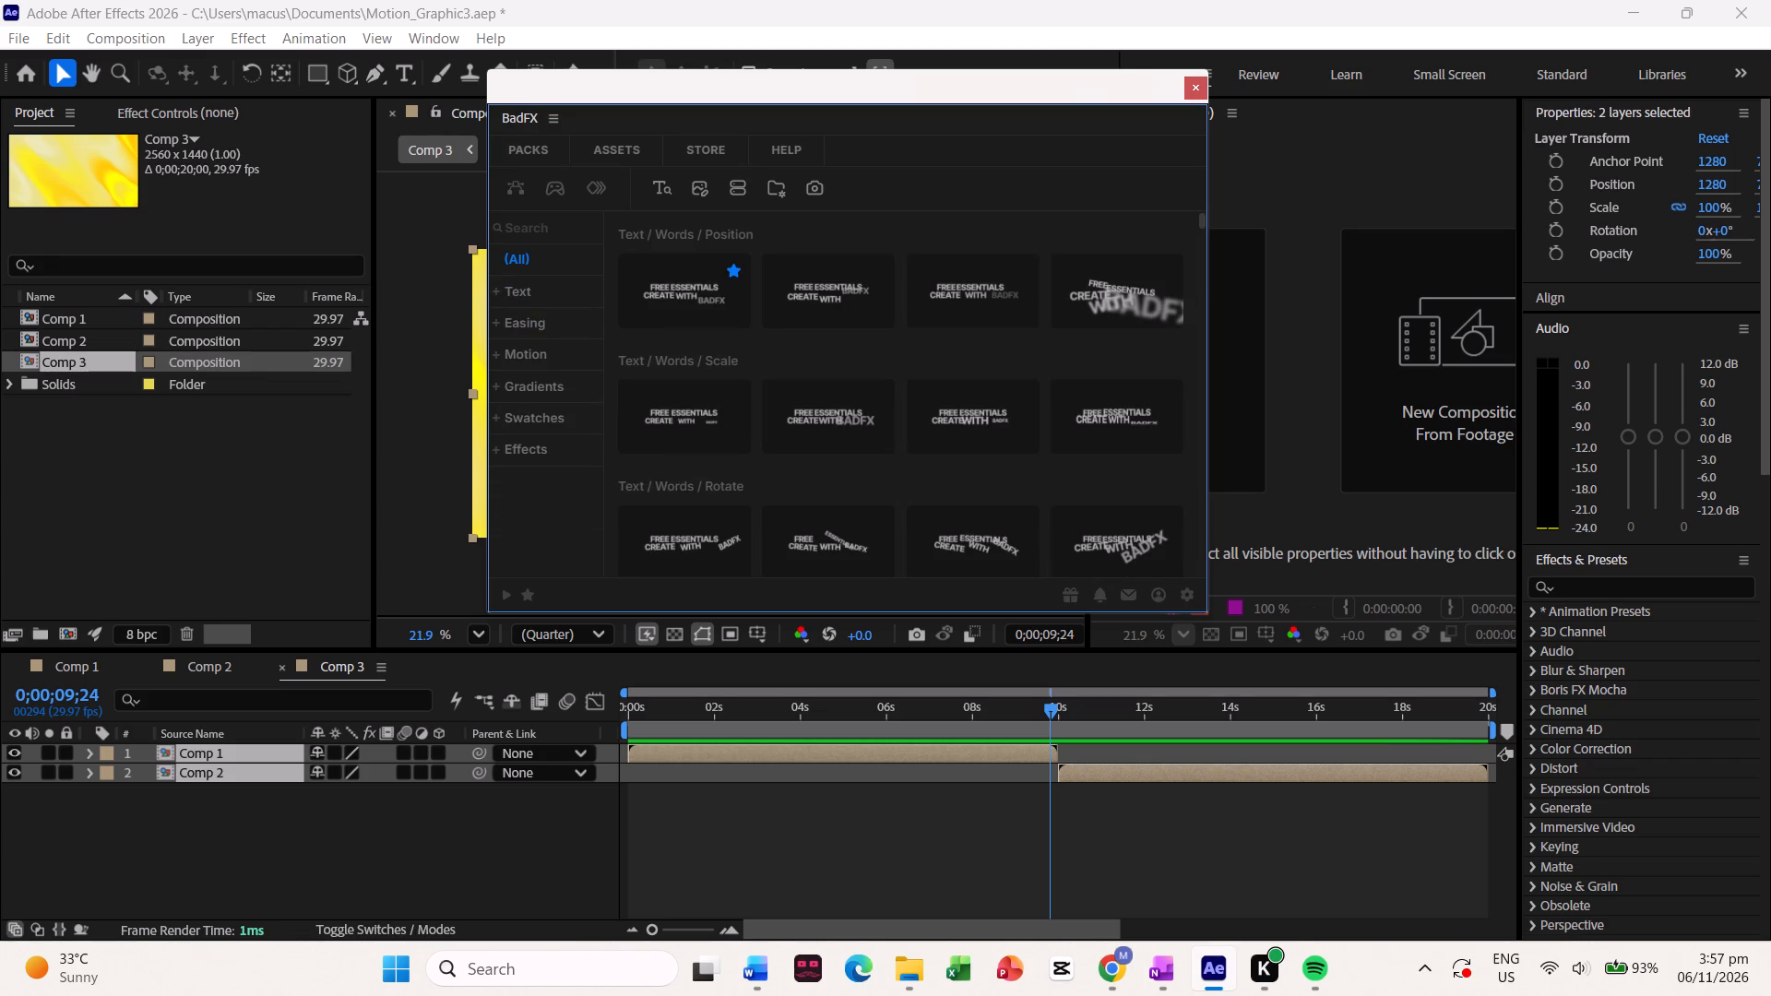
Examine the layer sequencing tools in BadFX, along with its Assets and Store sections.
click(603, 189)
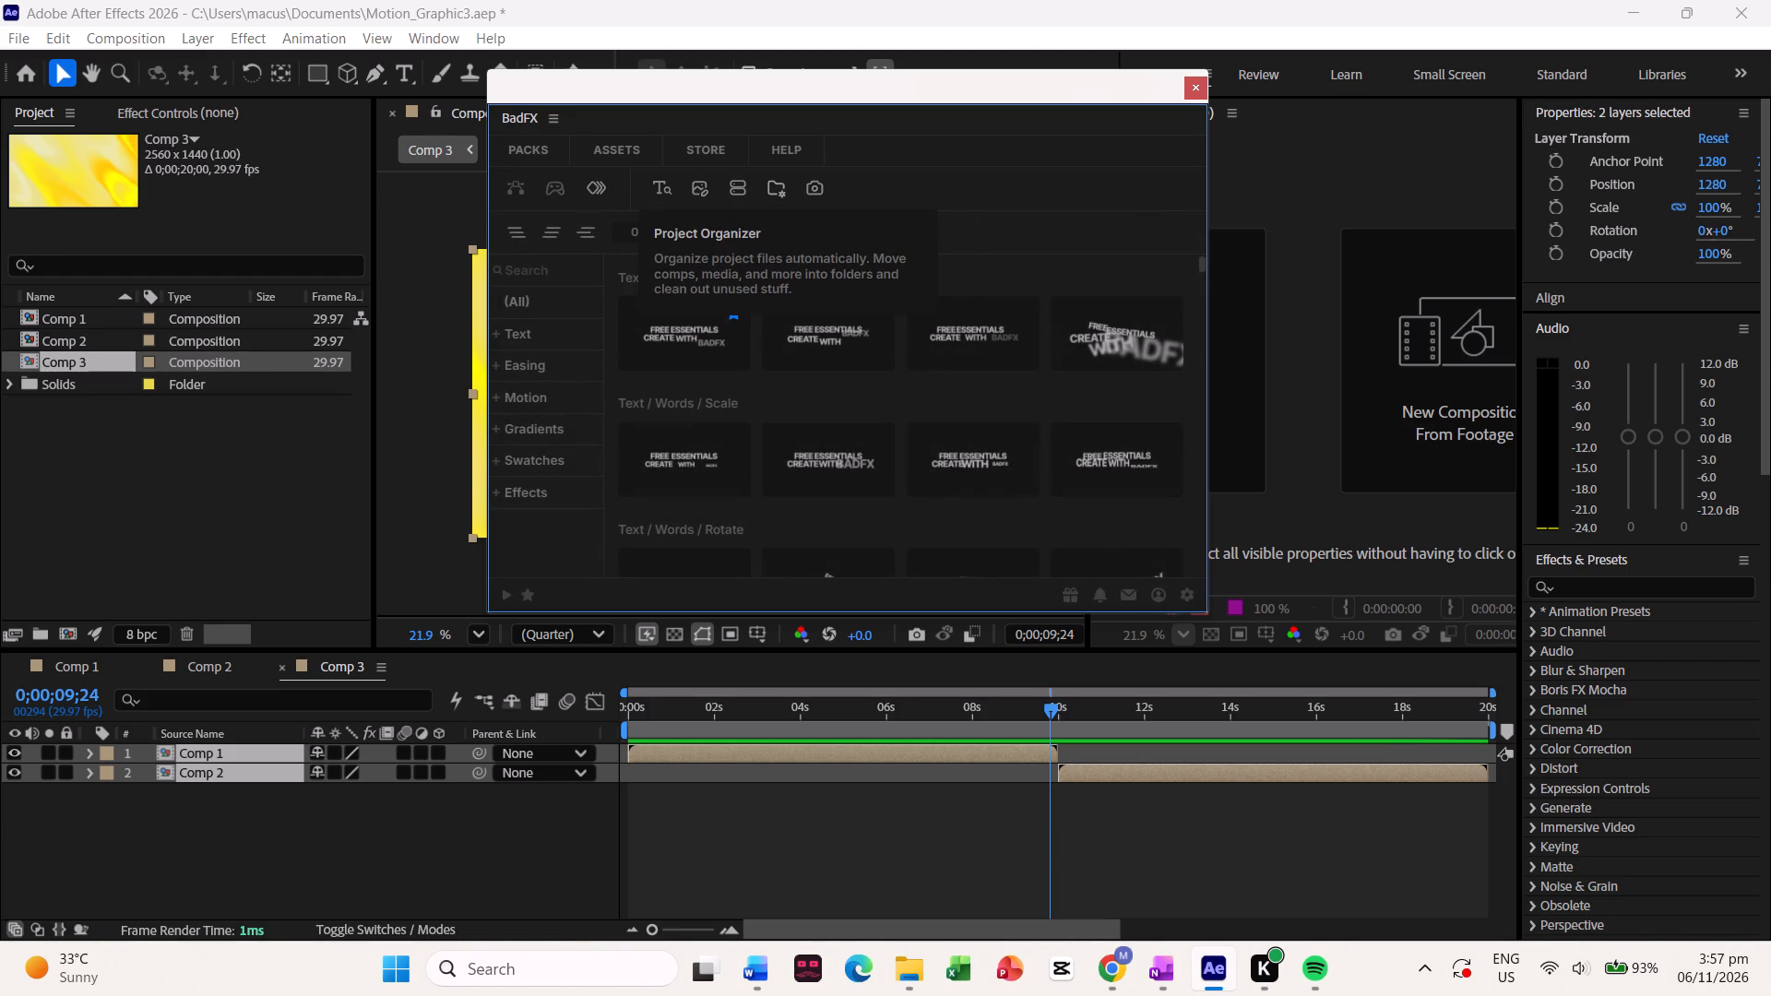
click(607, 154)
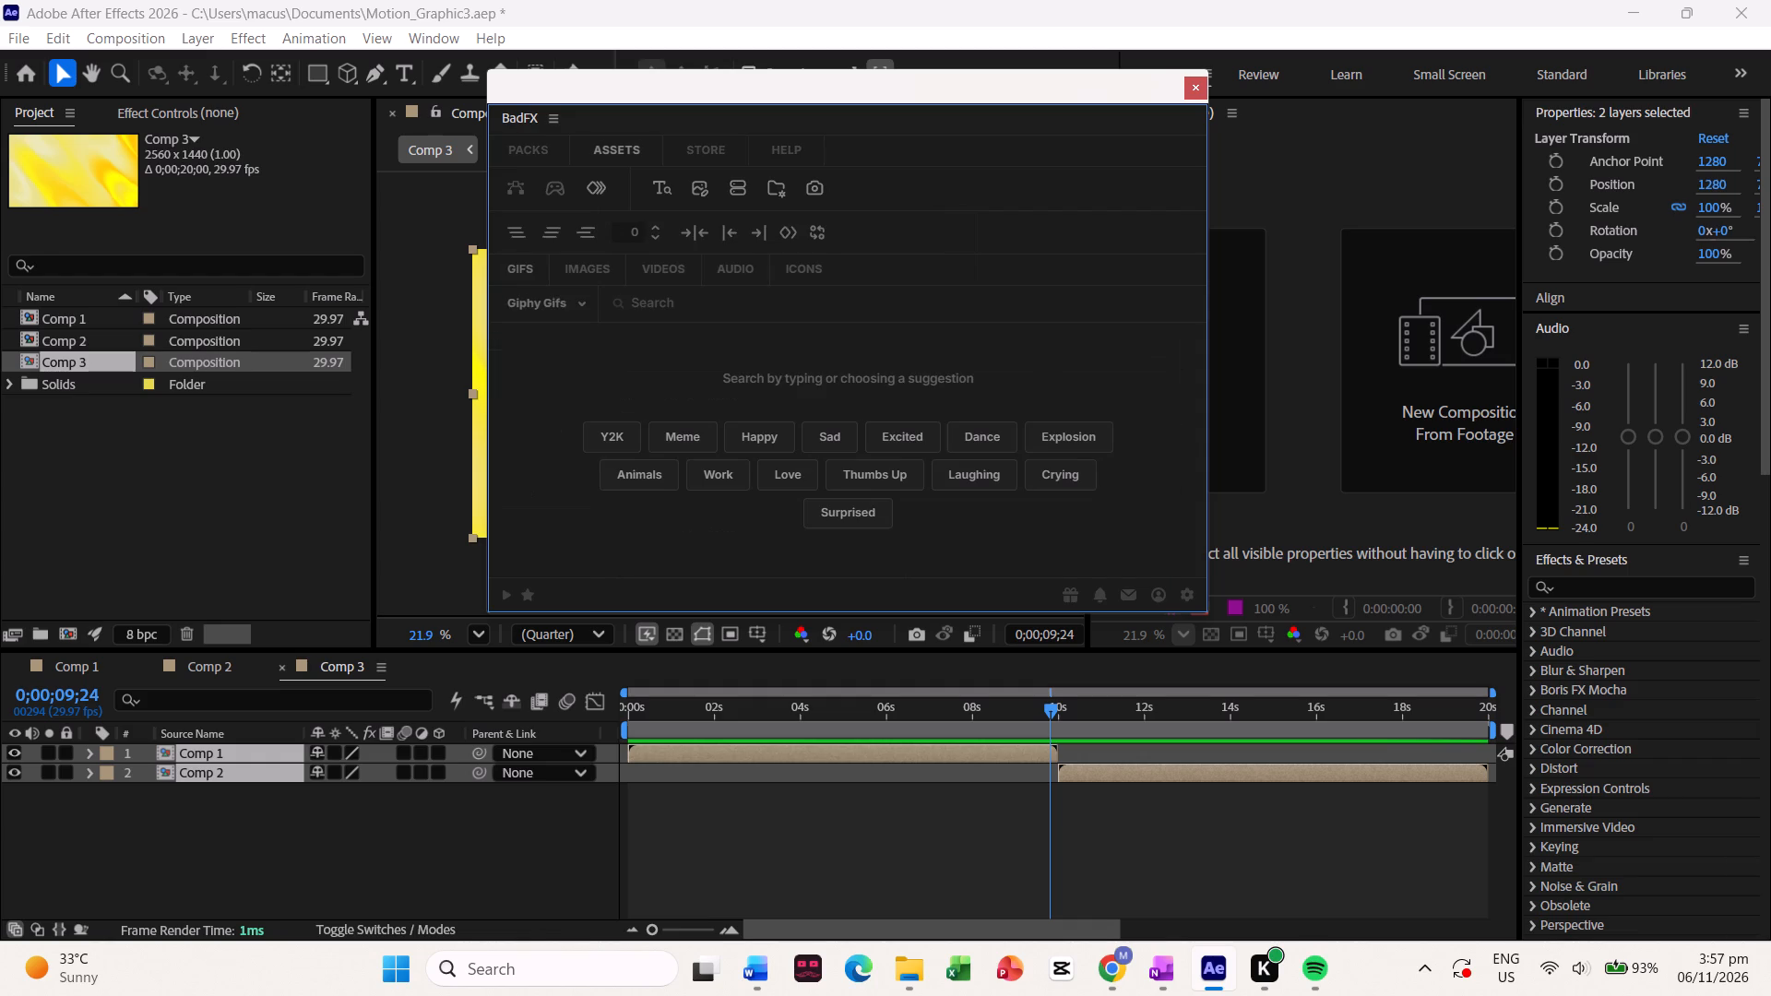
click(691, 155)
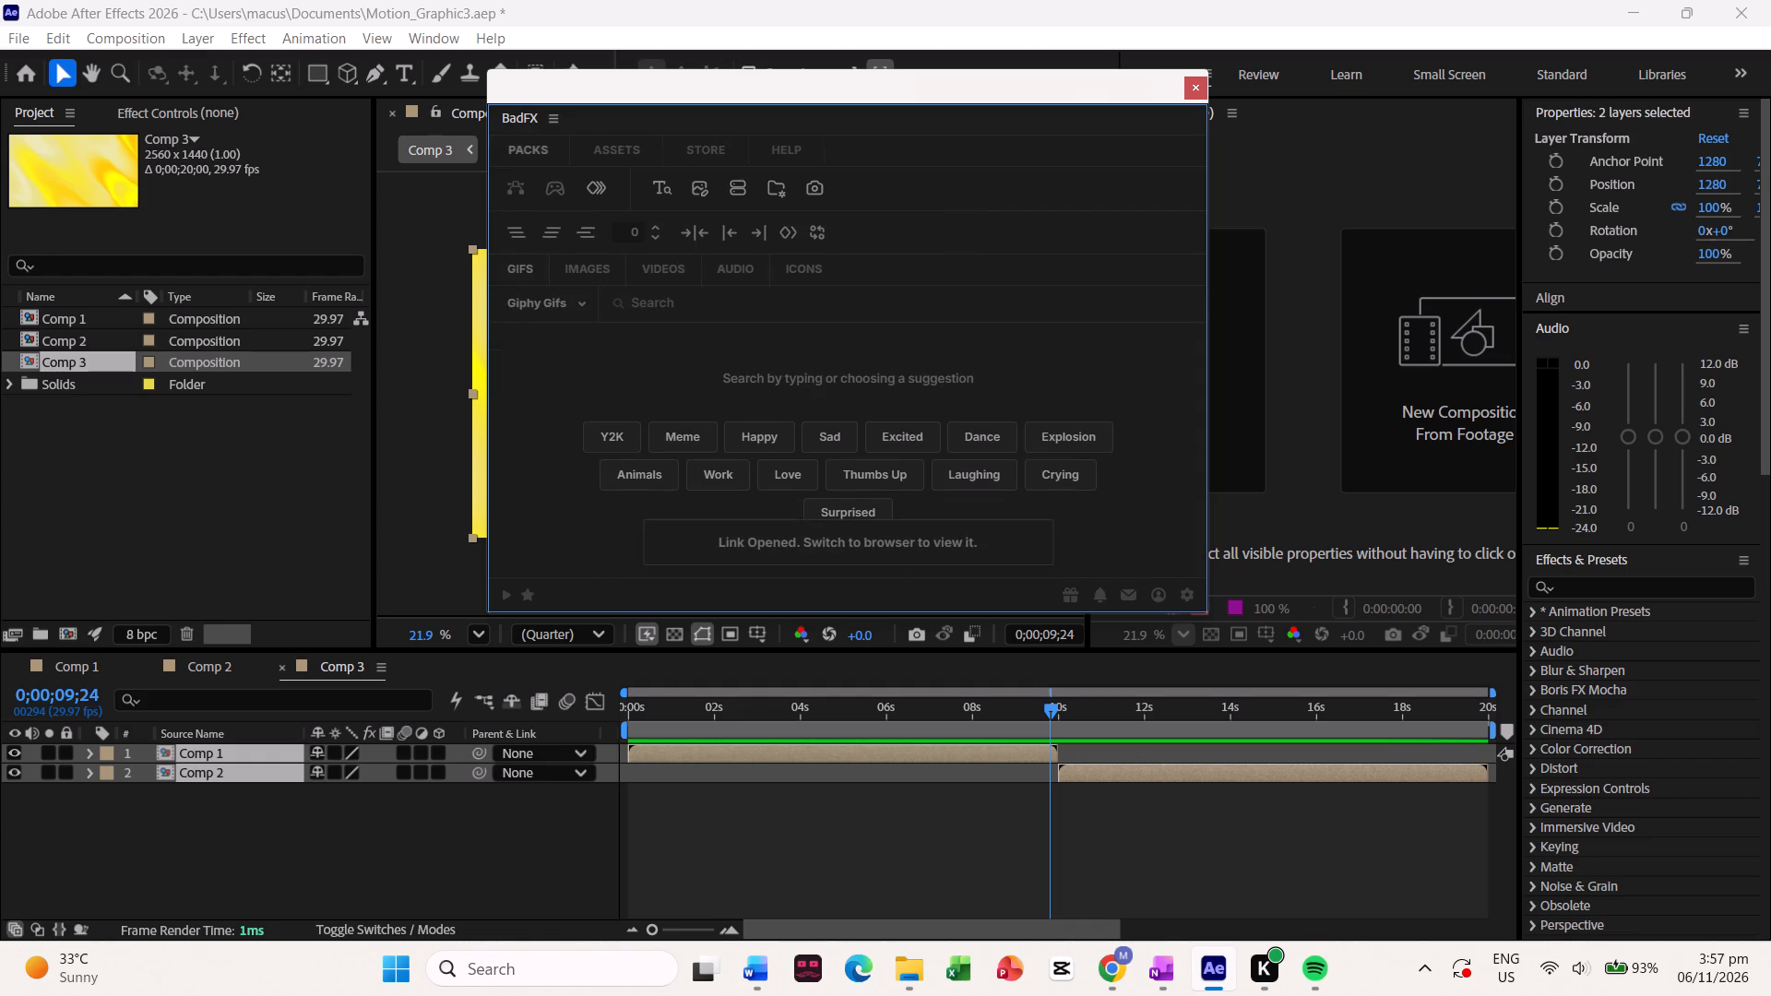
click(533, 155)
click(598, 141)
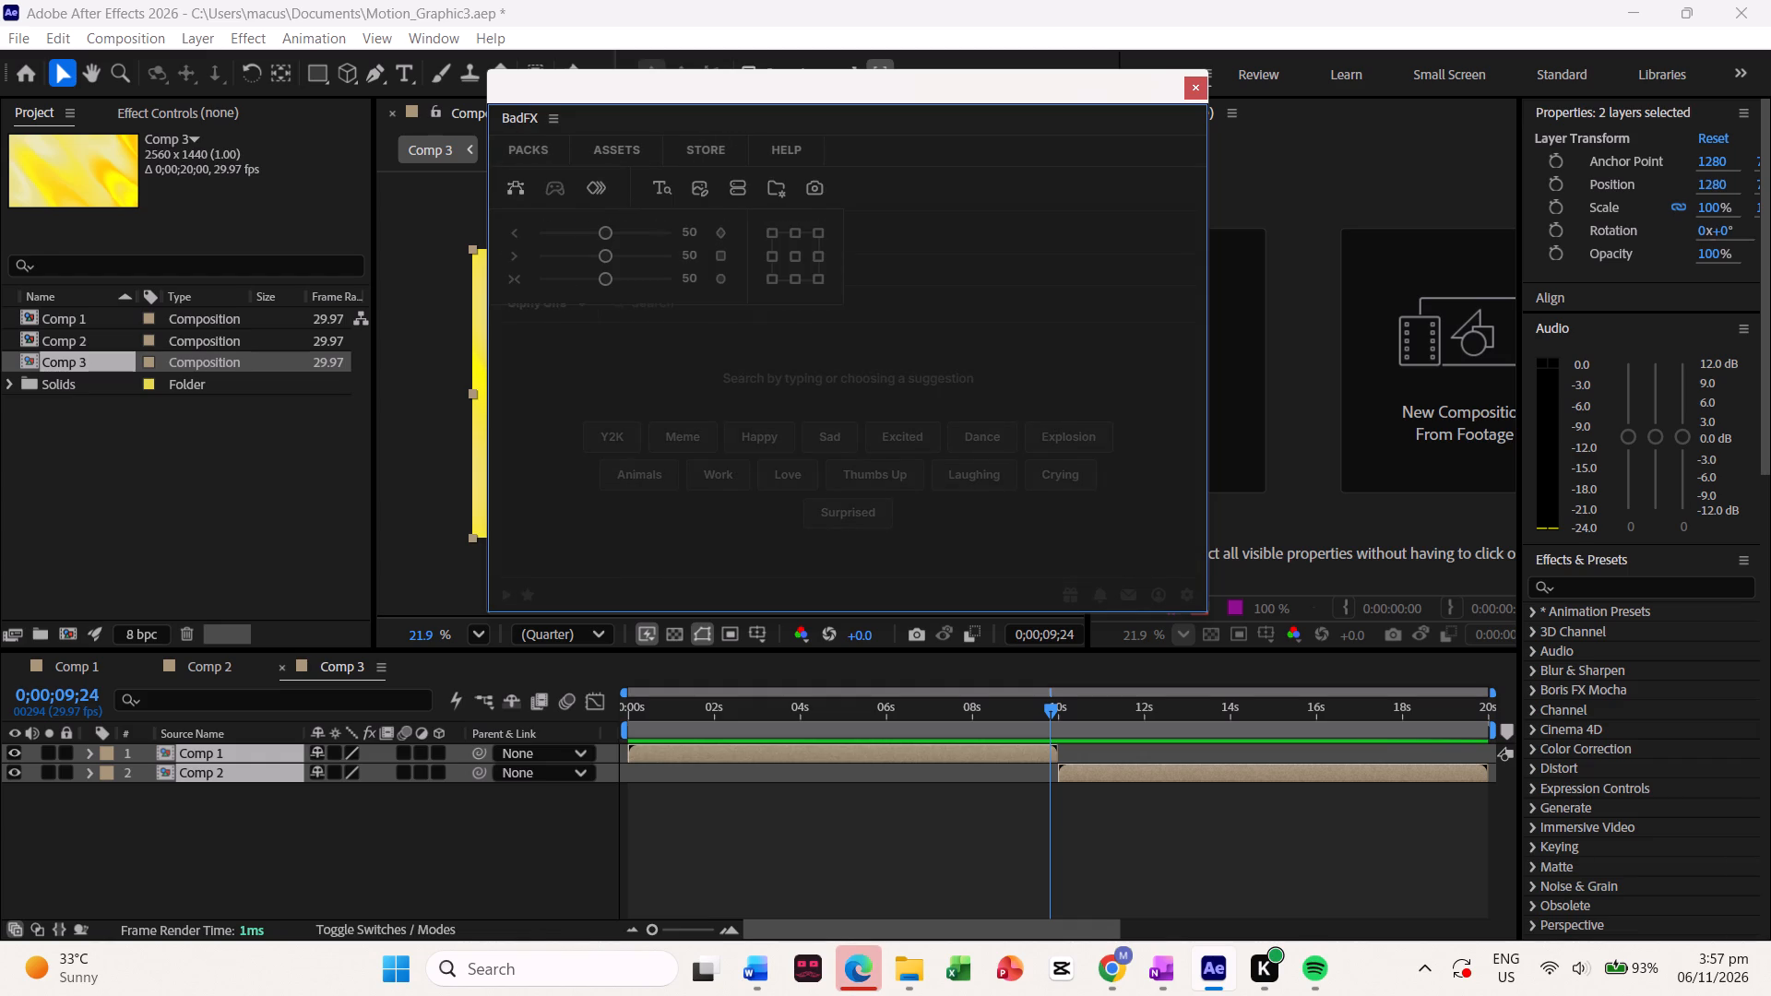
click(551, 115)
click(551, 115)
click(556, 119)
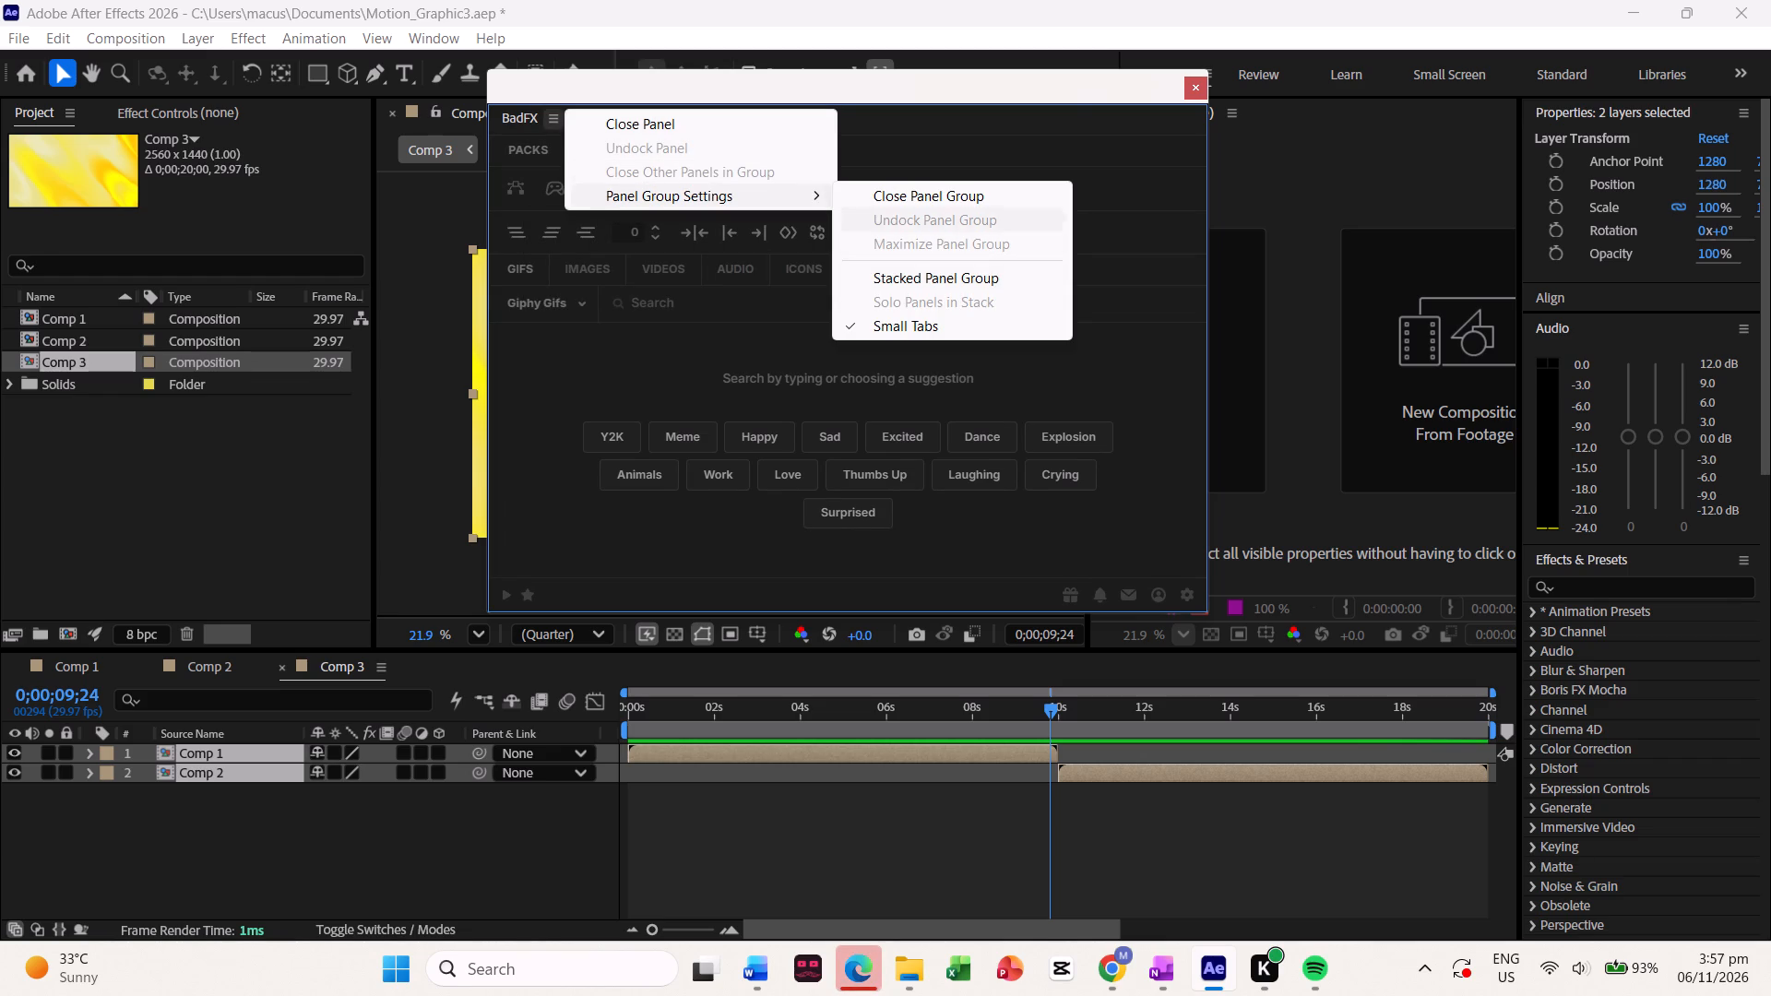
click(922, 122)
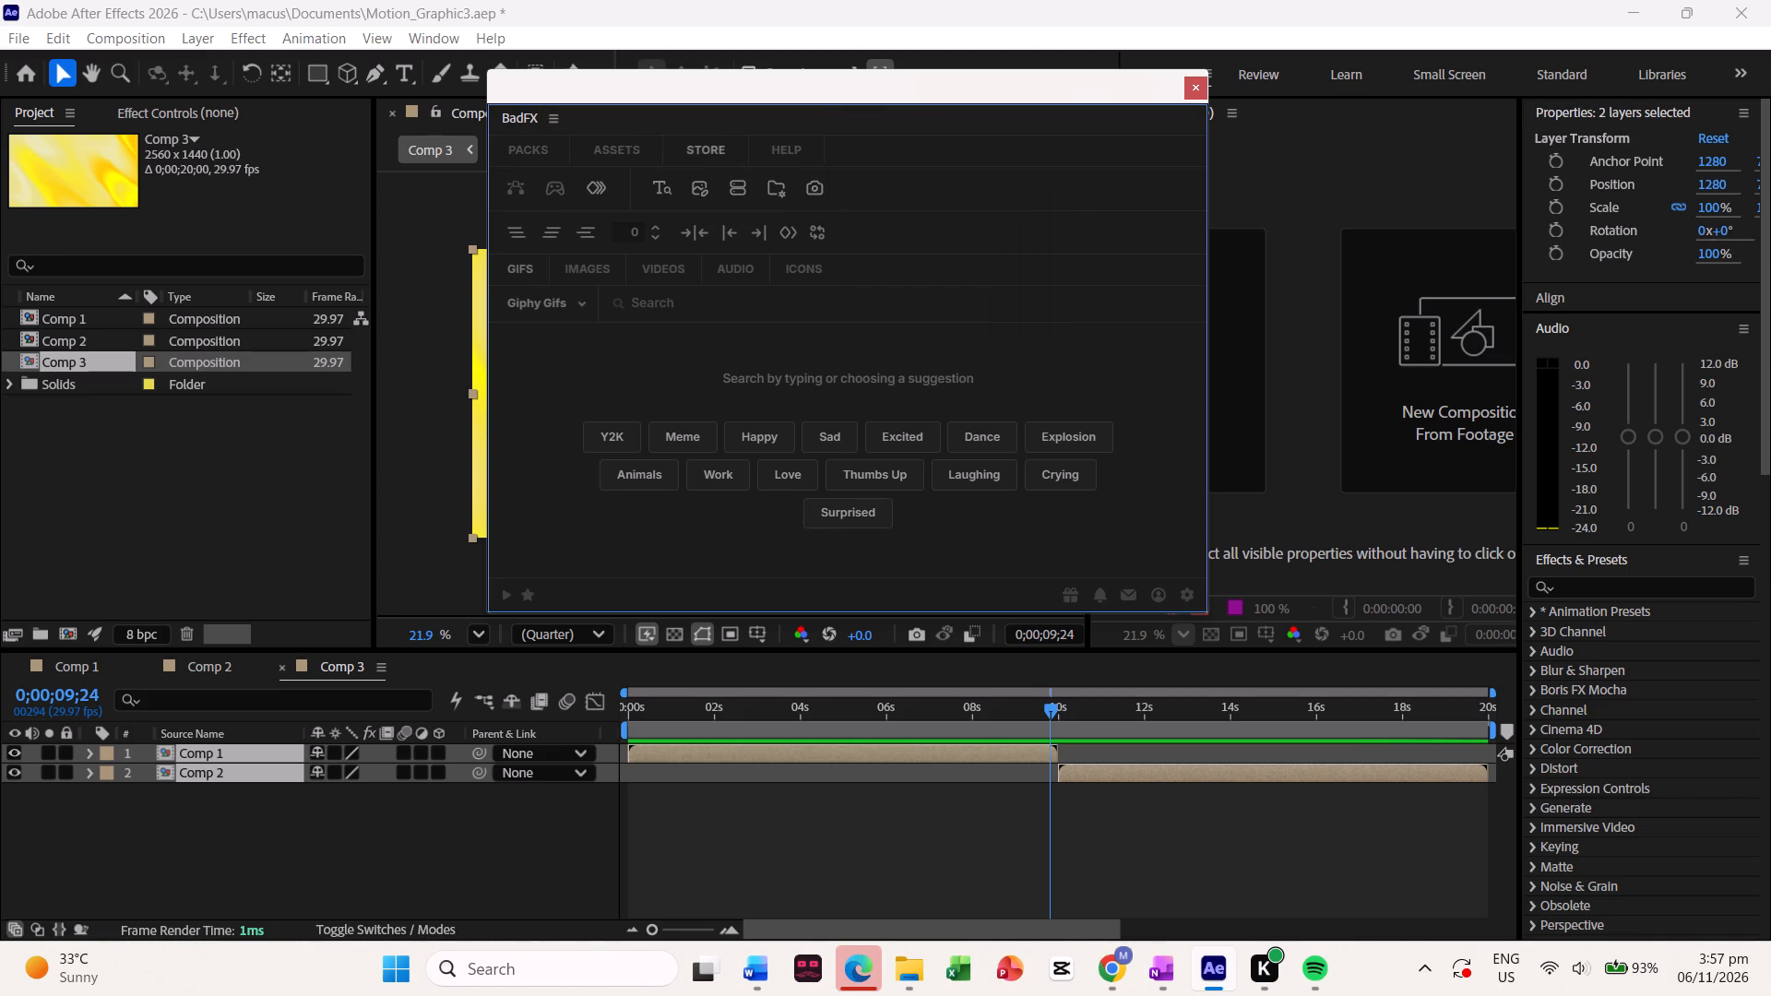
click(545, 151)
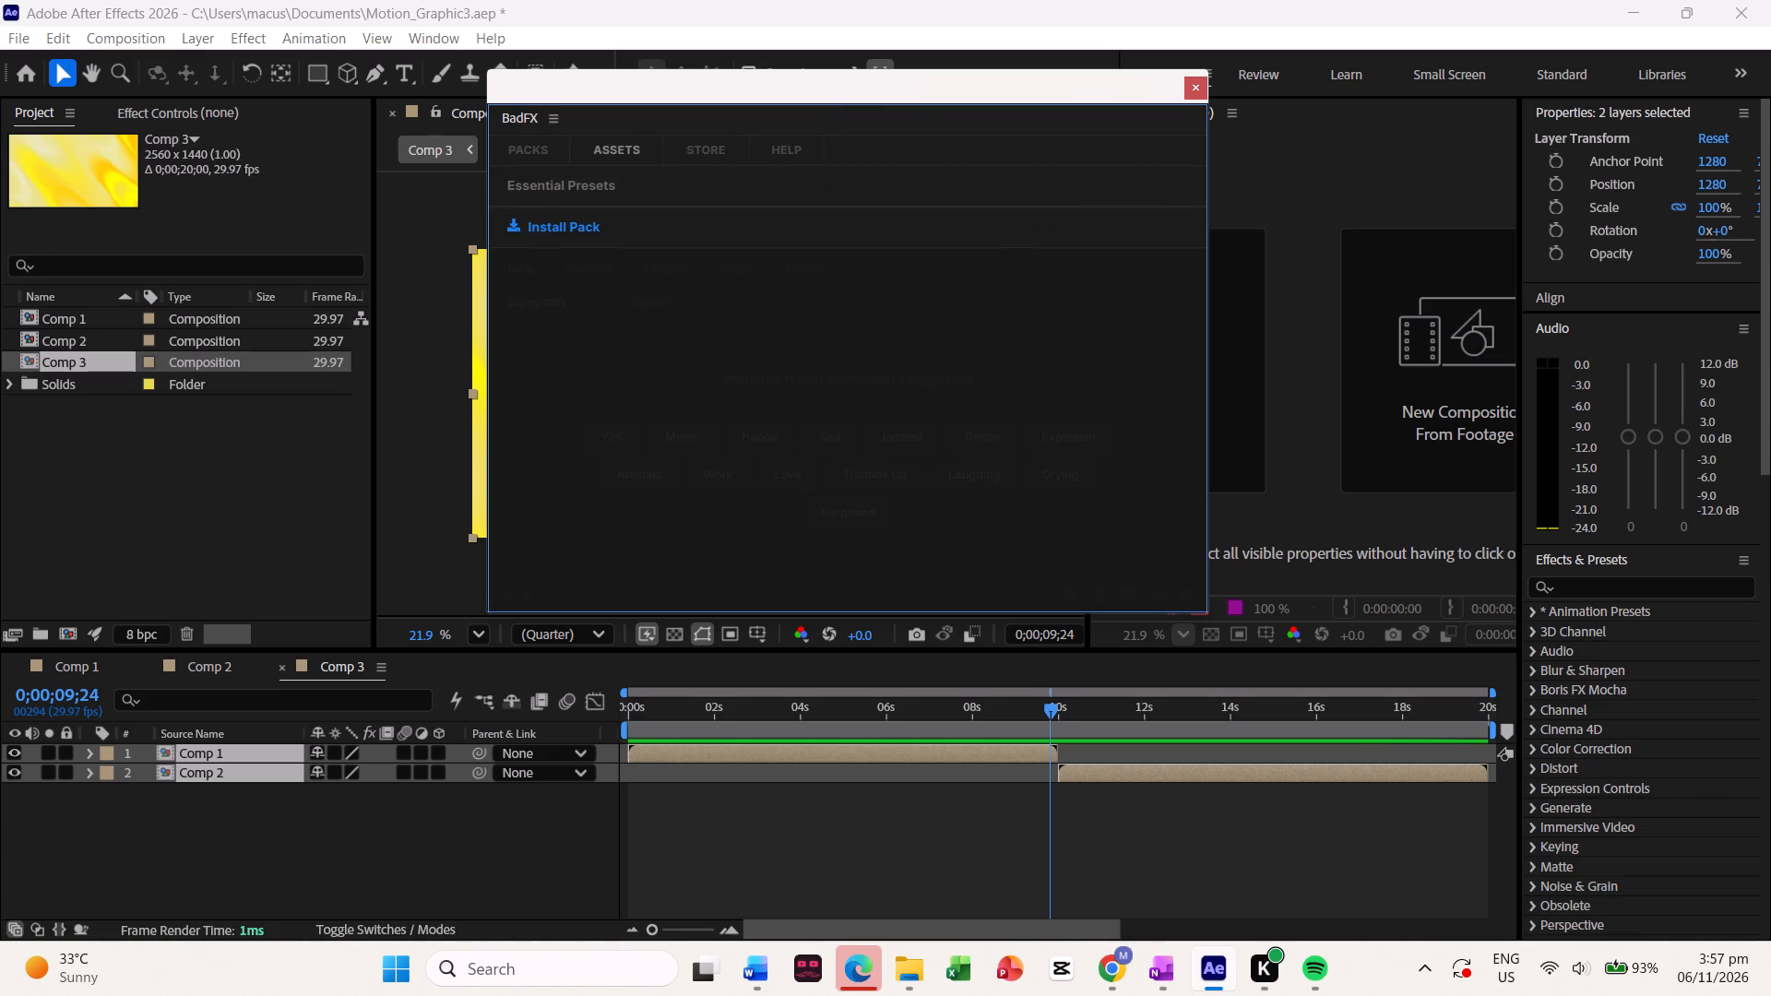
click(608, 159)
click(740, 148)
click(709, 148)
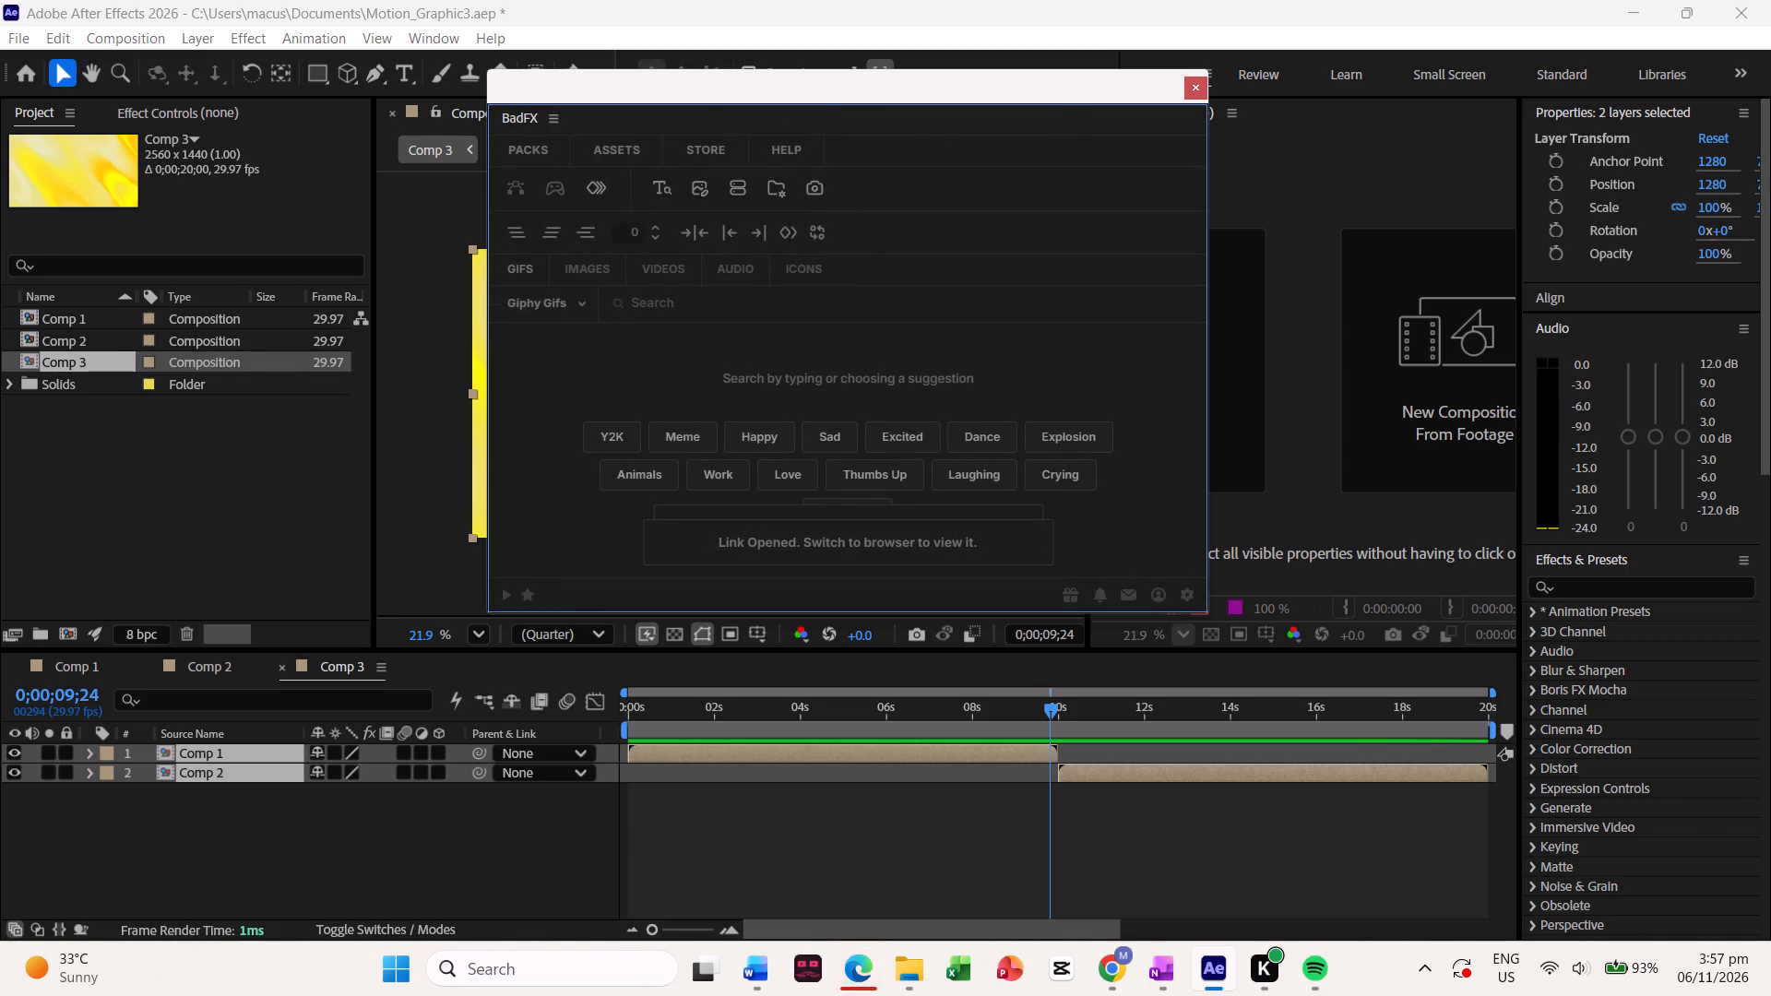
Reopen the Essential Presets pack and browse its Effects, Motion, Easing and Text presets.
click(508, 124)
click(515, 137)
click(549, 191)
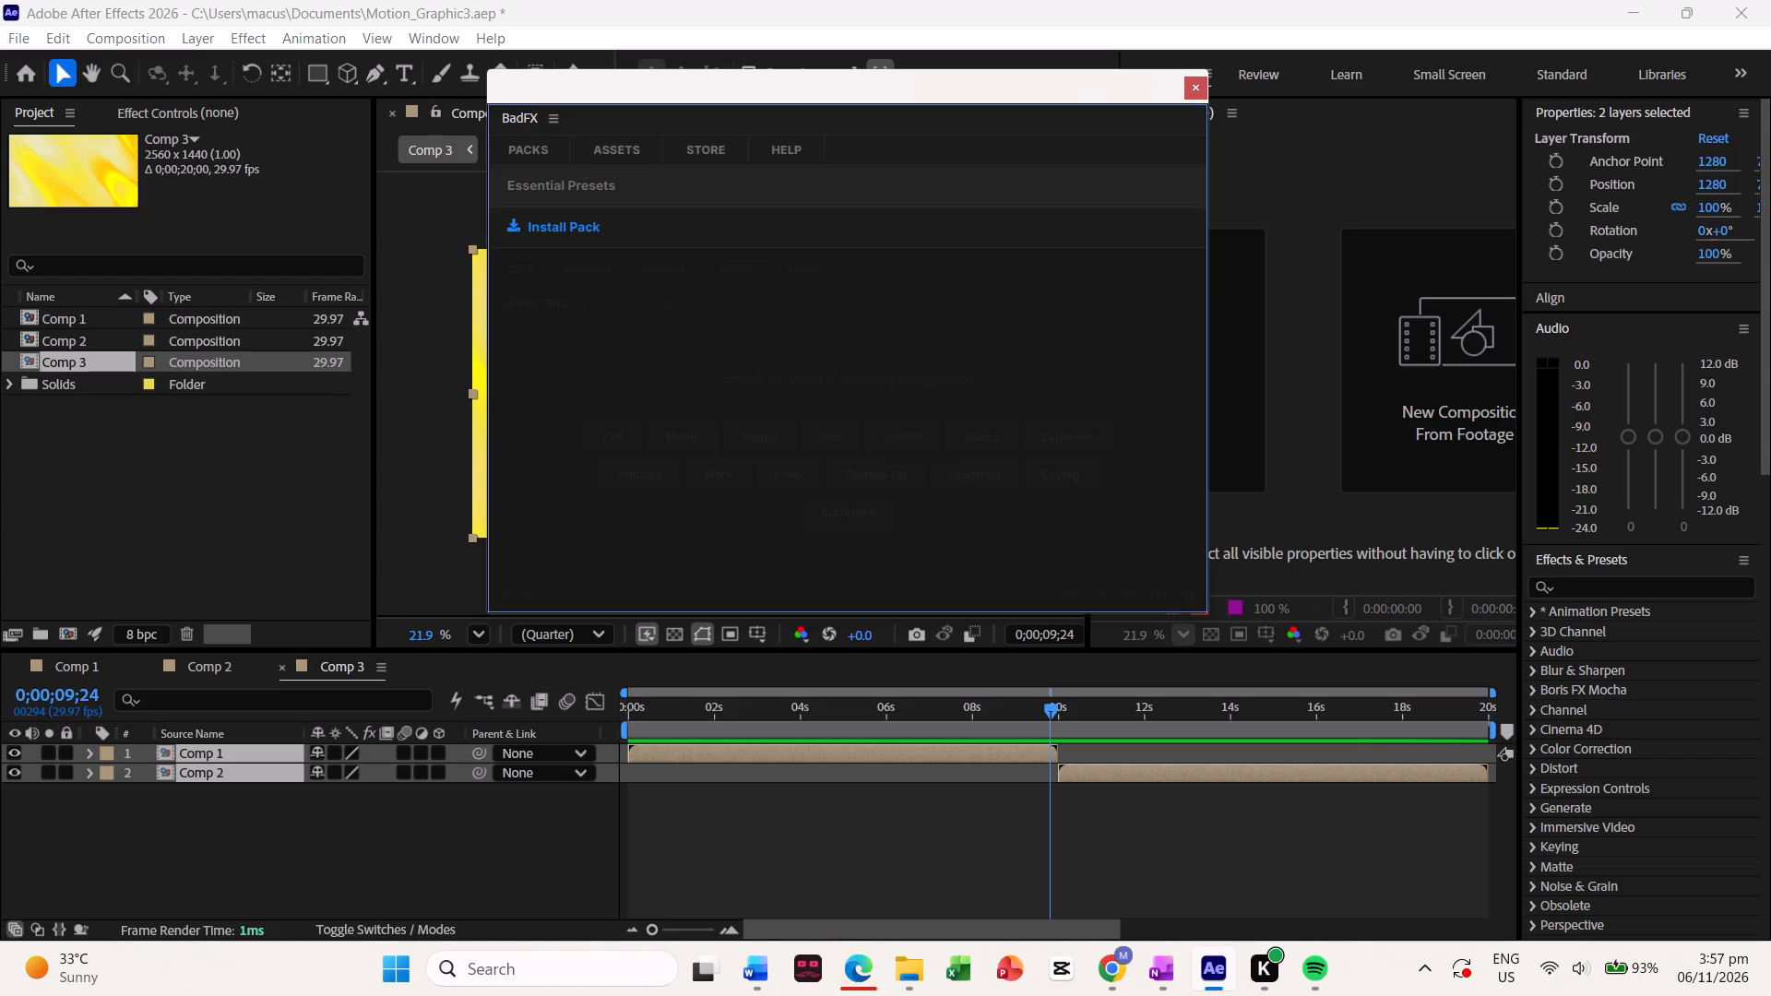
scroll(545, 397, down, 1)
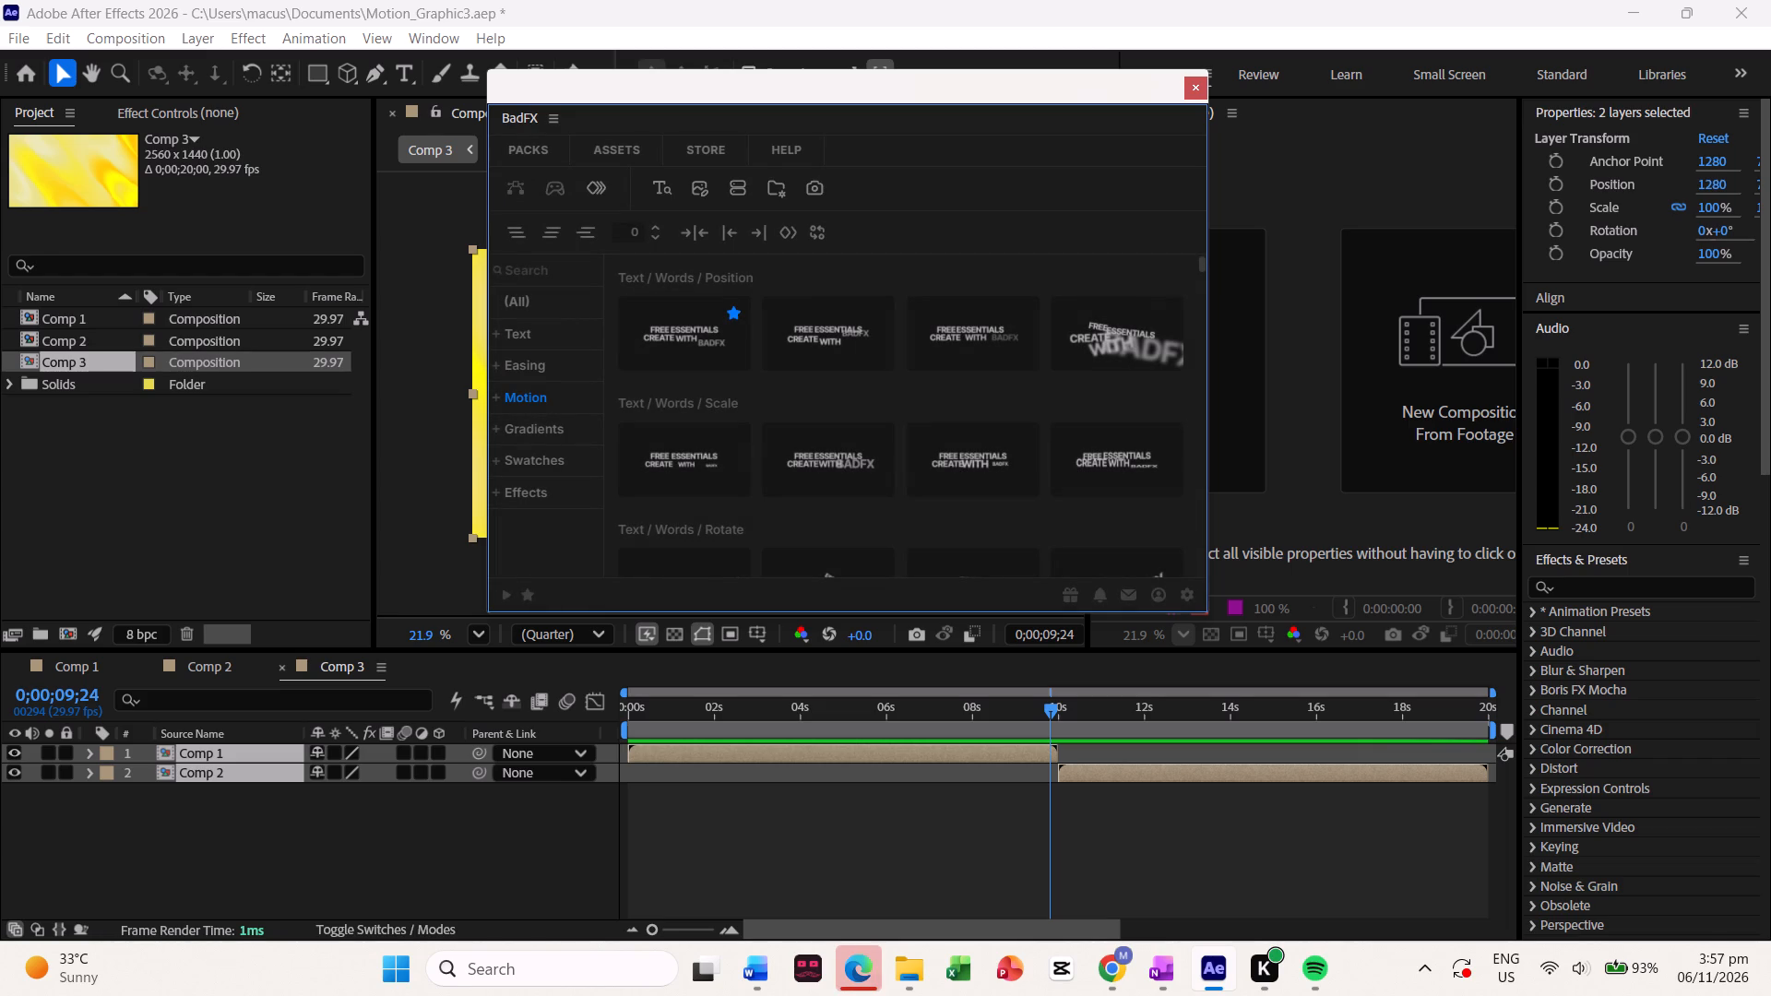
scroll(545, 397, down, 1)
click(536, 480)
scroll(527, 527, right, 1)
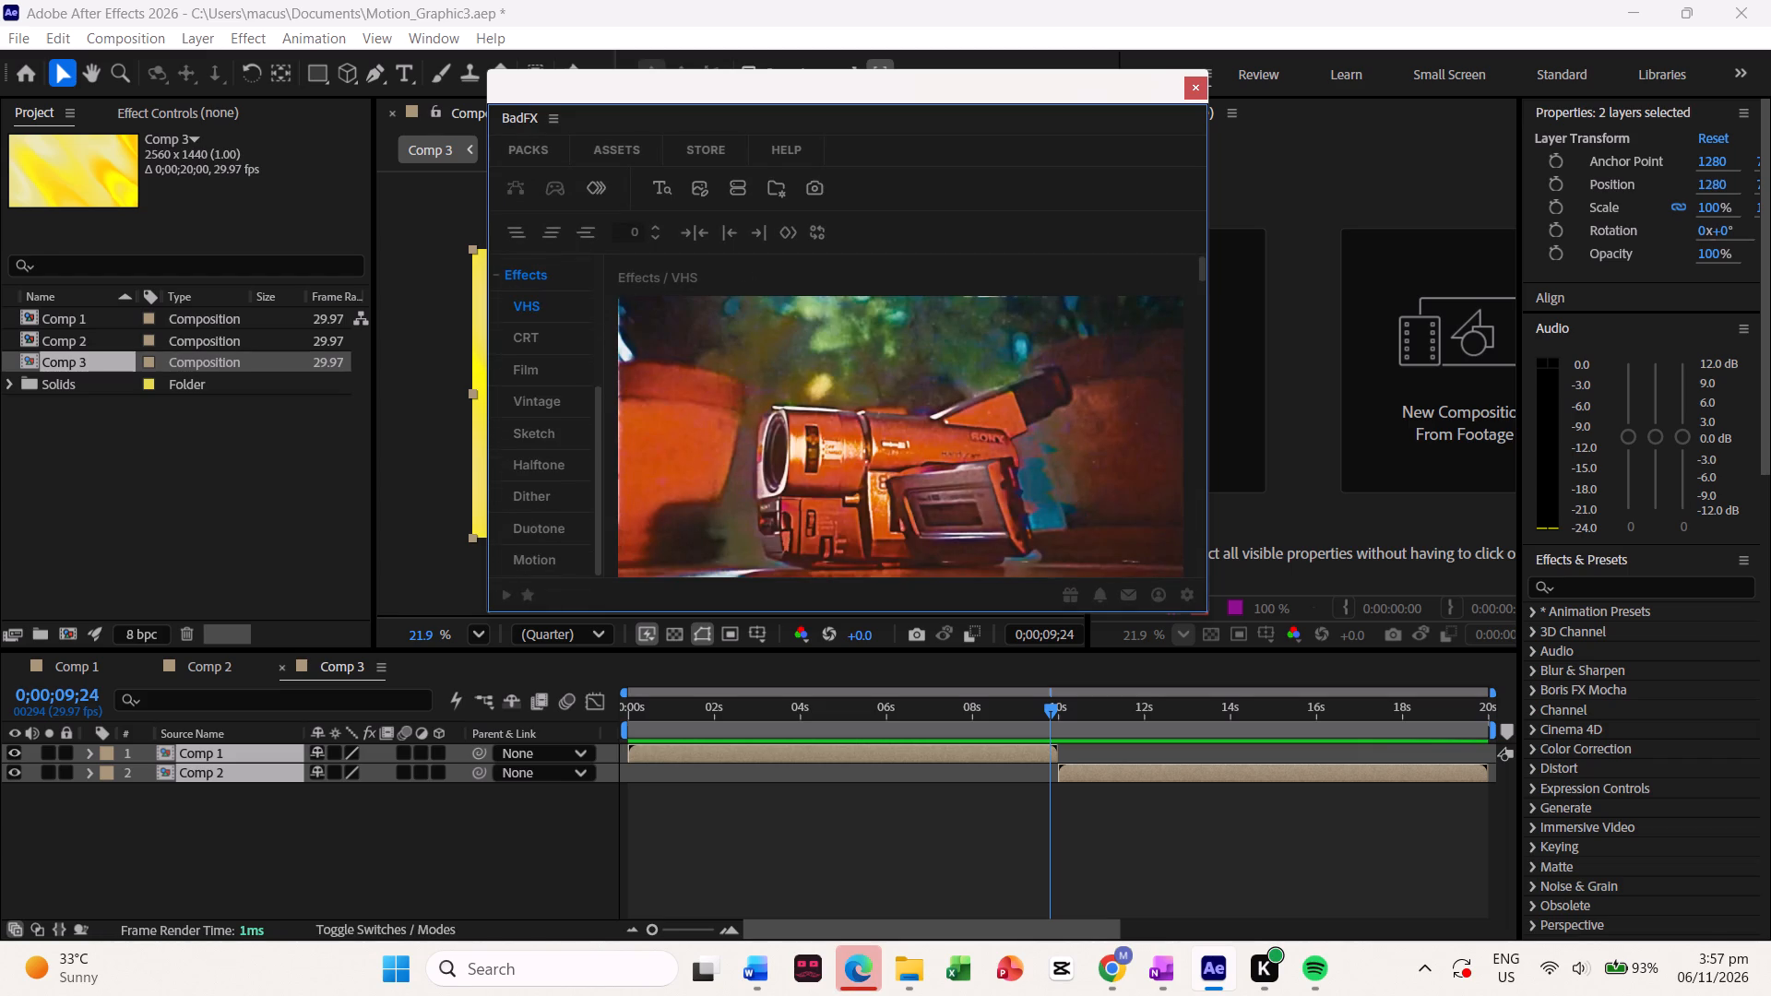
scroll(527, 527, right, 1)
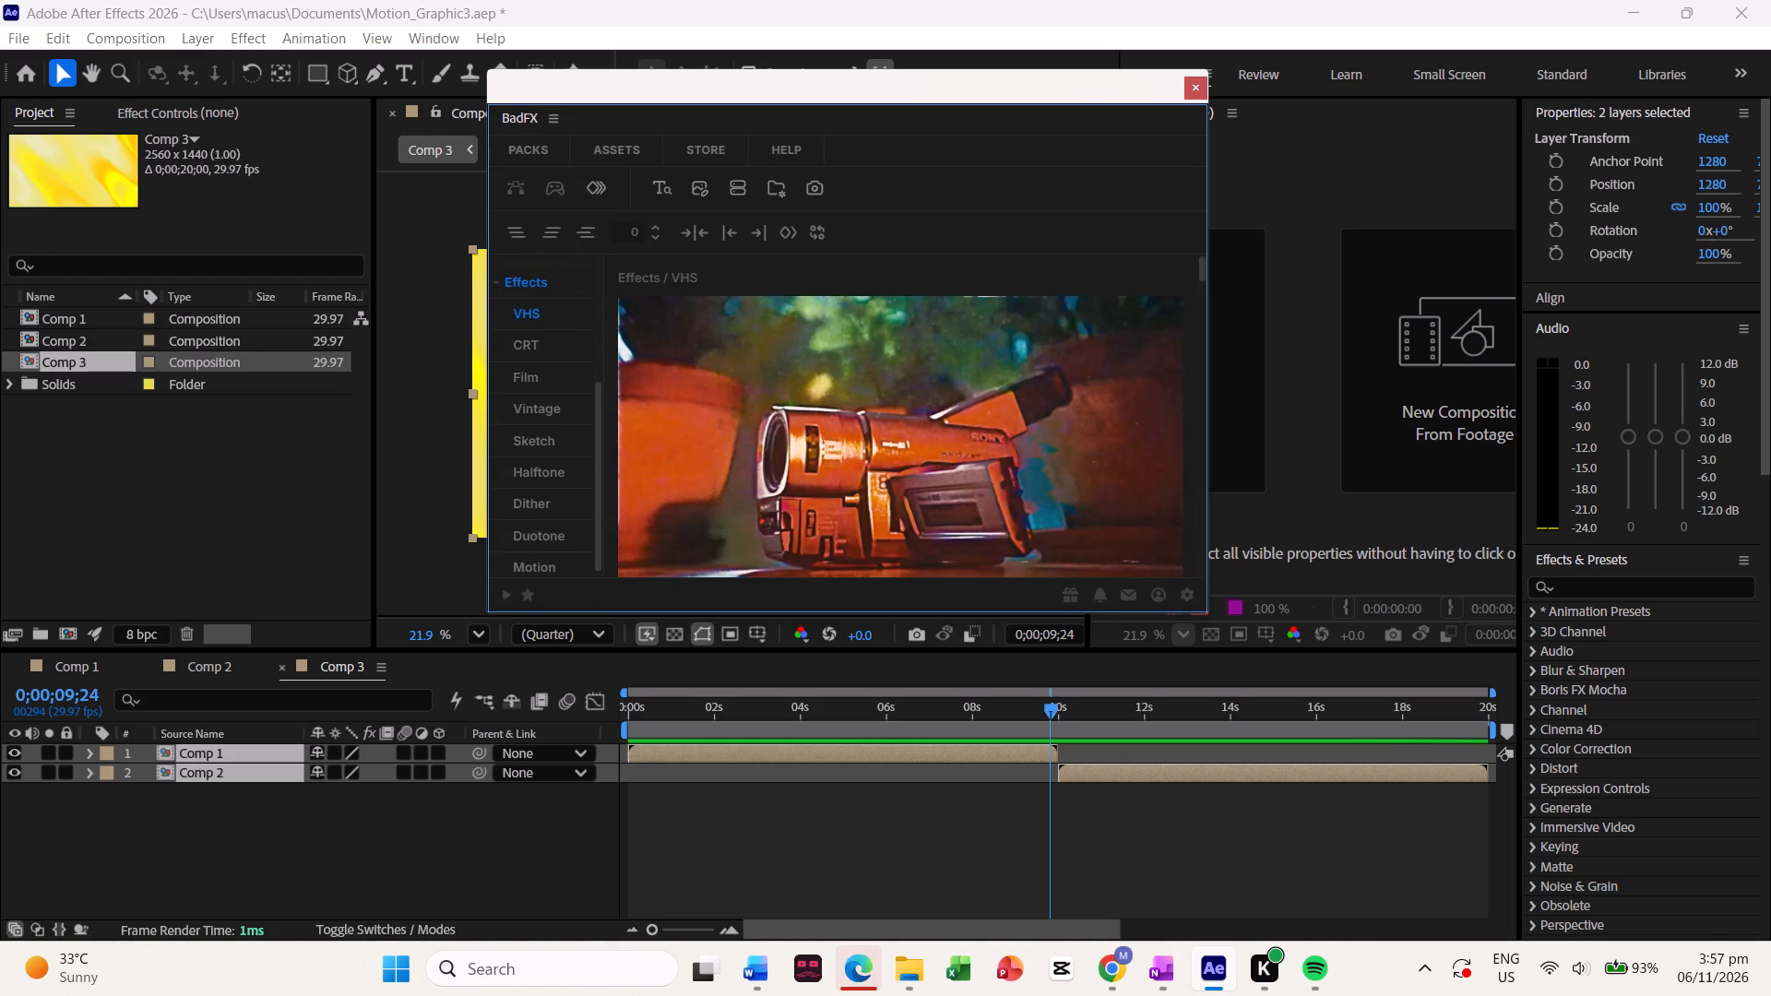
click(549, 431)
click(535, 397)
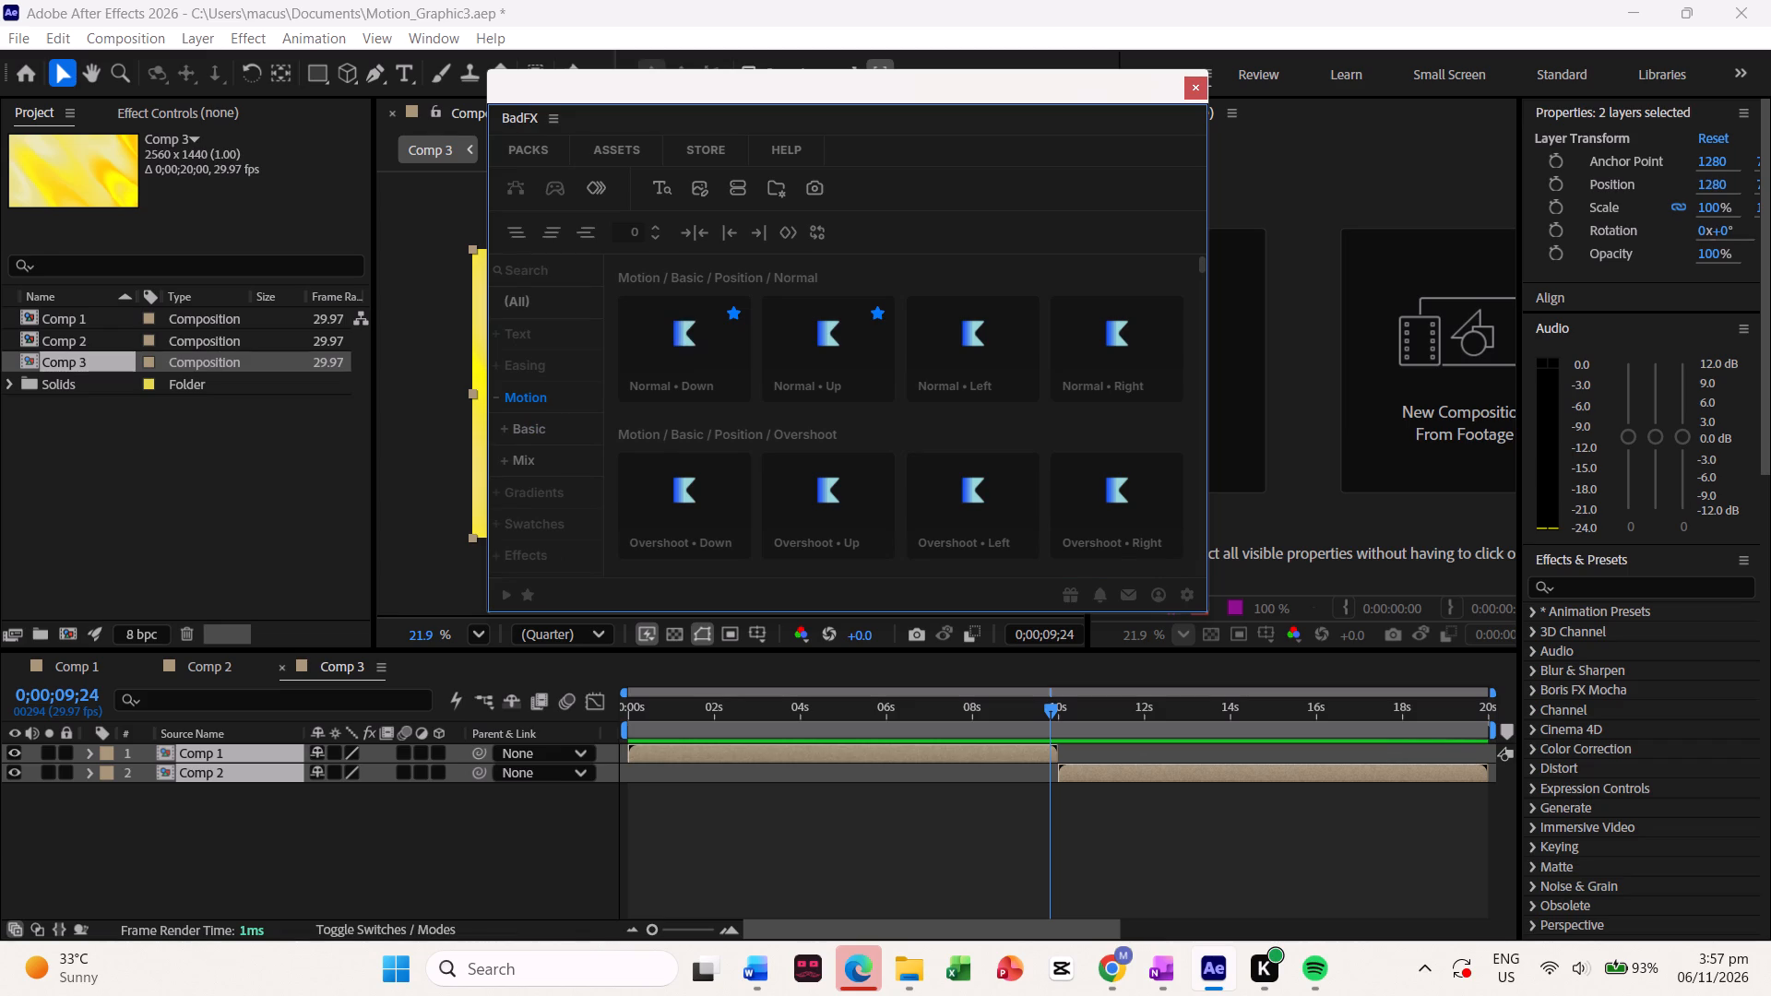
click(530, 376)
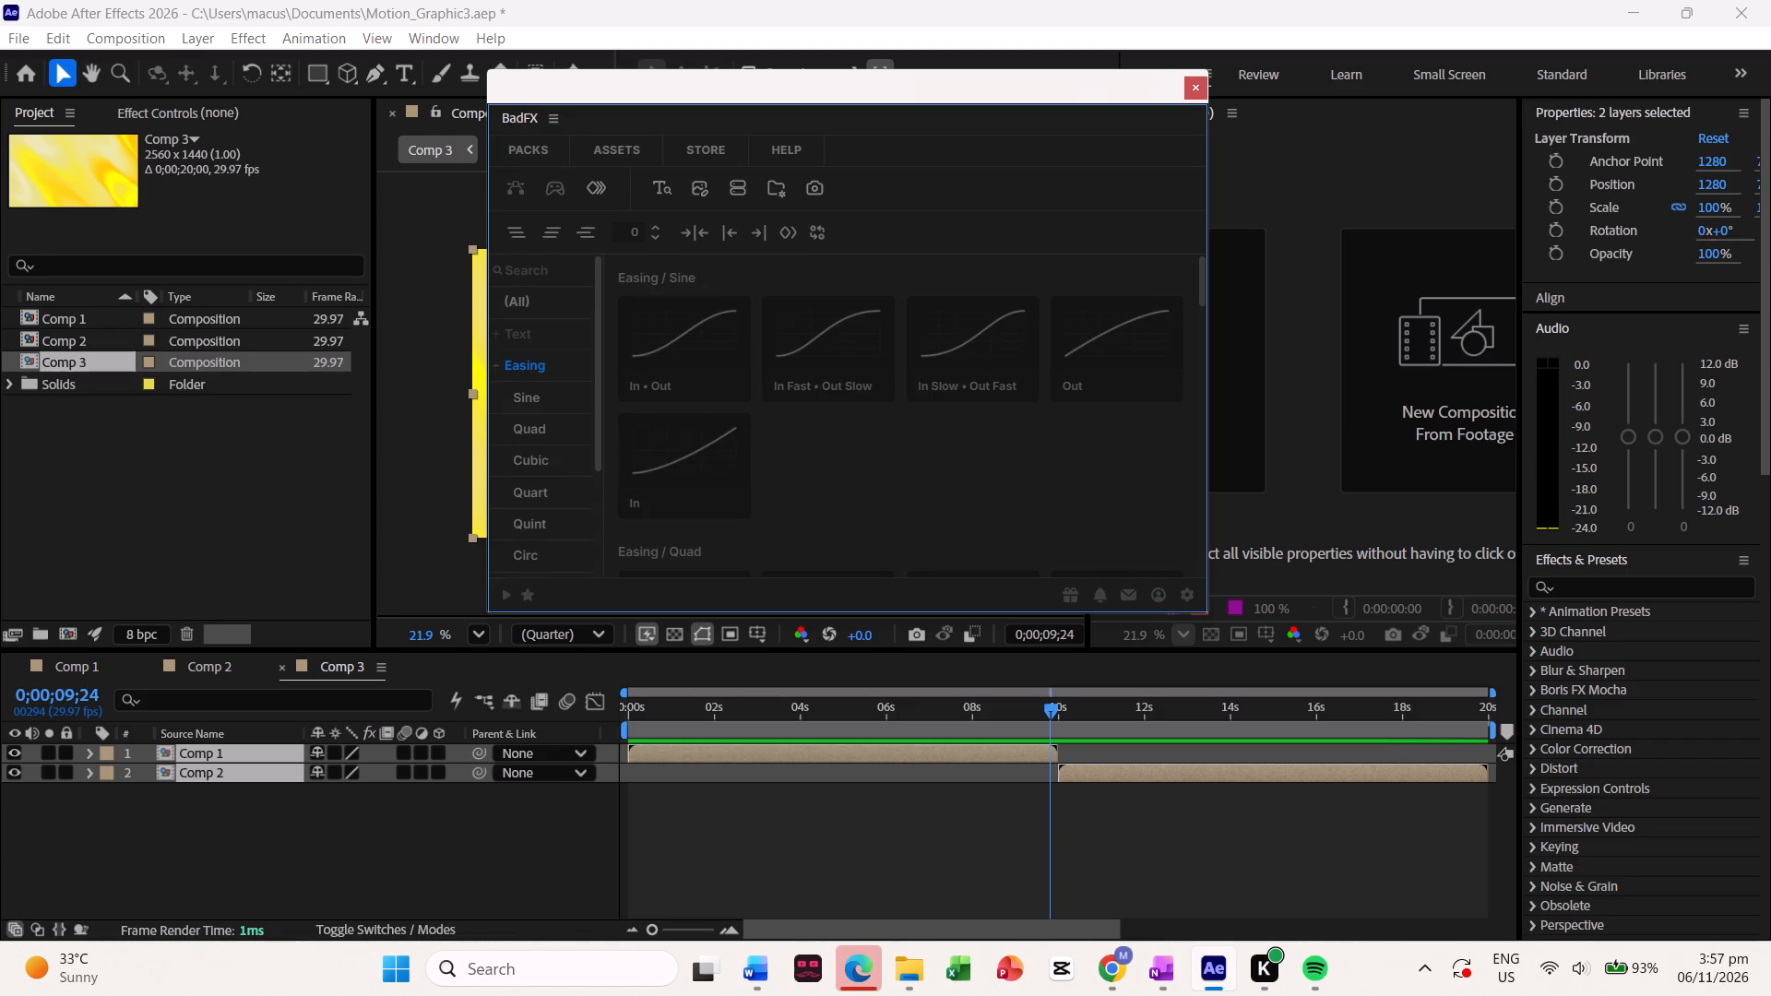
scroll(737, 405, down, 4)
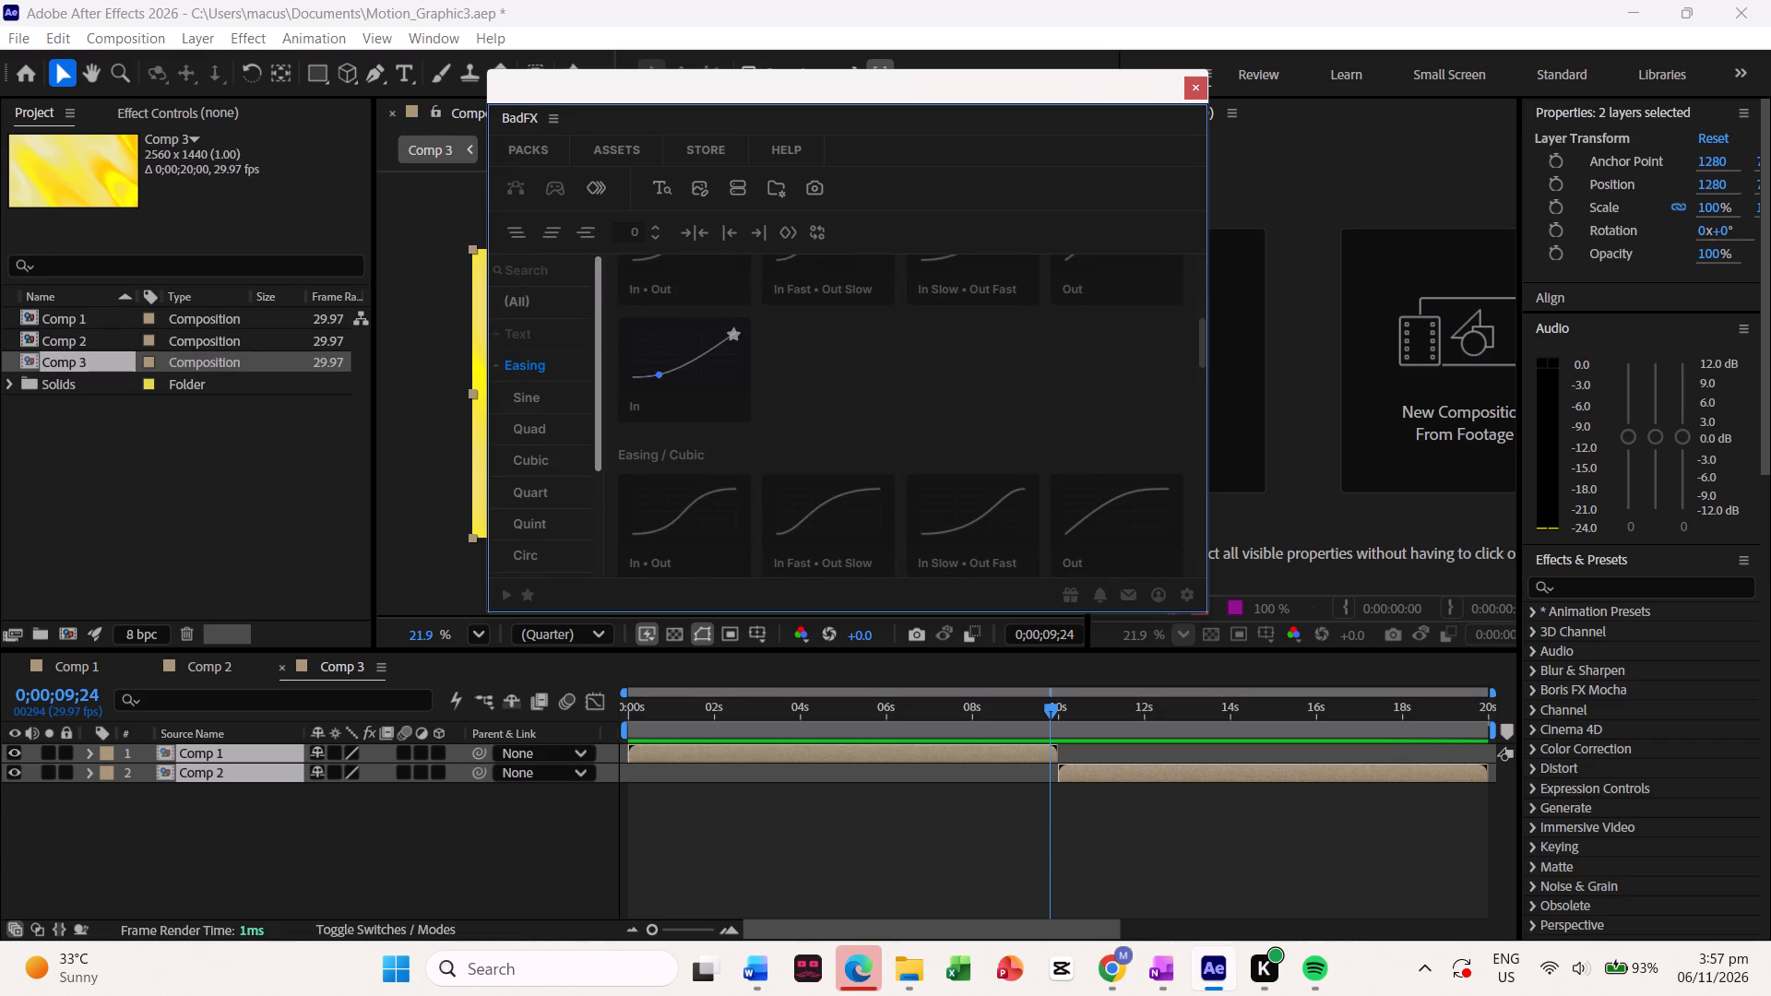
click(536, 340)
scroll(852, 449, down, 3)
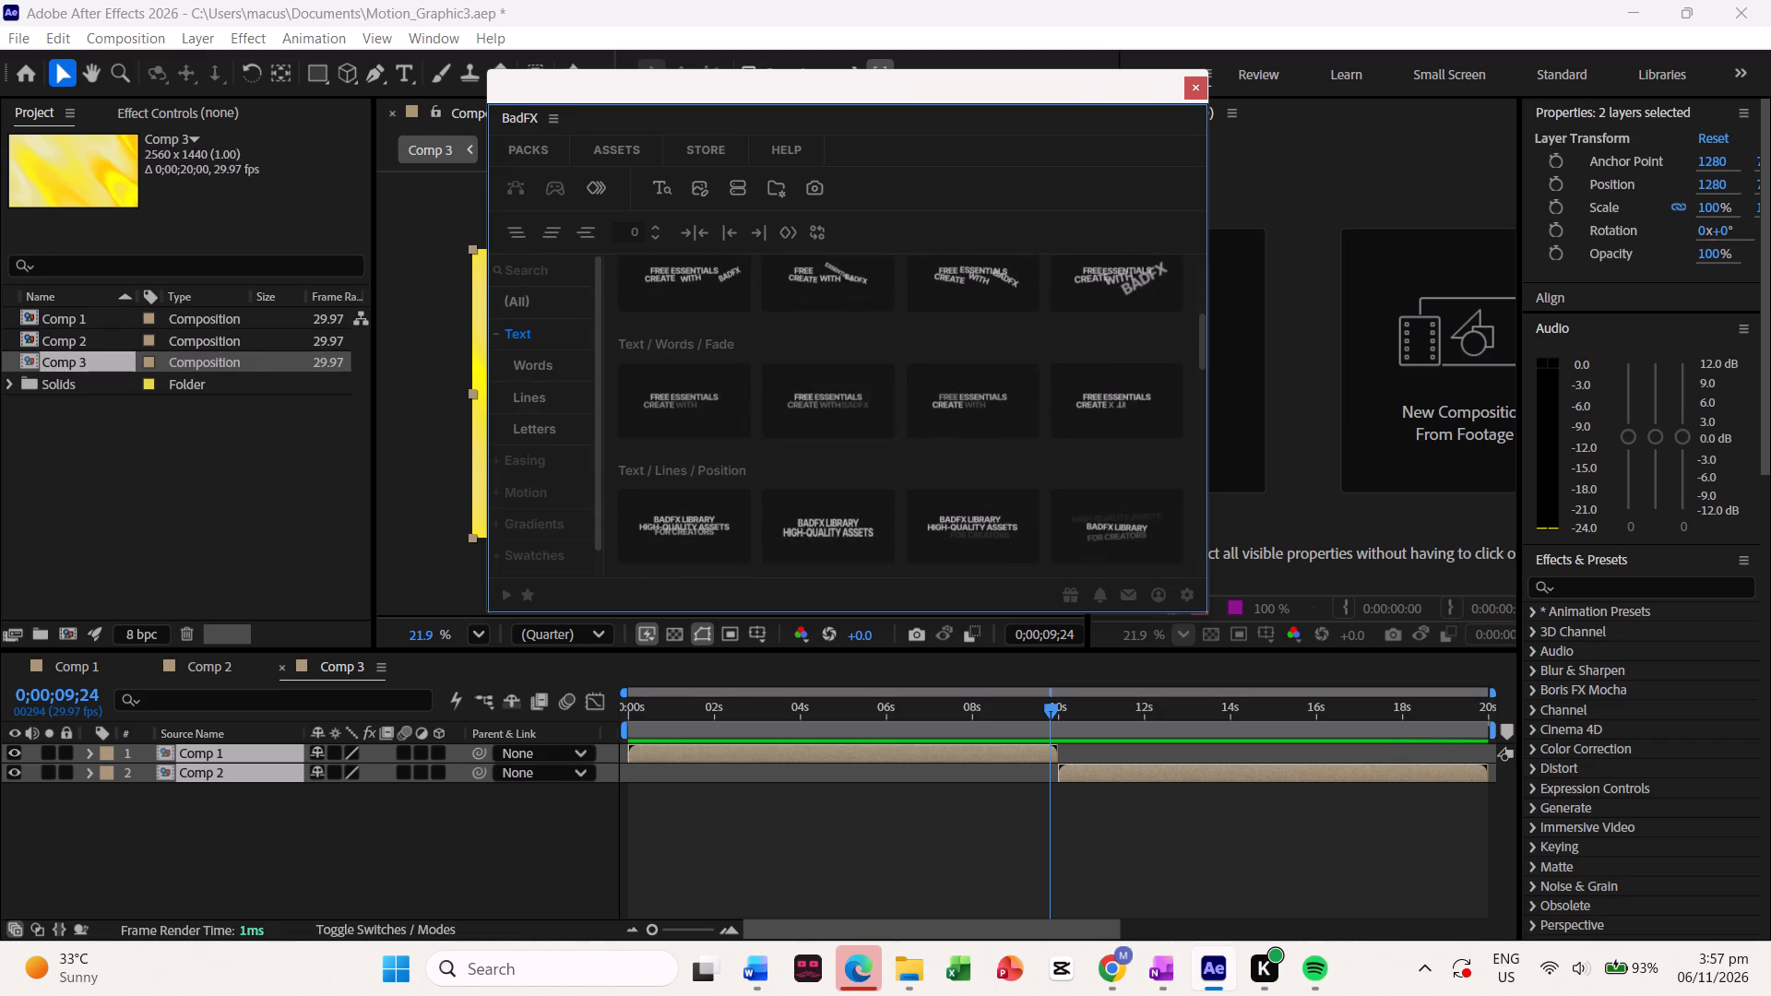
scroll(852, 449, down, 2)
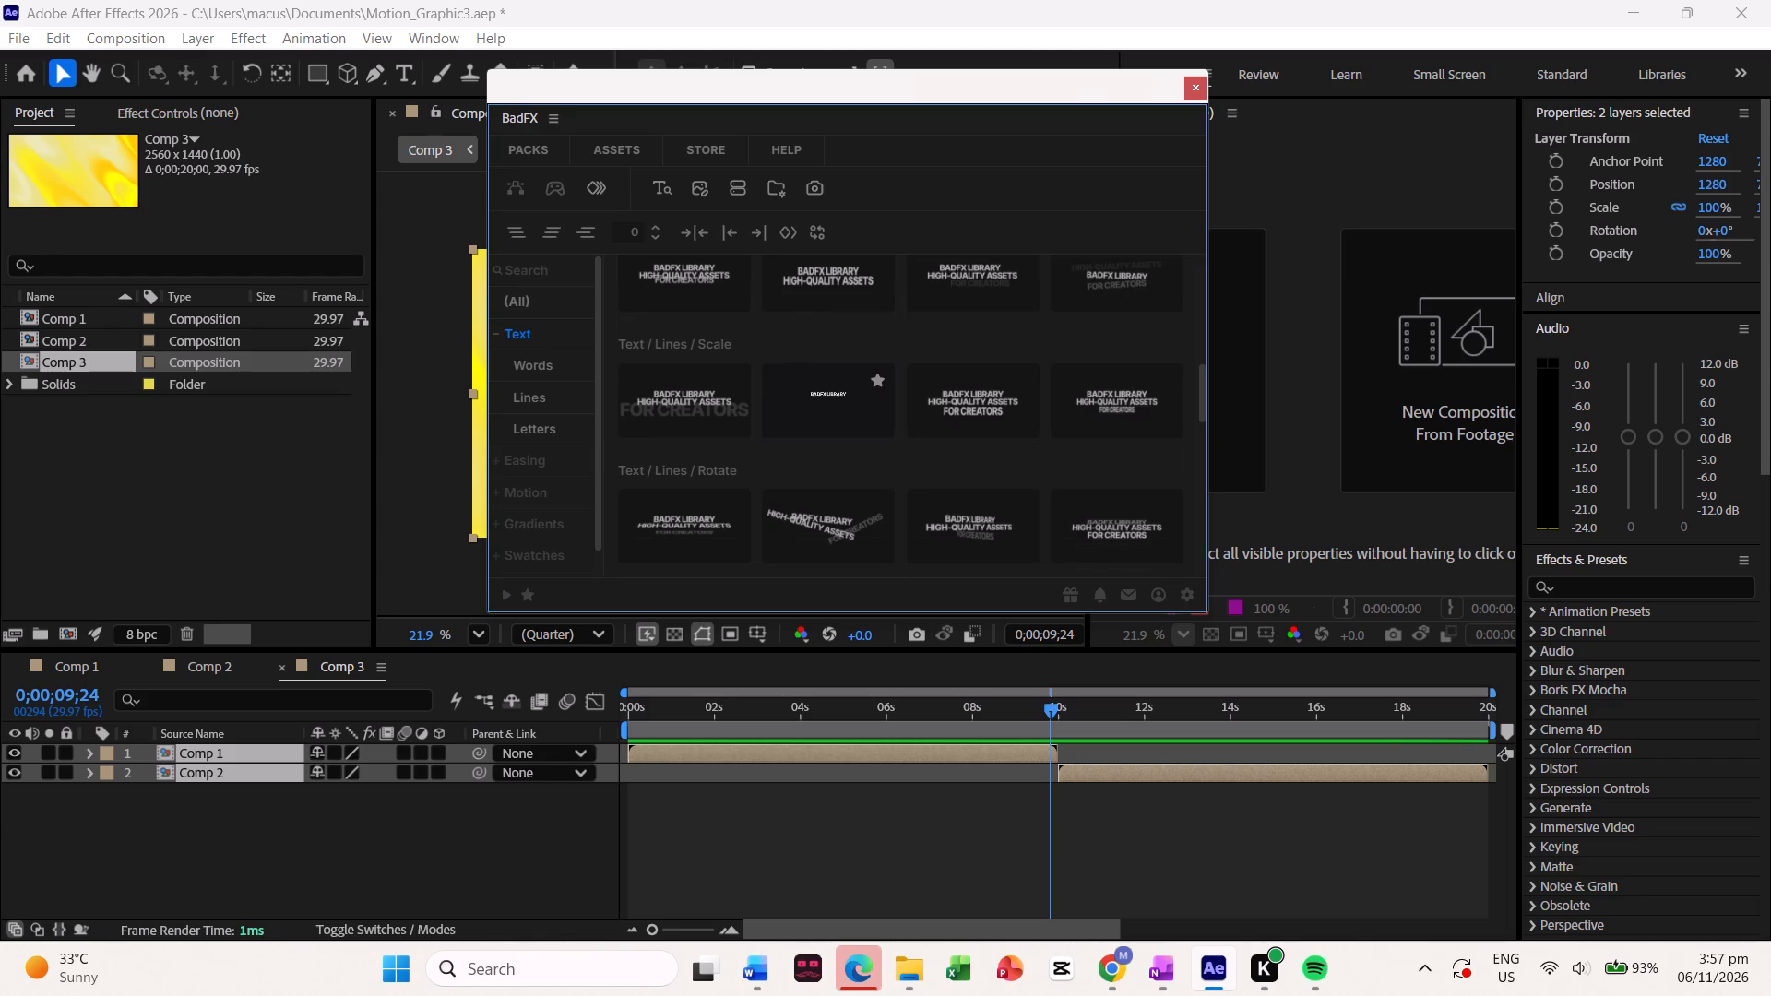
scroll(852, 449, down, 1)
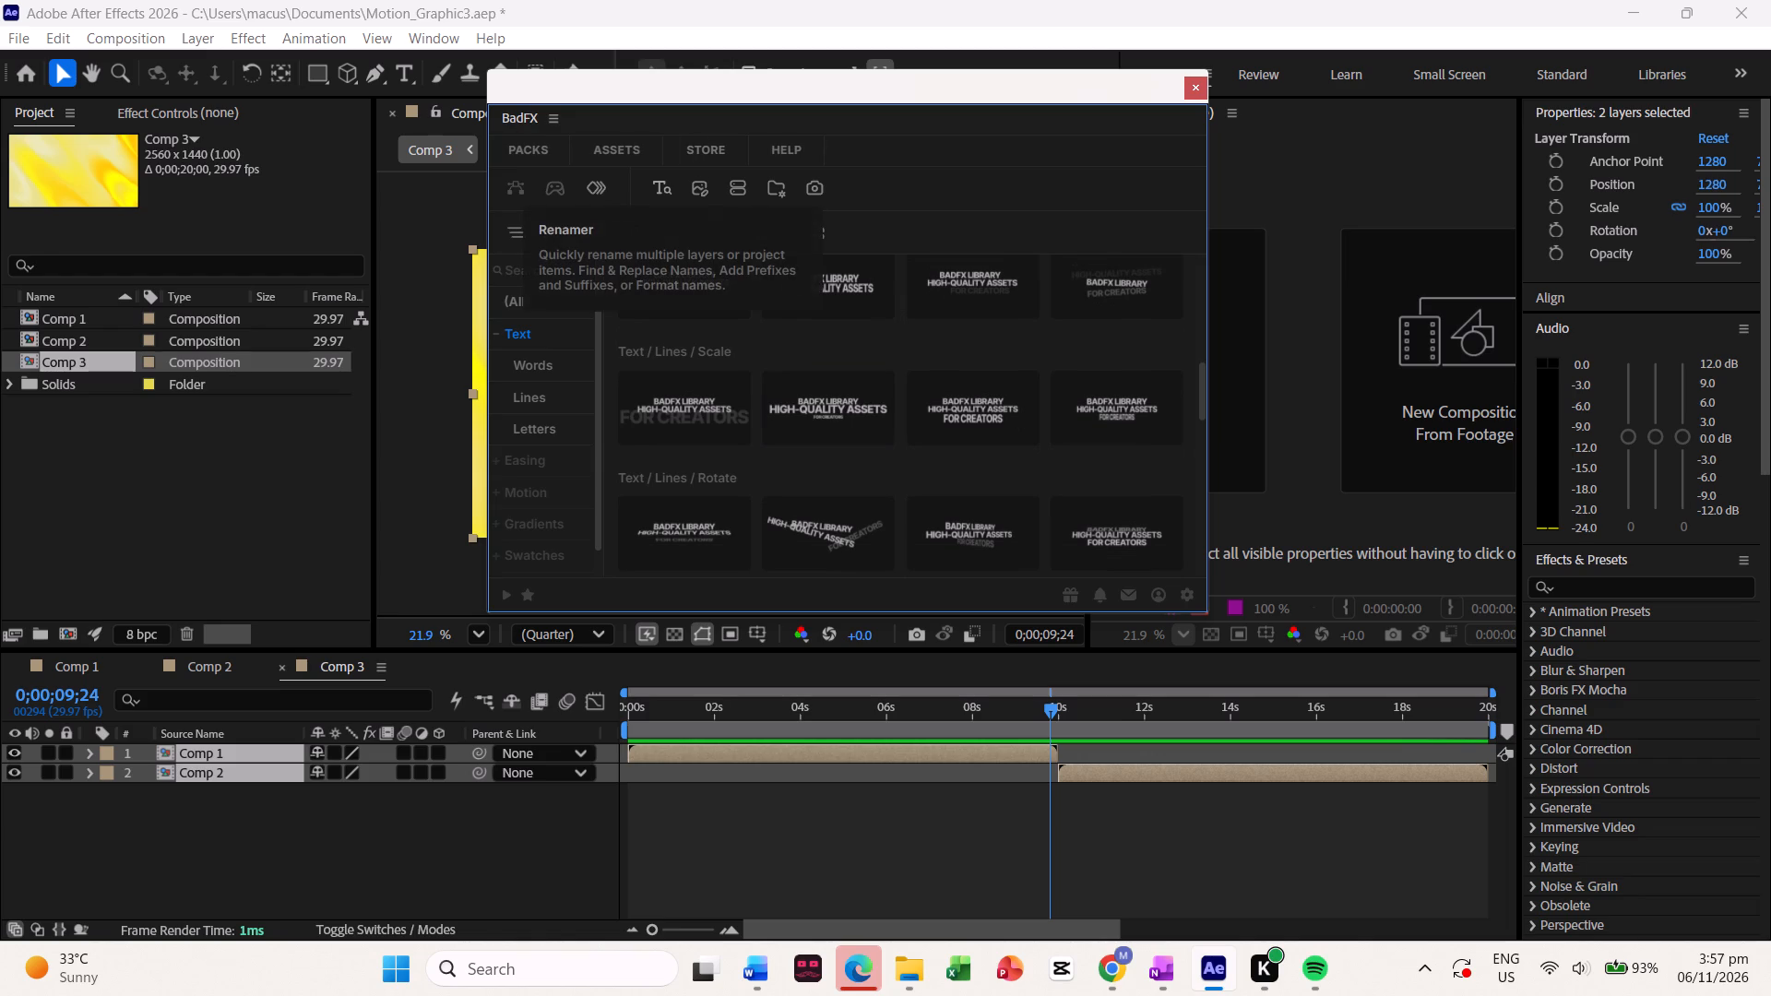
Switch to Chrome and search Google for "does bad edits fx have transitions".
click(1113, 966)
scroll(970, 232, up, 6)
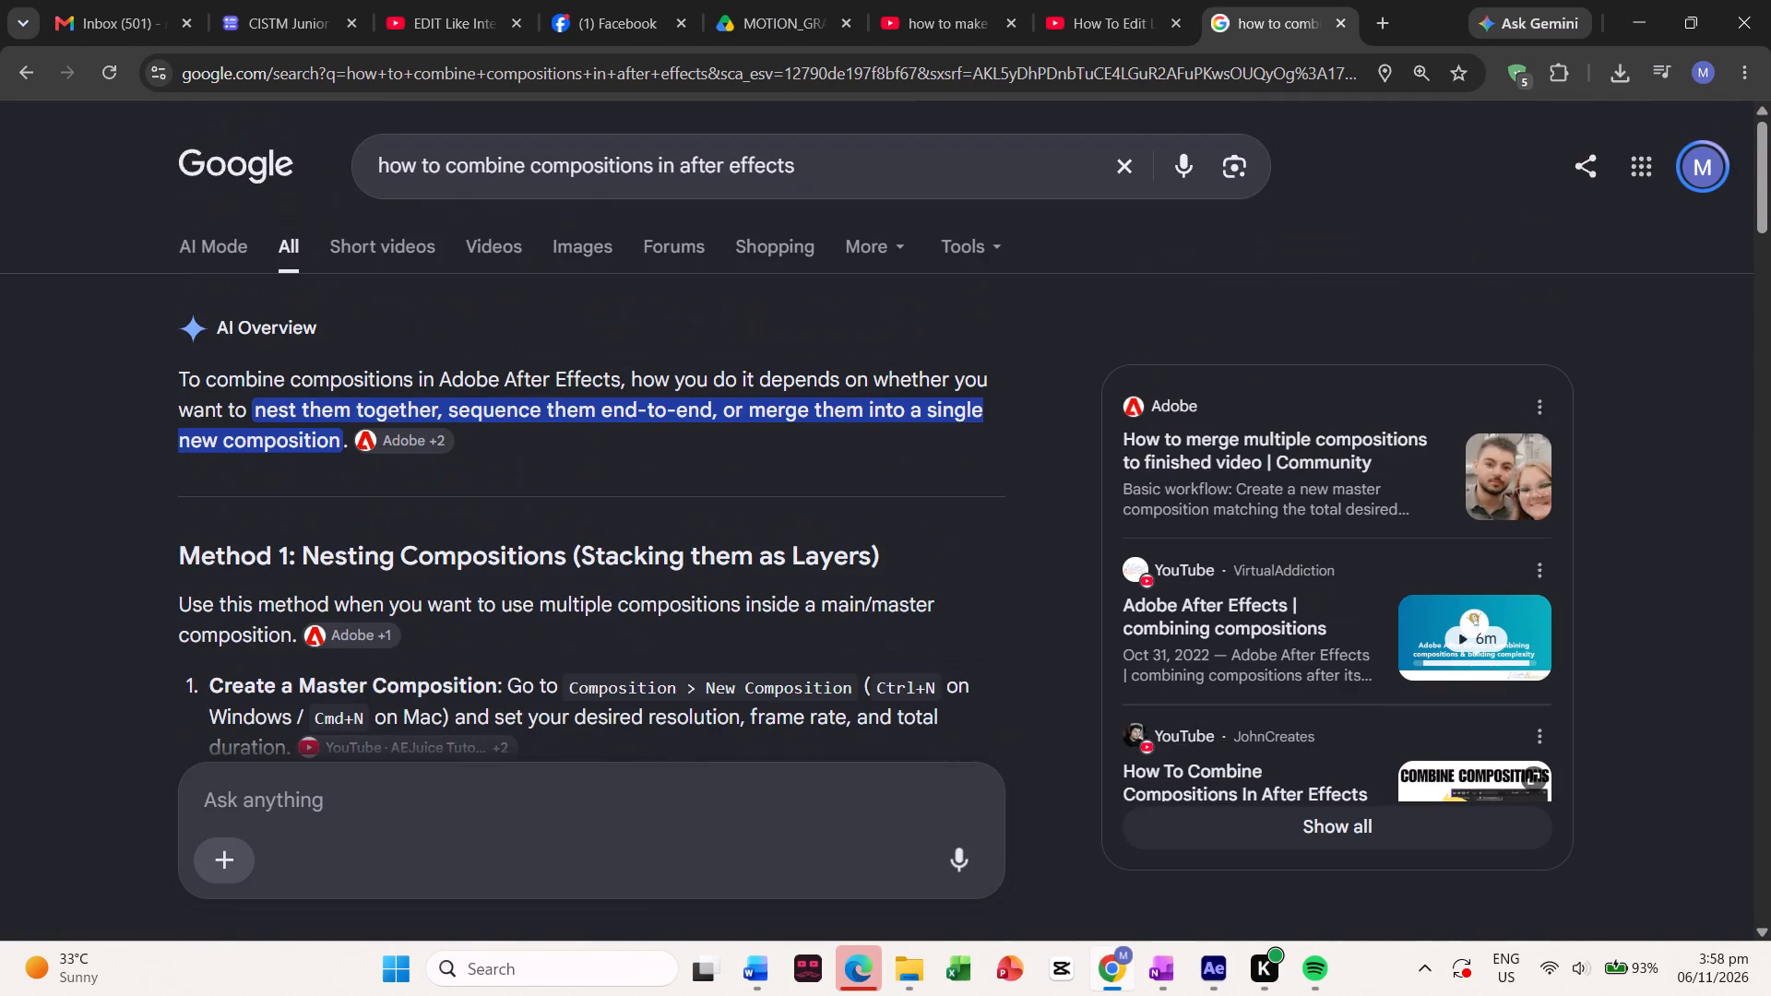
click(1109, 161)
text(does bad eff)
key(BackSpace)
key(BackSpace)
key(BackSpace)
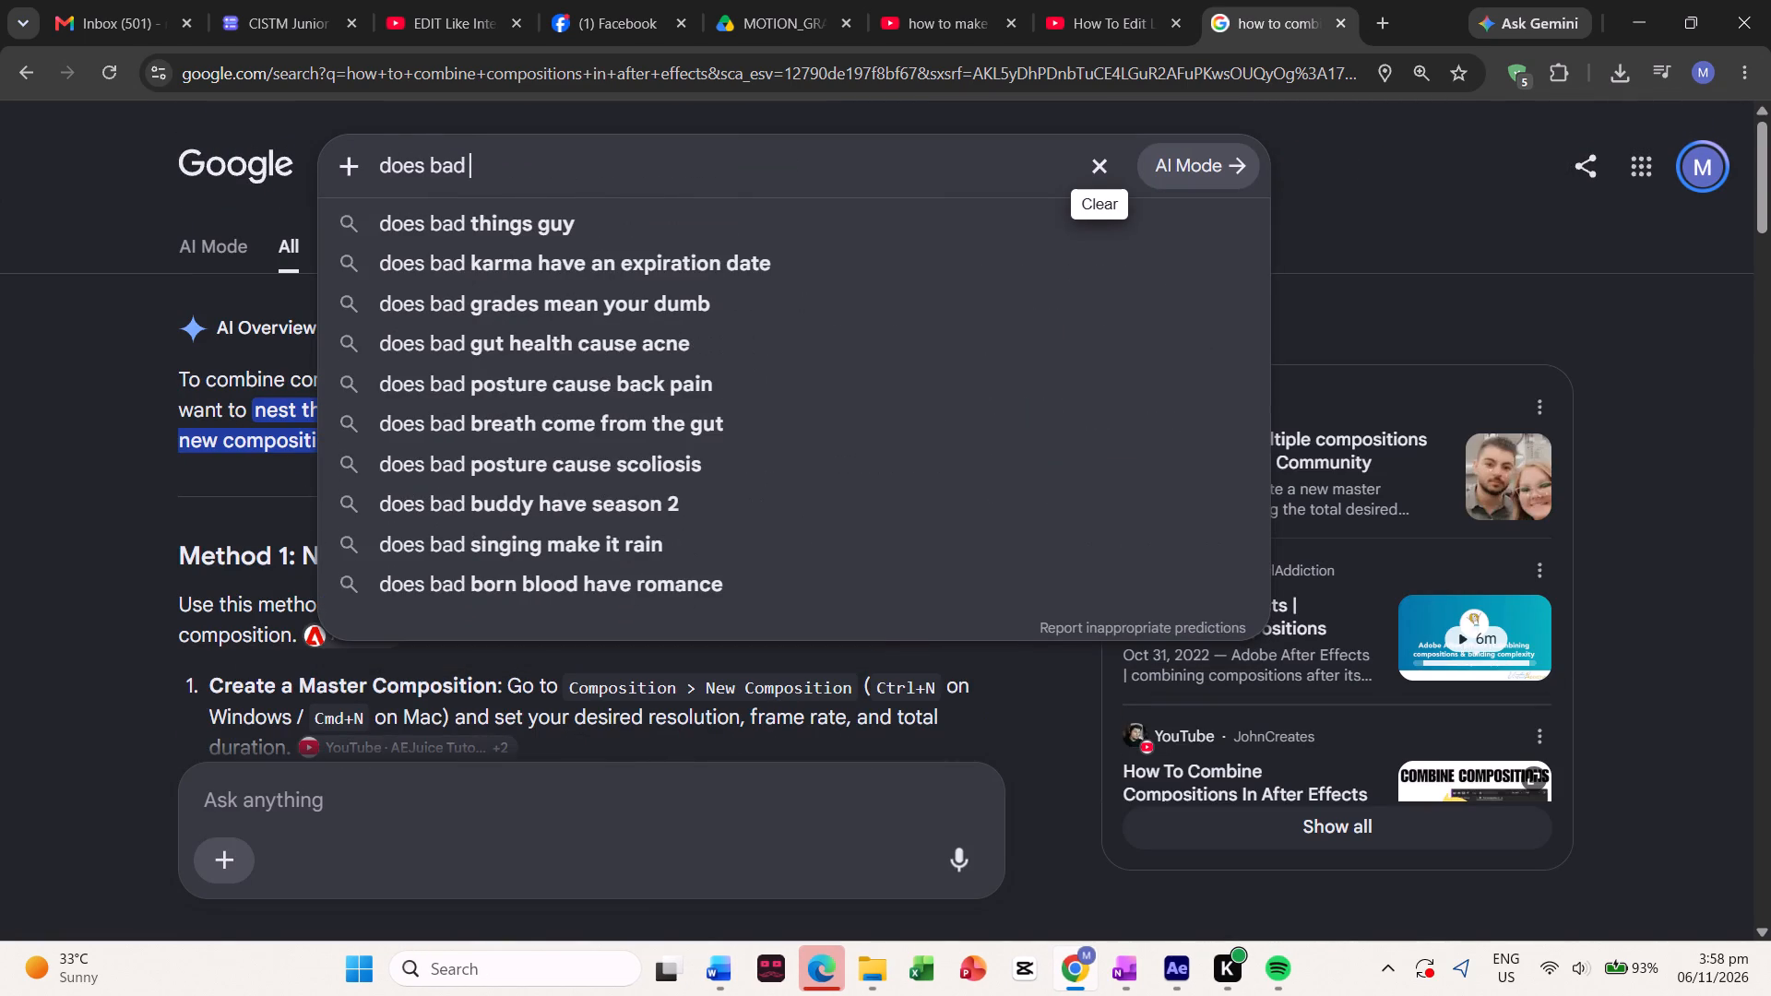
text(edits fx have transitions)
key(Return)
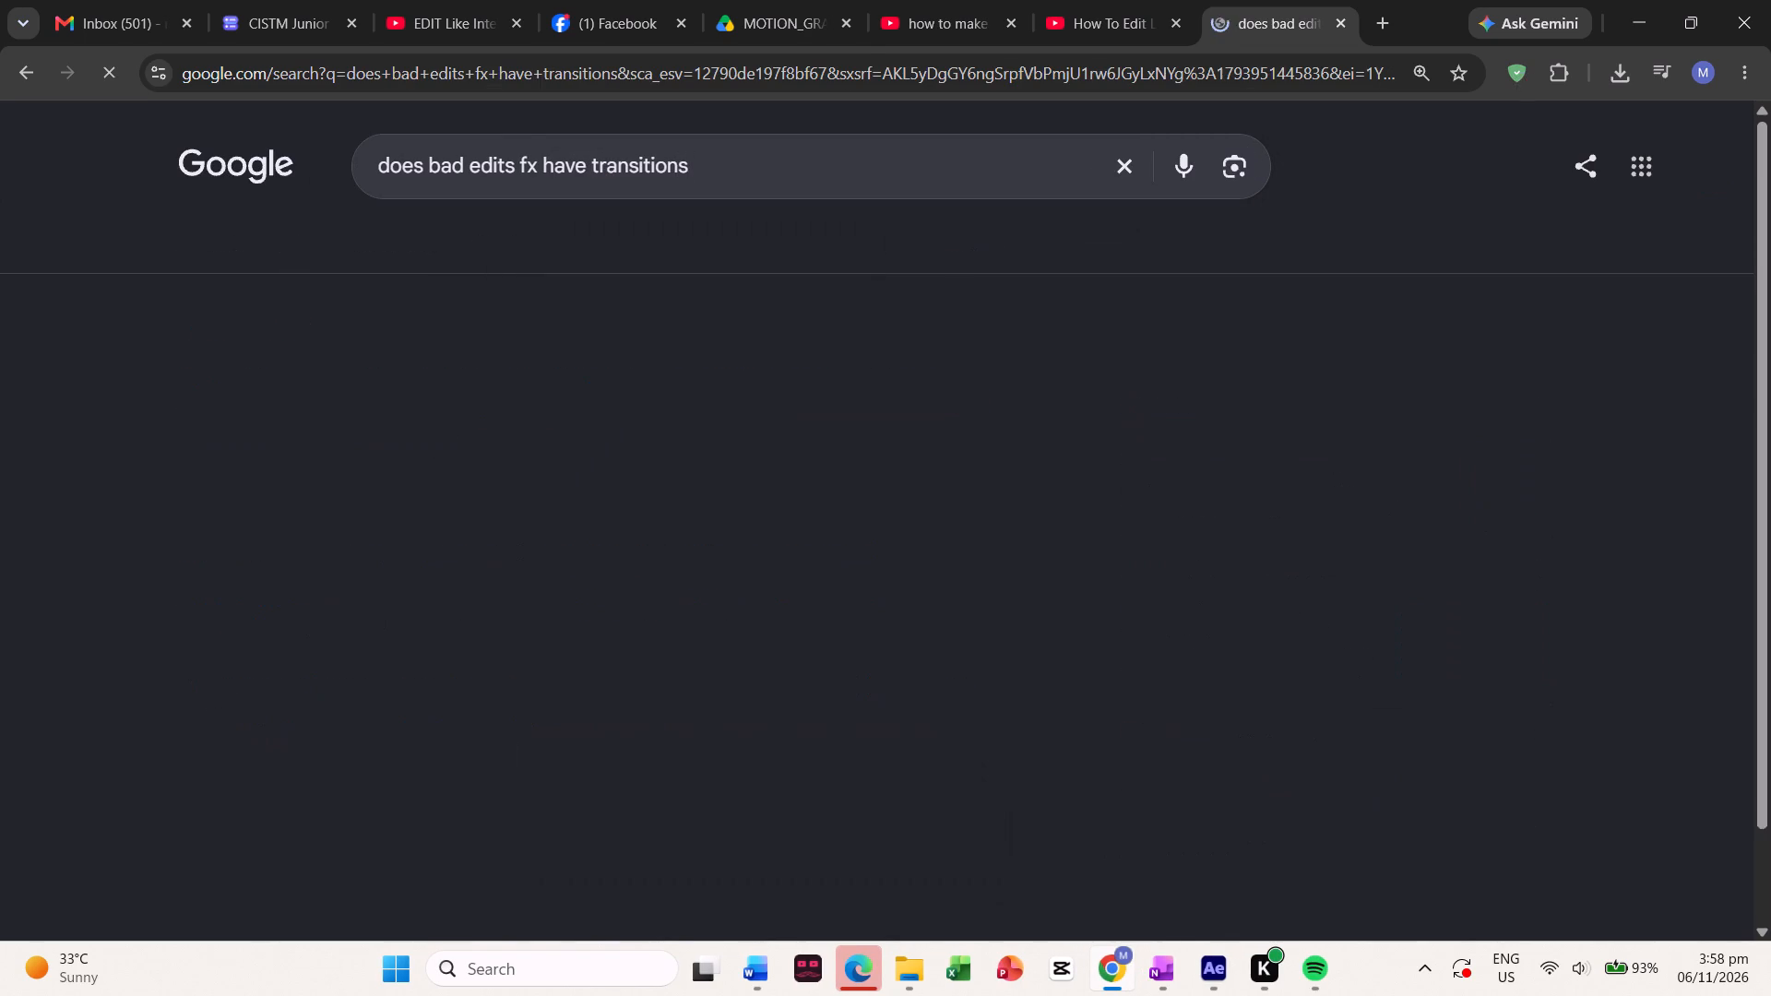
Check the chat list on Facebook.
click(651, 7)
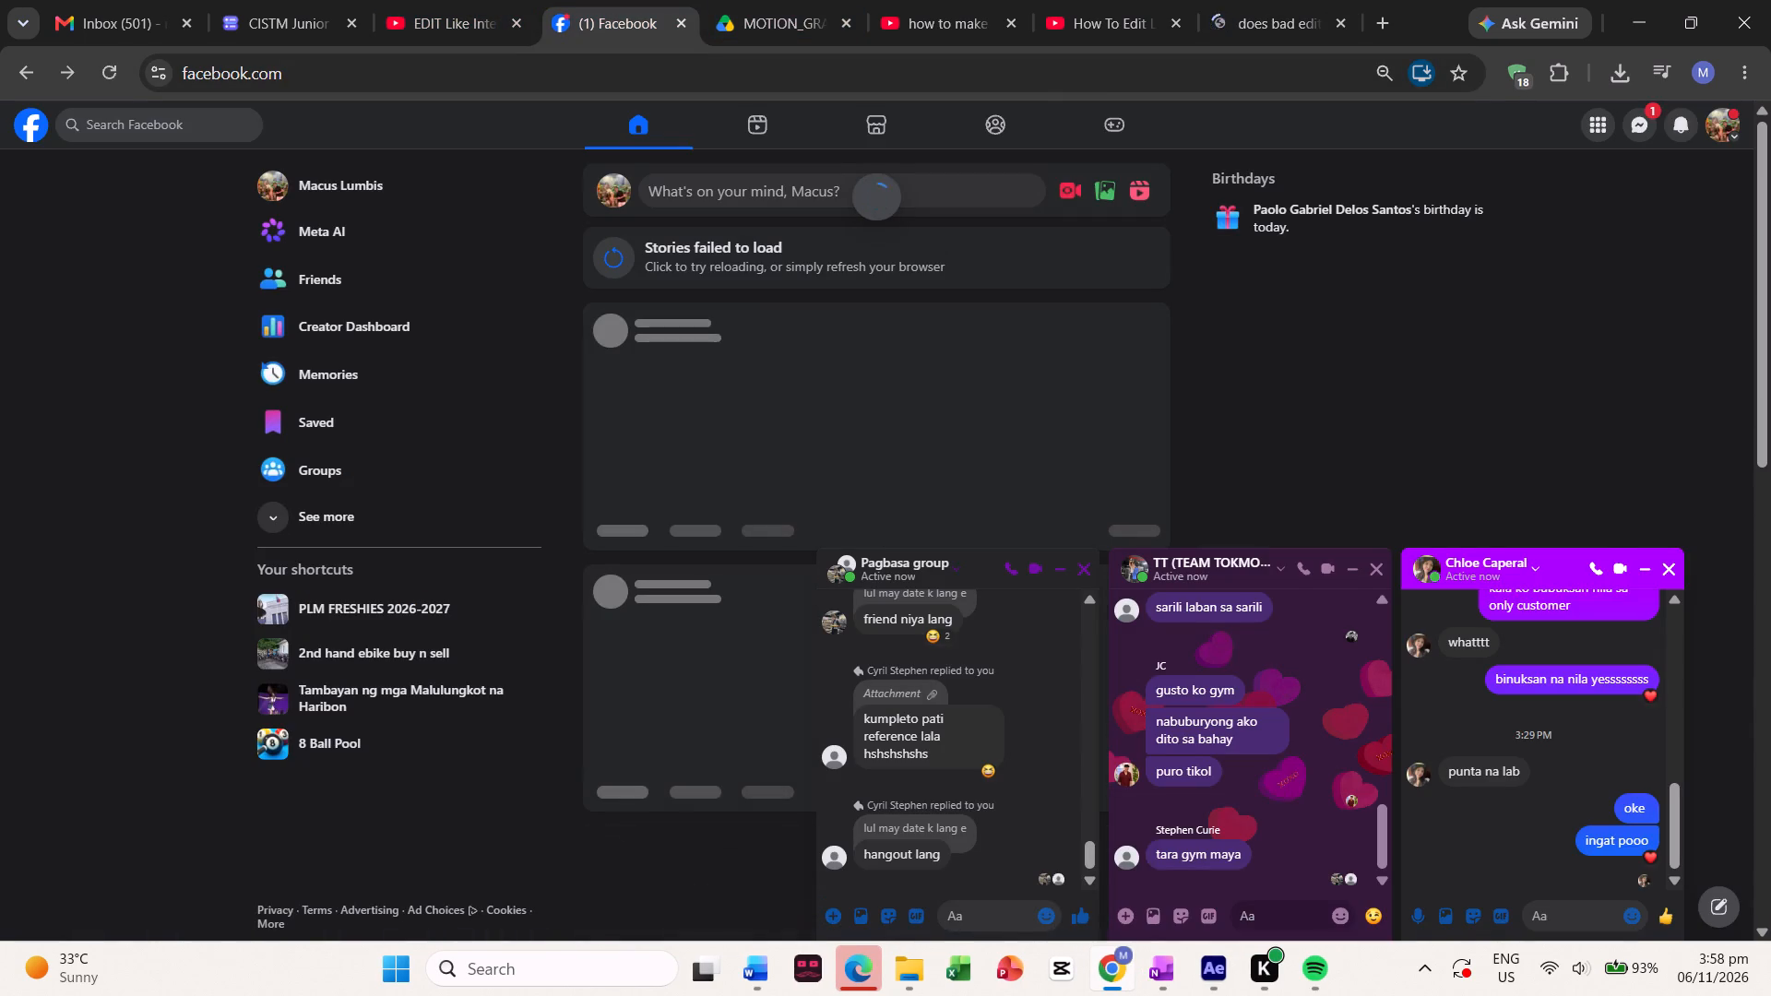
click(1634, 122)
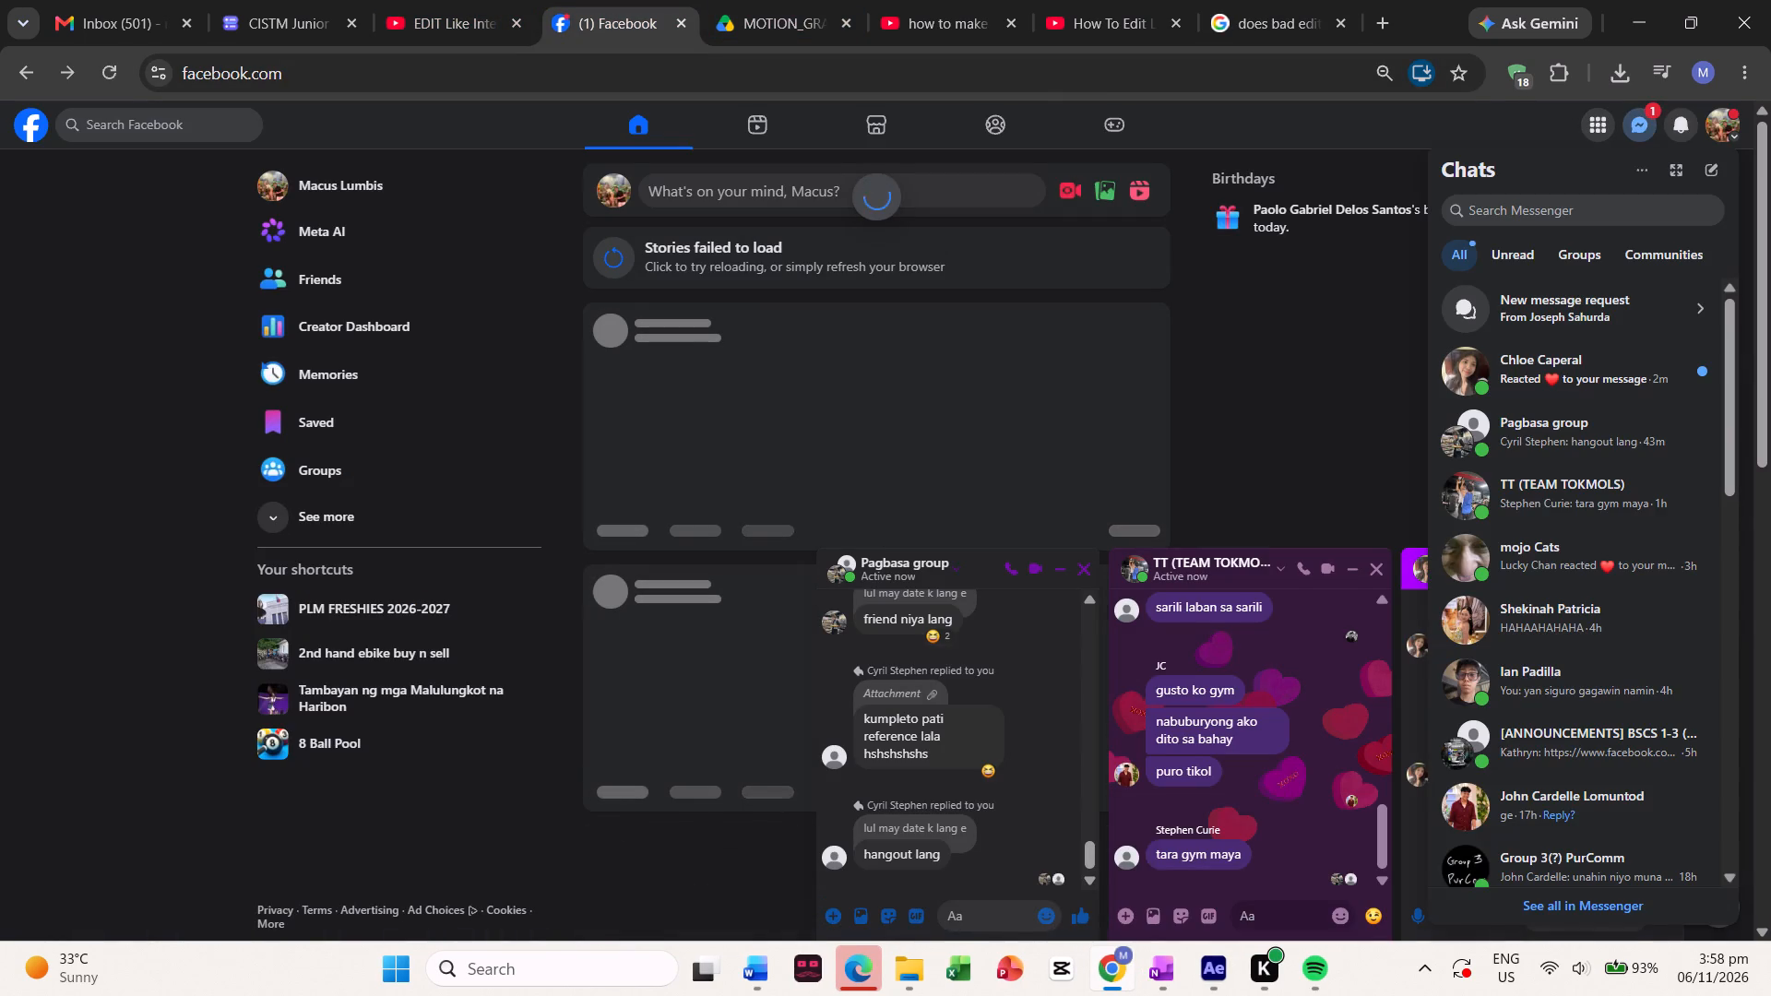
click(1634, 122)
Return to the Google results and read what they say about transition packs for the BadFX plugin.
click(1324, 9)
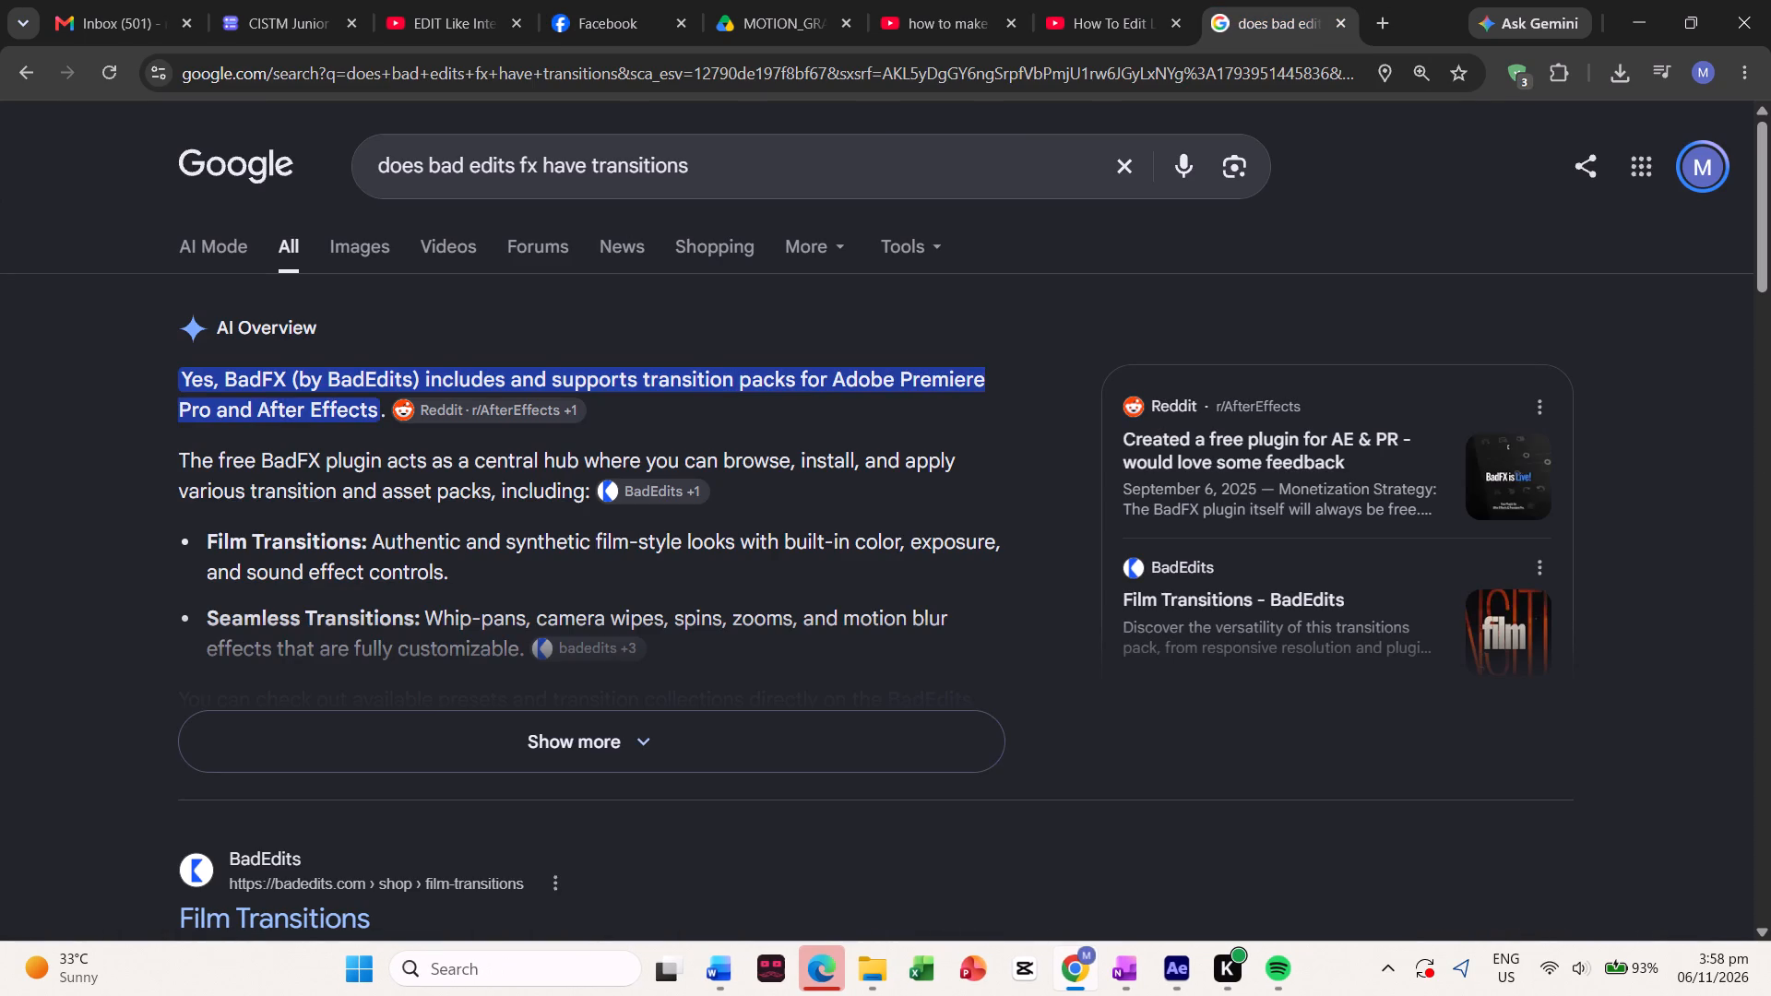
scroll(1000, 492, down, 1)
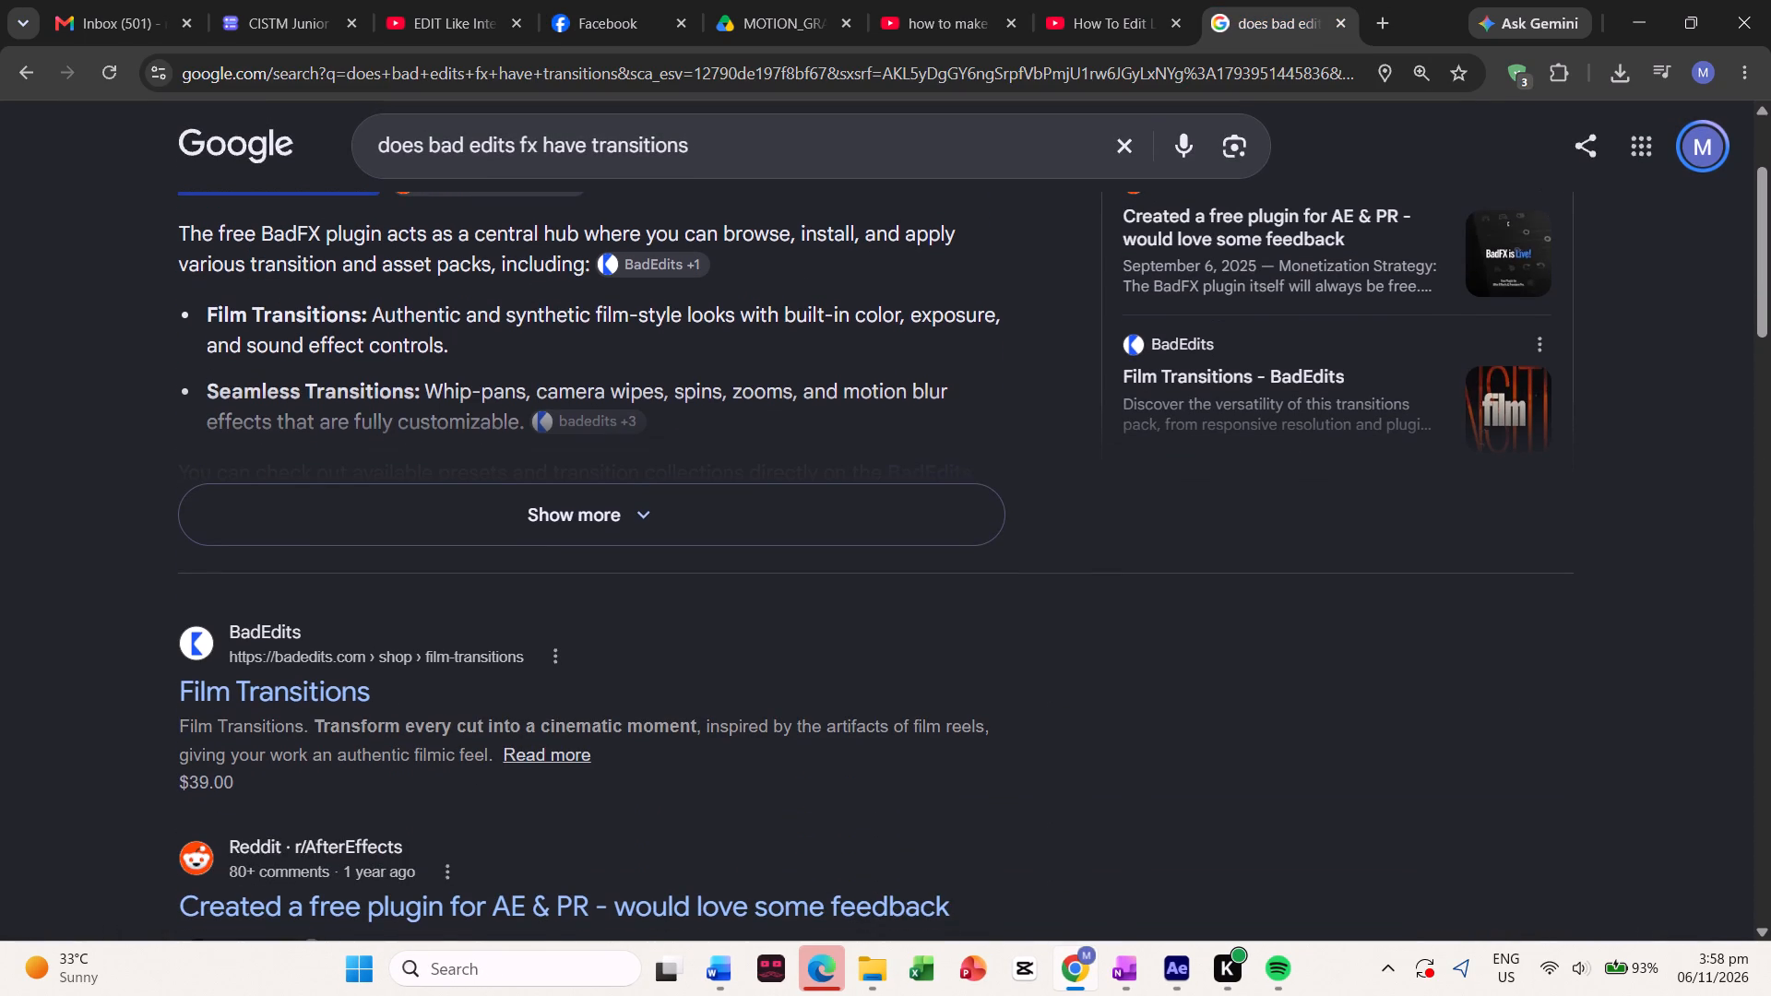
scroll(1000, 492, down, 1)
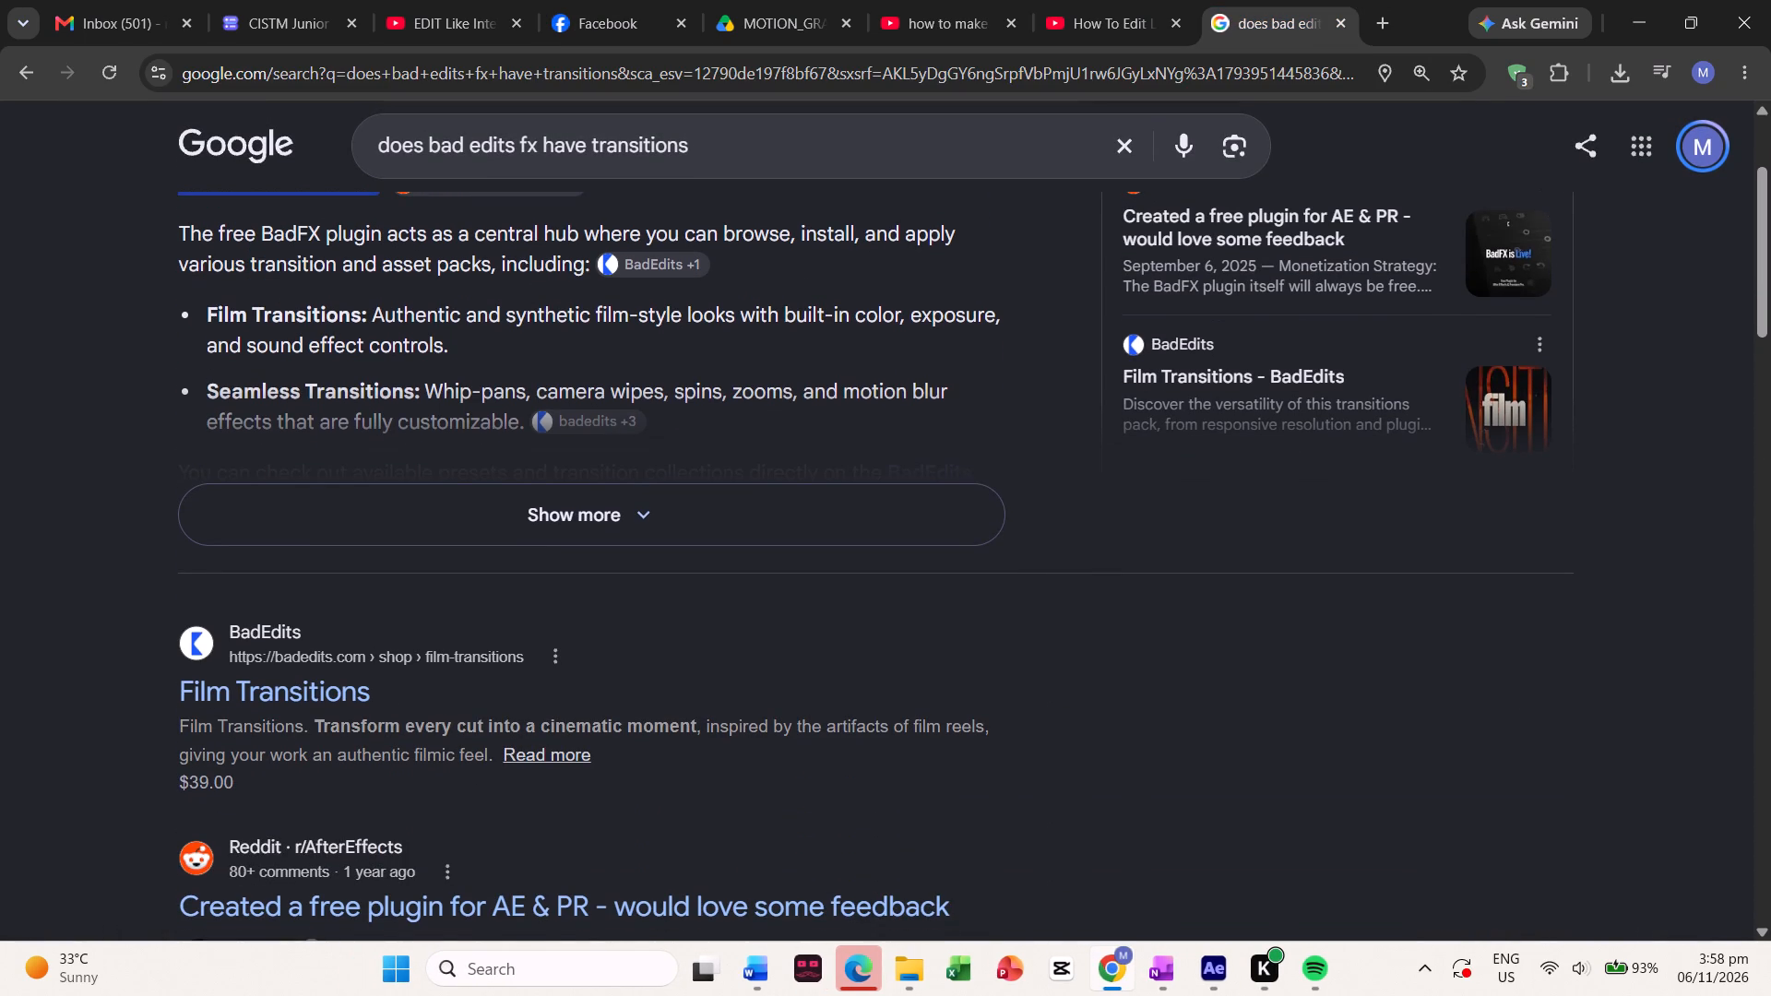
scroll(1000, 492, down, 1)
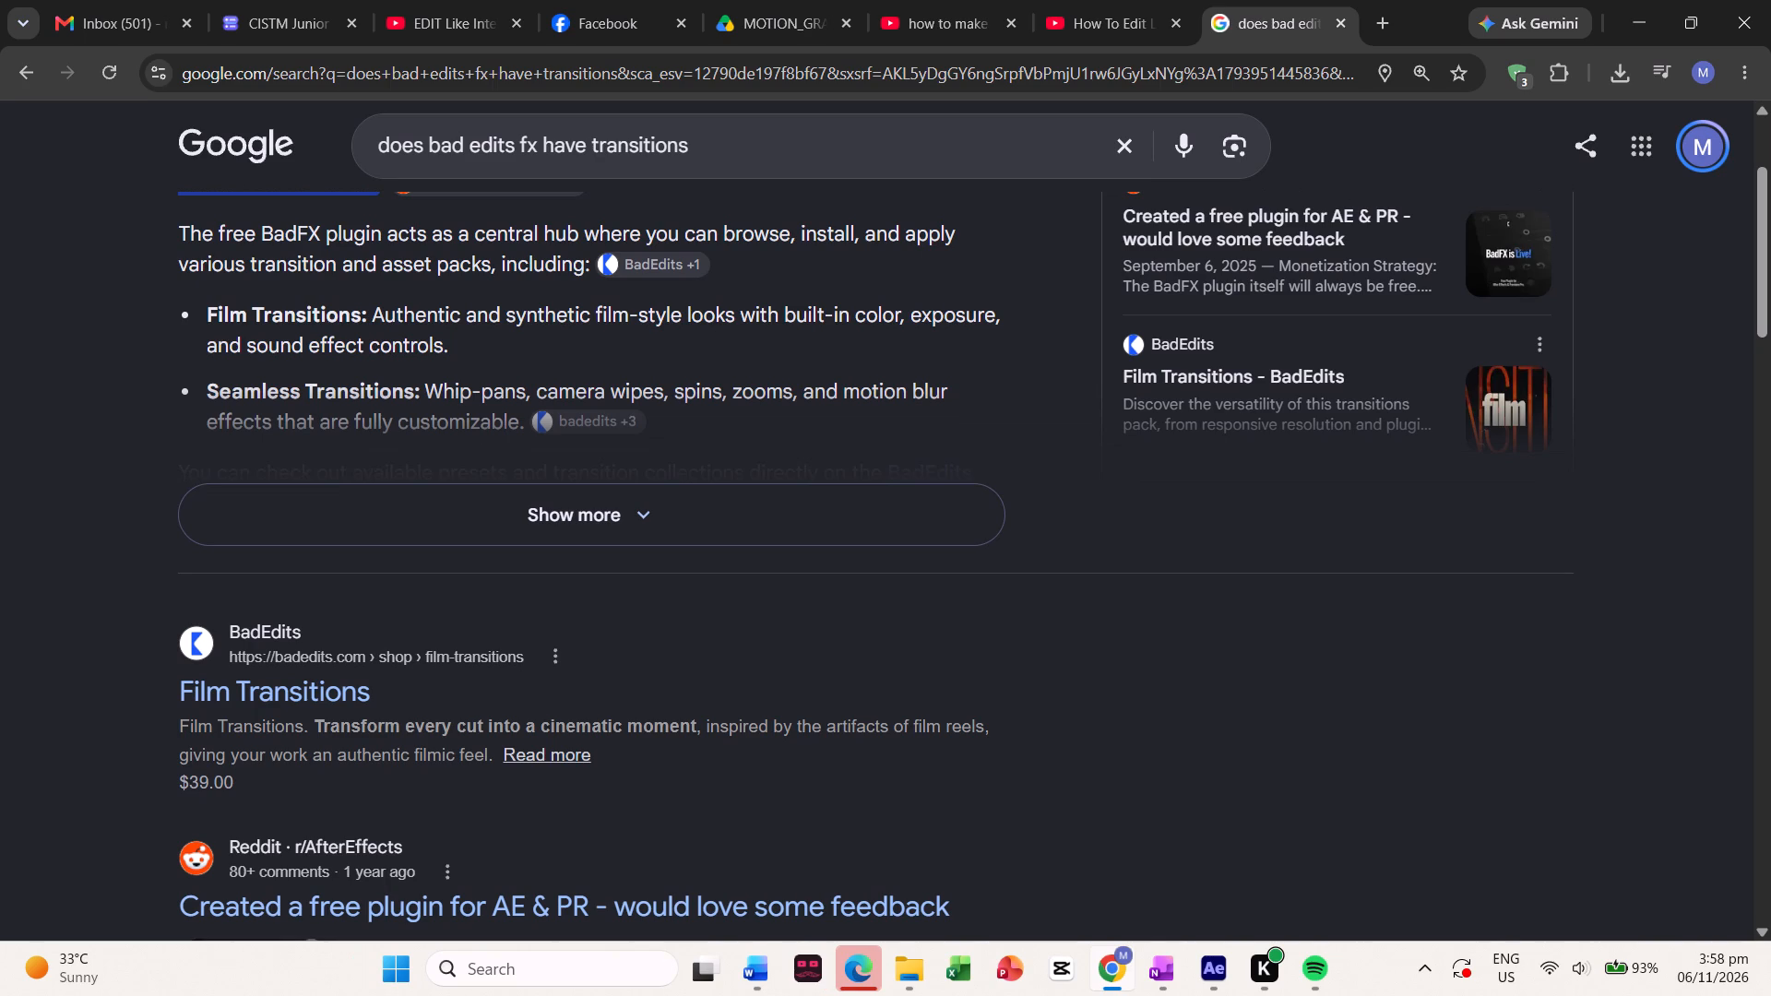
scroll(1000, 492, down, 1)
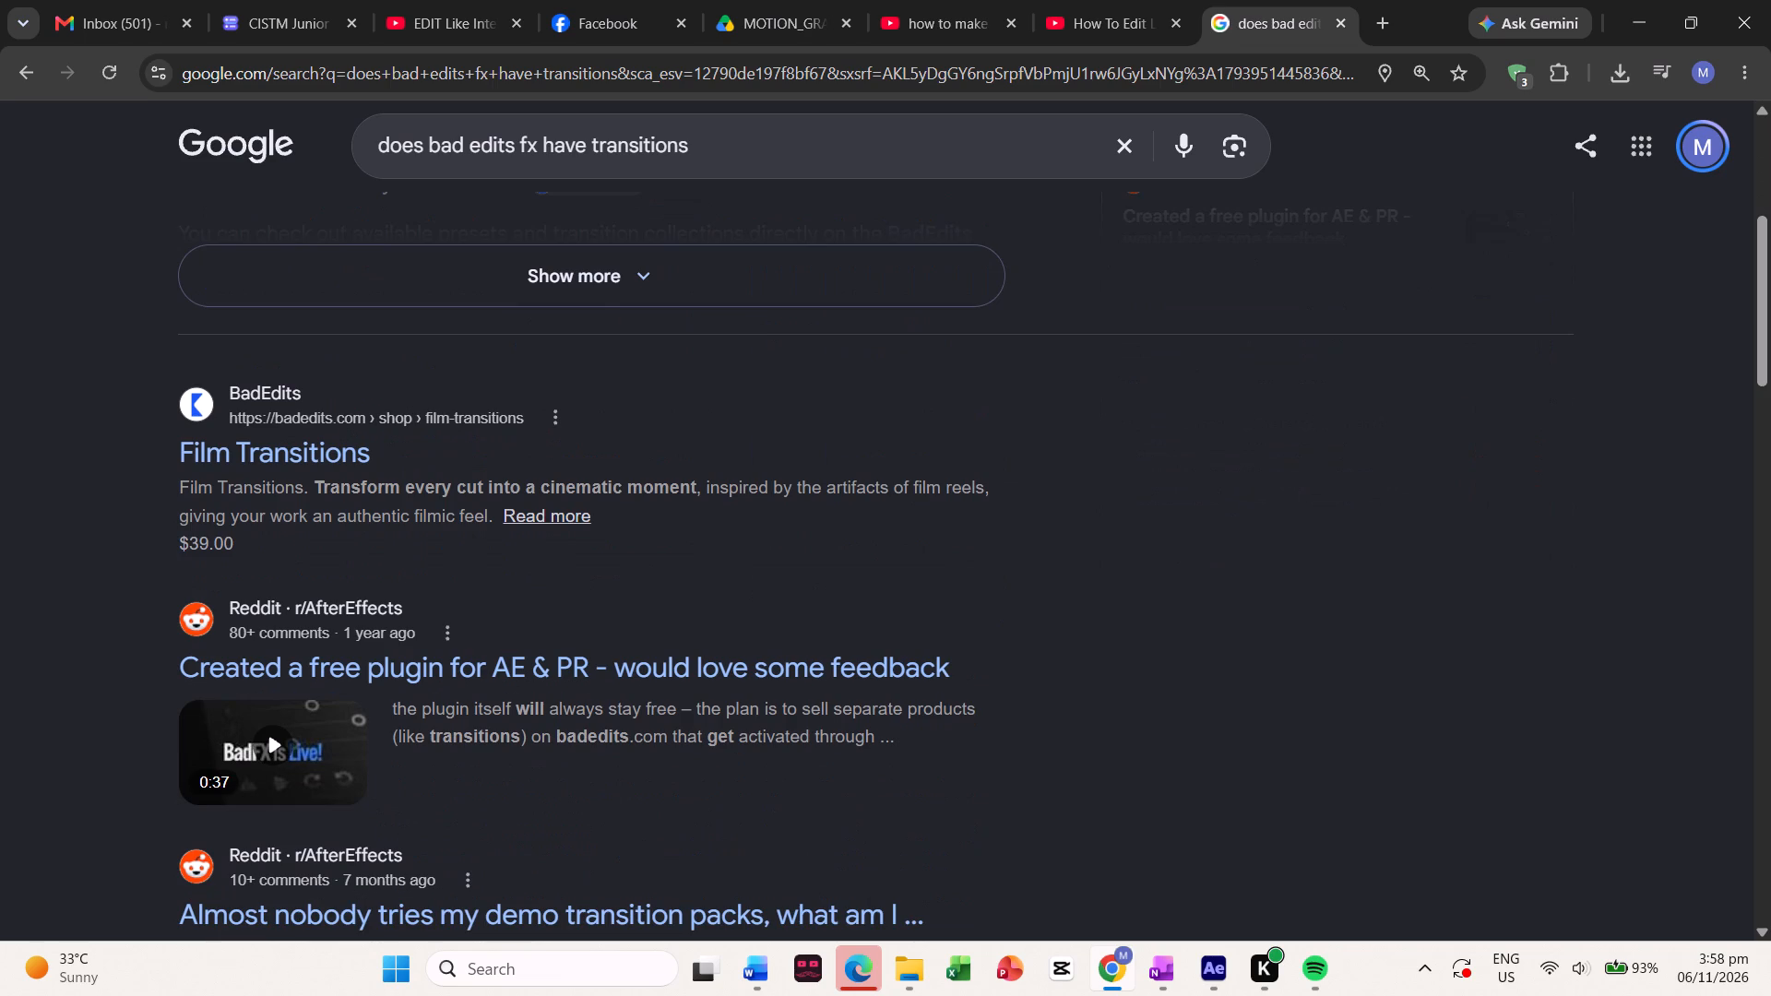
scroll(1038, 593, up, 3)
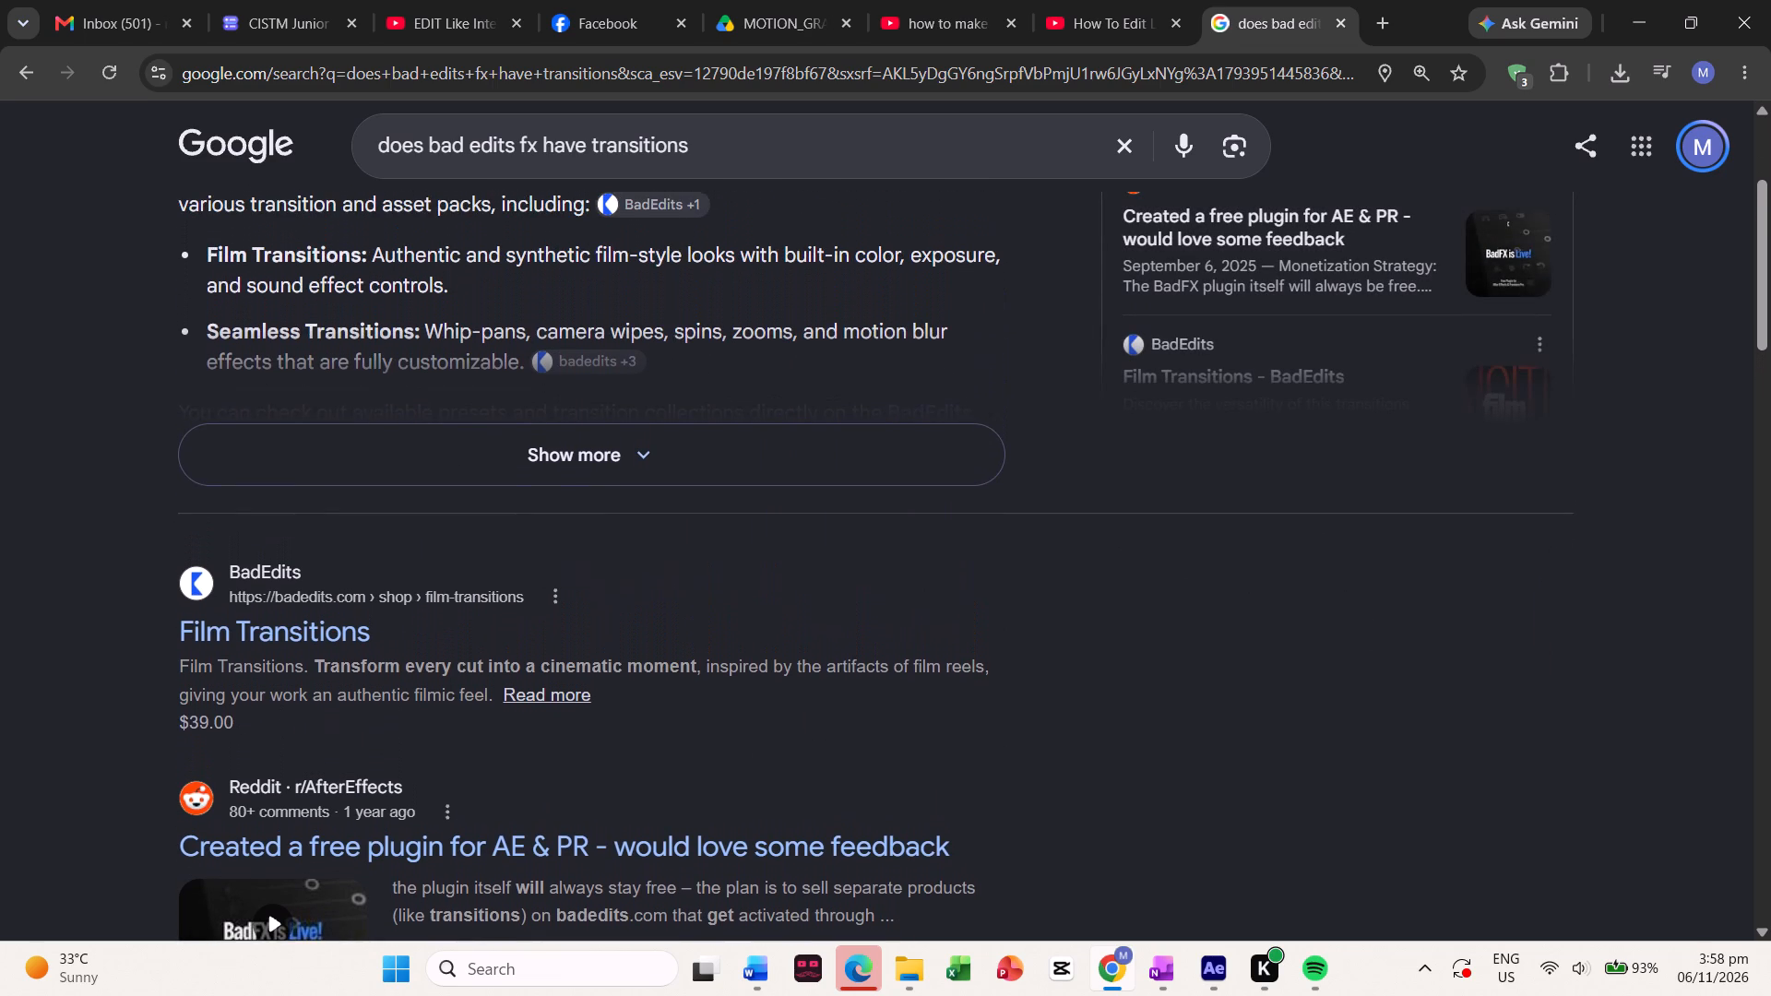
scroll(1159, 833, up, 3)
Switch back to After Effects and look through the BadFX preset categories for transitions.
click(1222, 989)
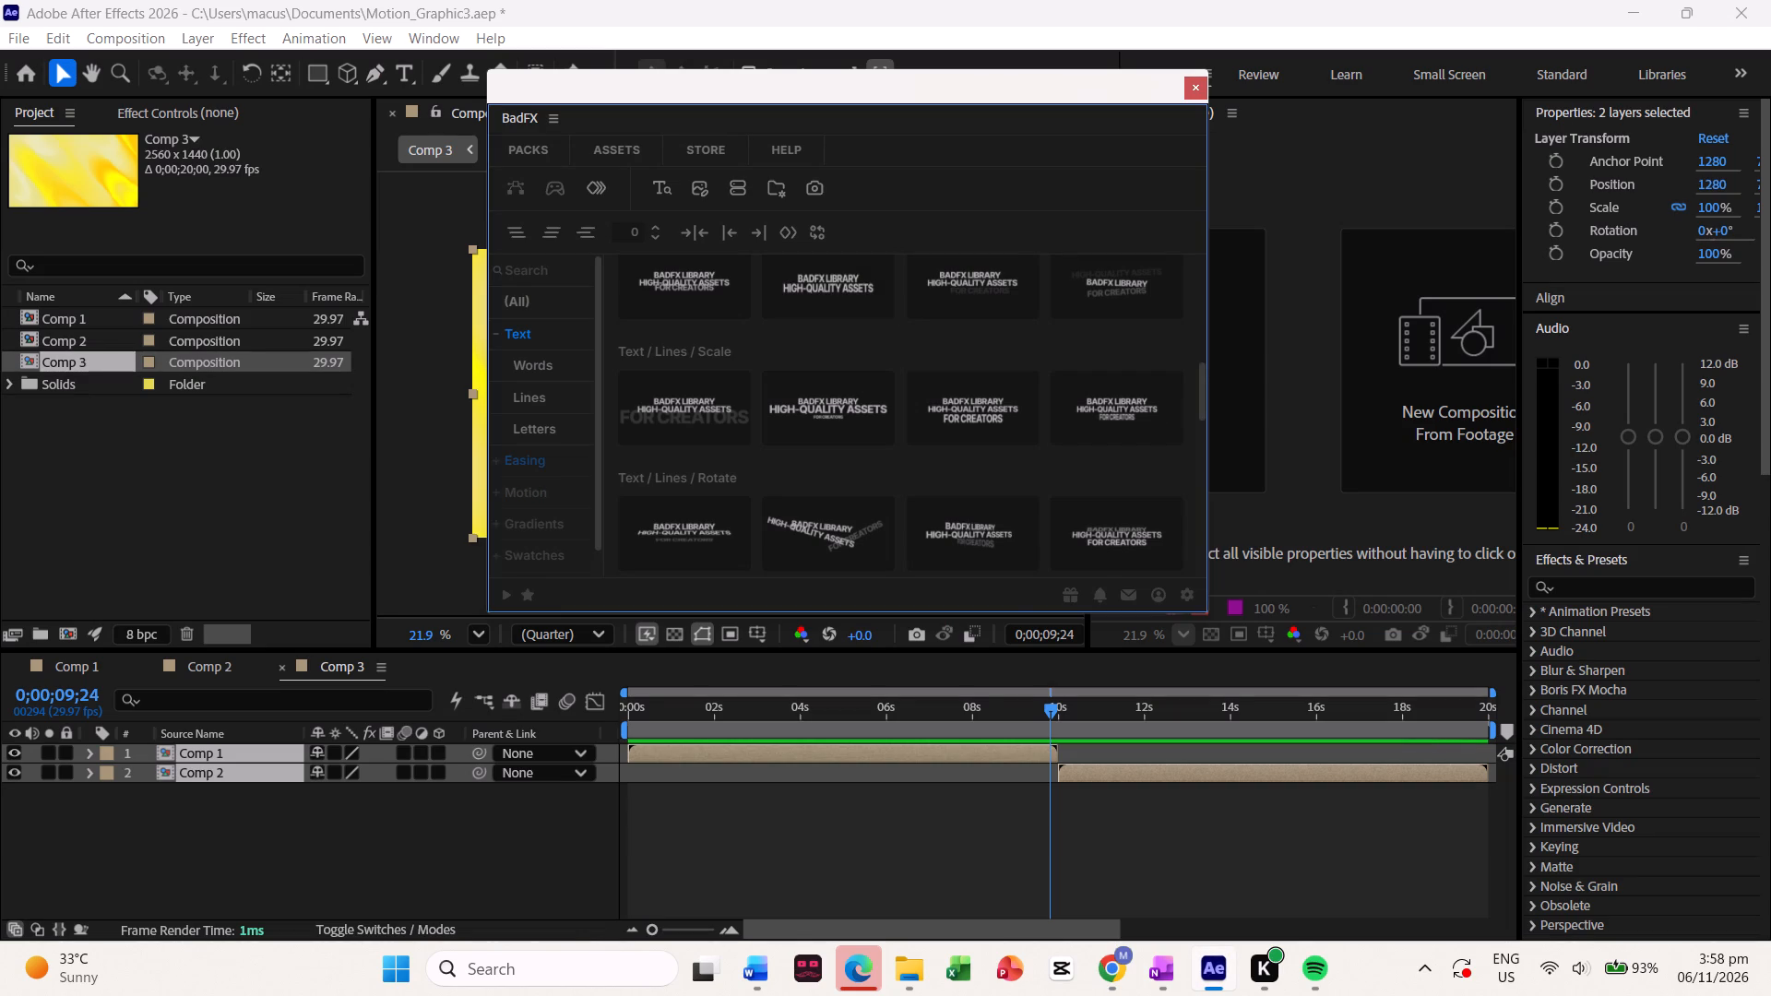
scroll(540, 531, down, 1)
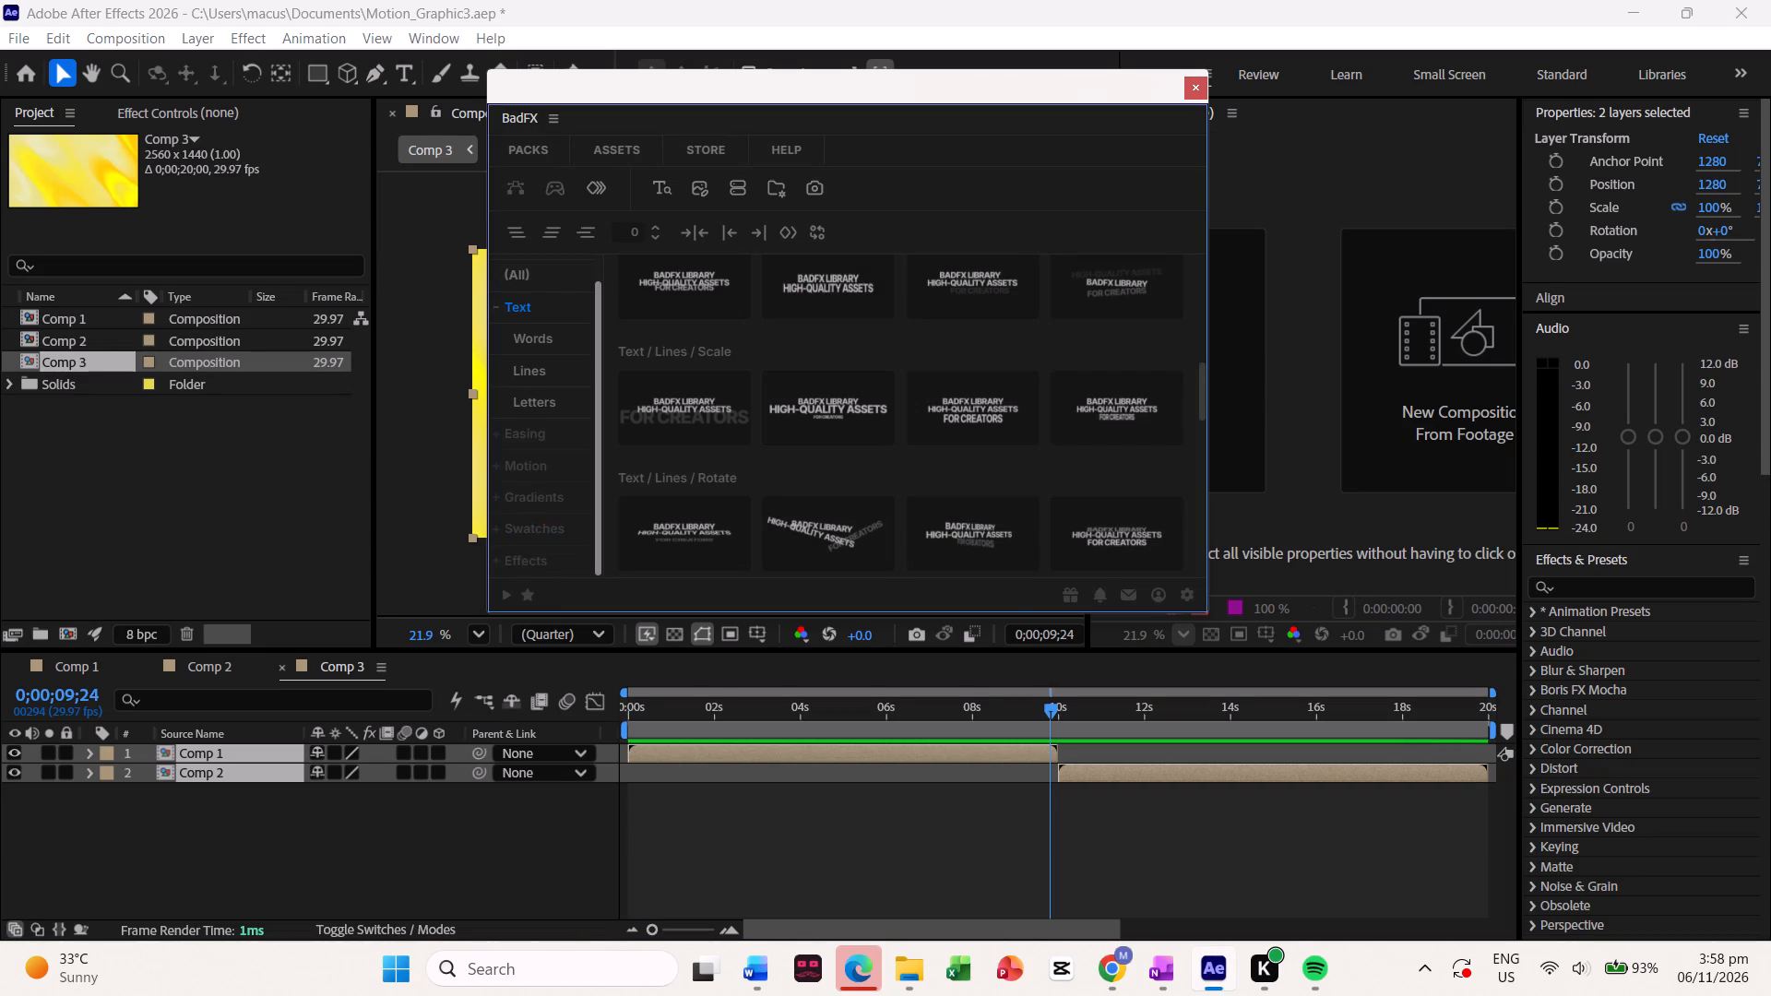
Browse the BadFX Swatches presets and the Effects presets, including Stop Motion, Dither, Sketch, Film, CRT and VHS.
click(559, 532)
scroll(559, 532, down, 1)
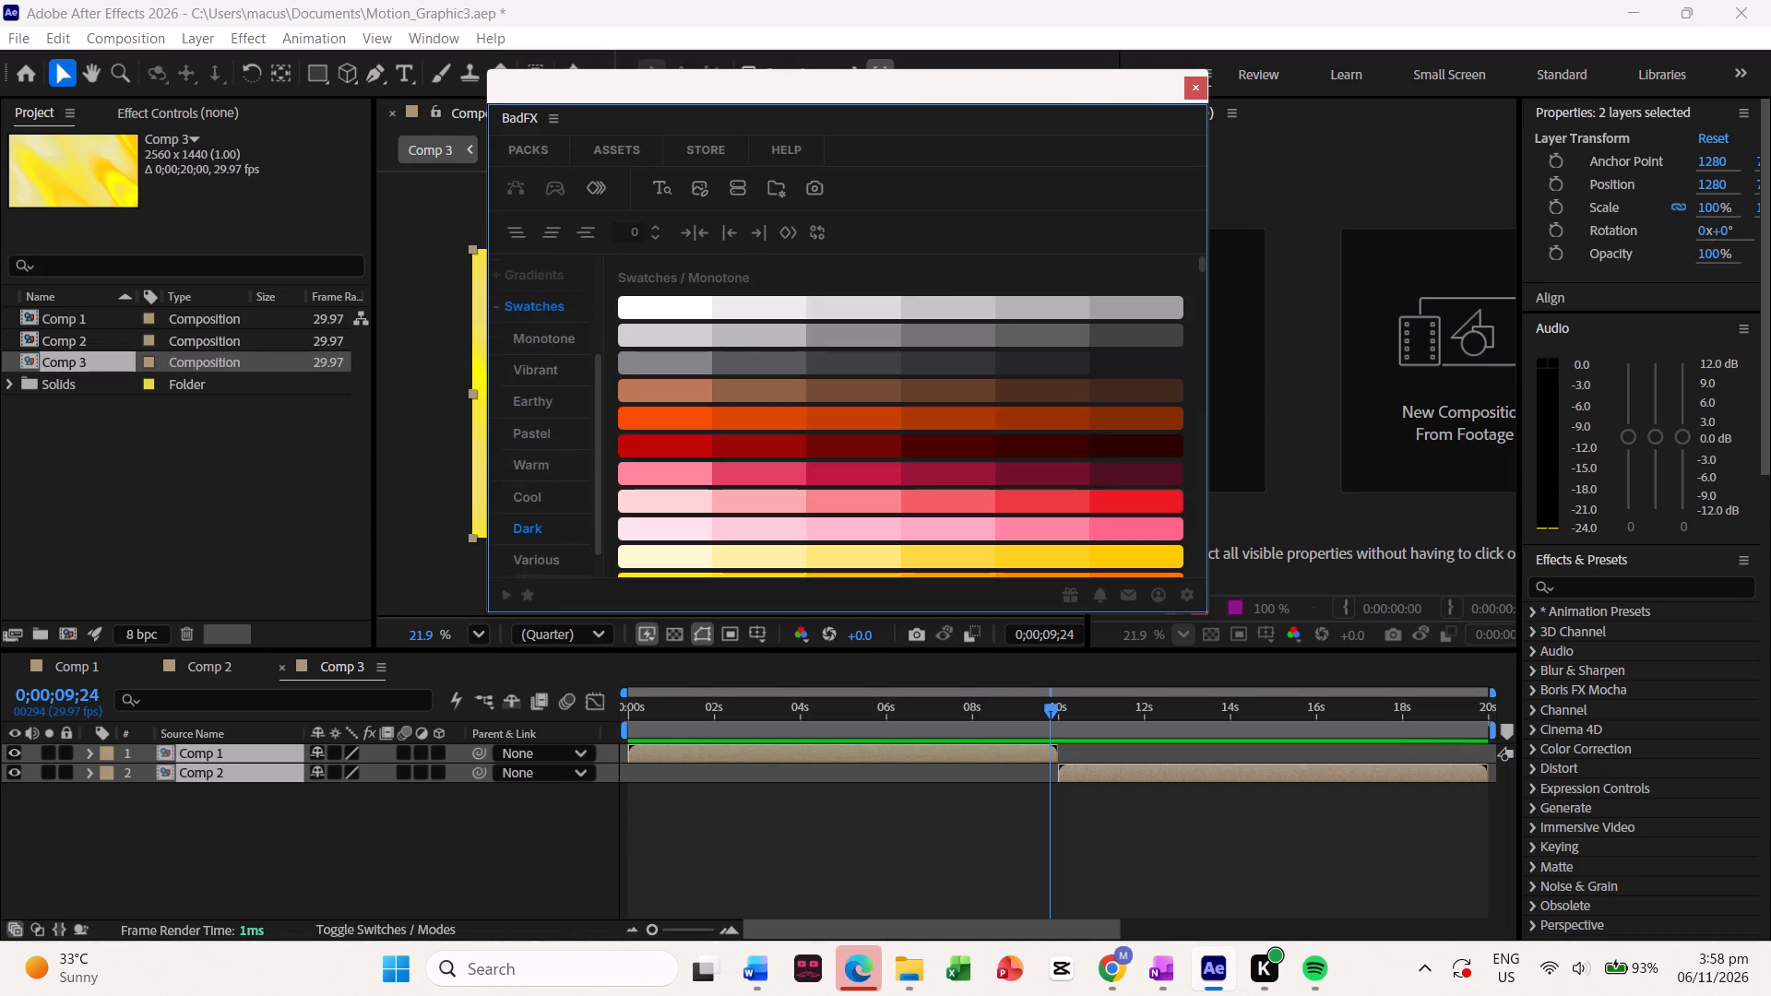
click(517, 398)
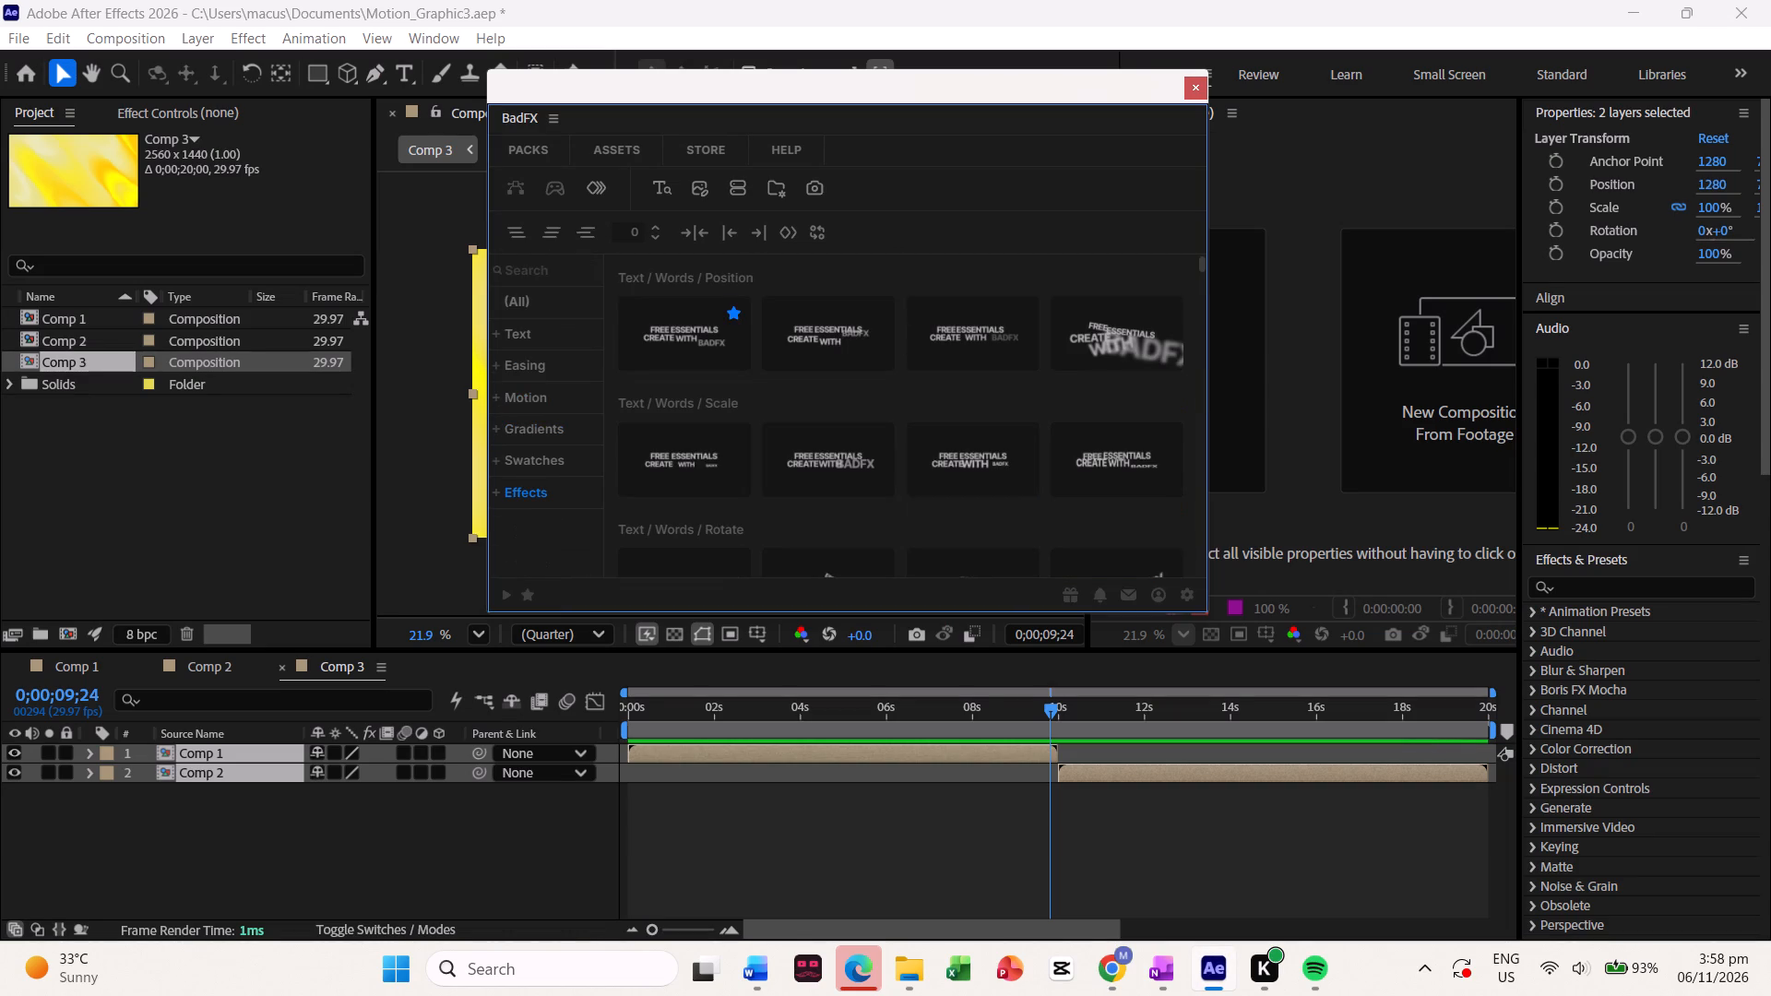
click(525, 493)
scroll(541, 493, down, 3)
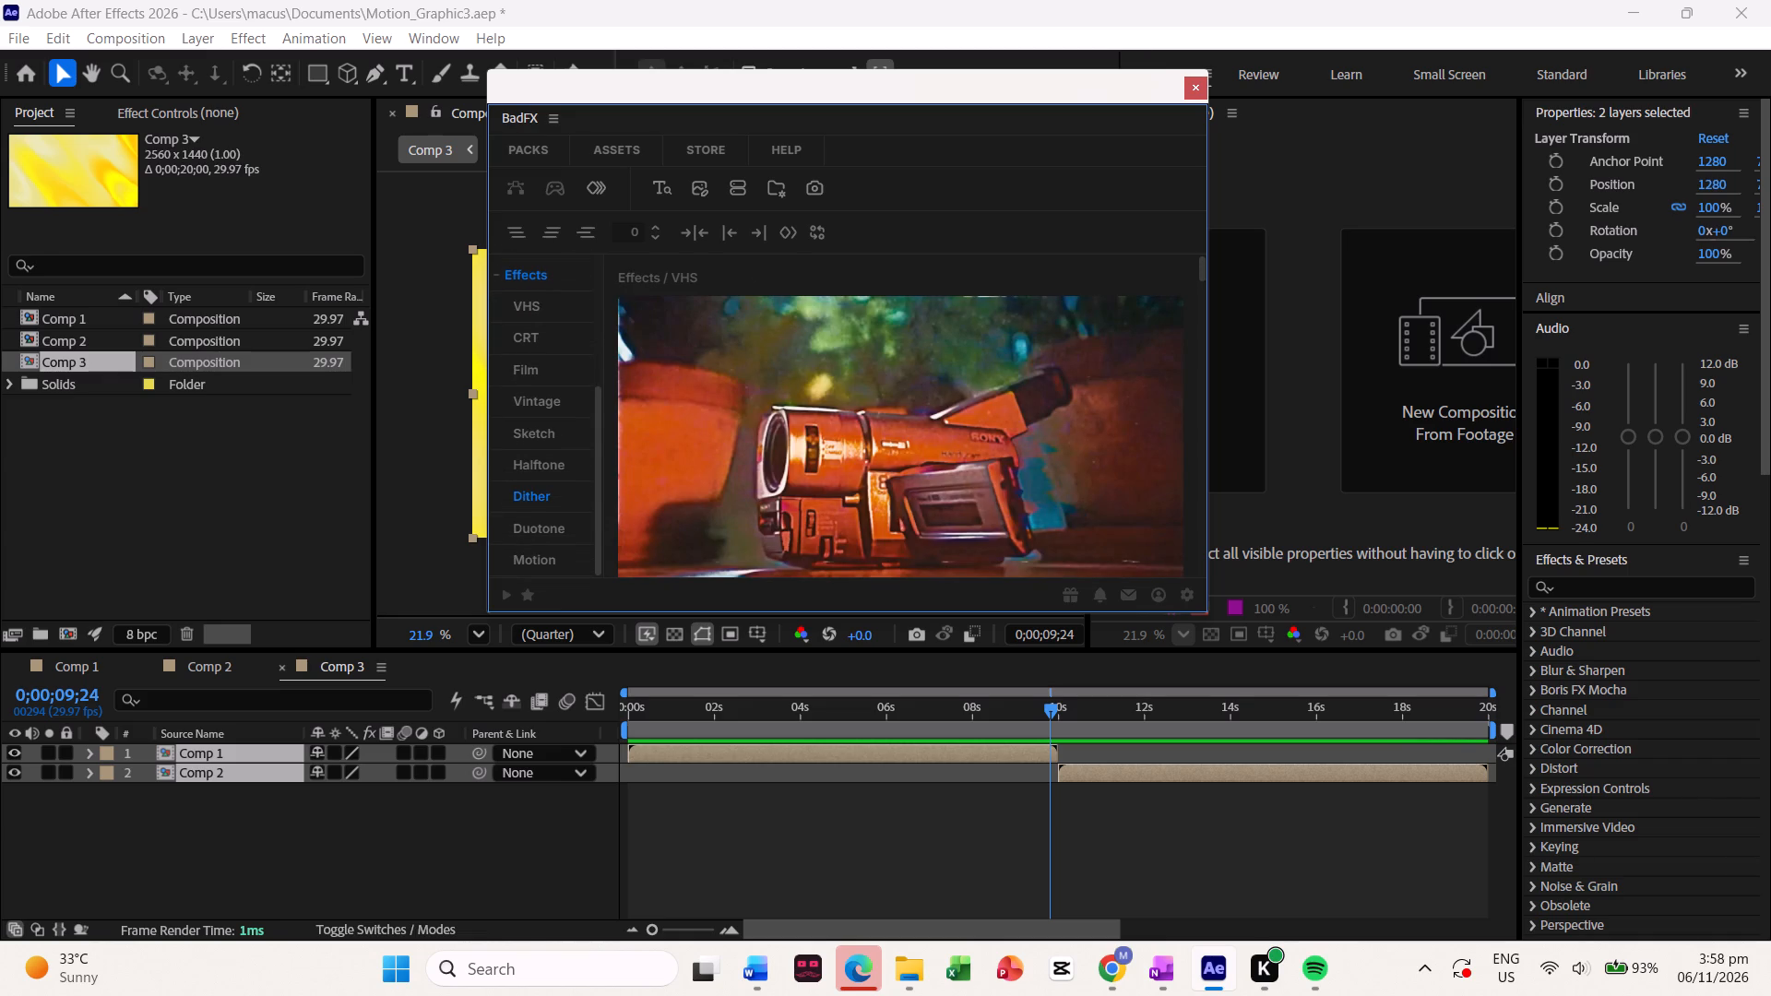
click(552, 548)
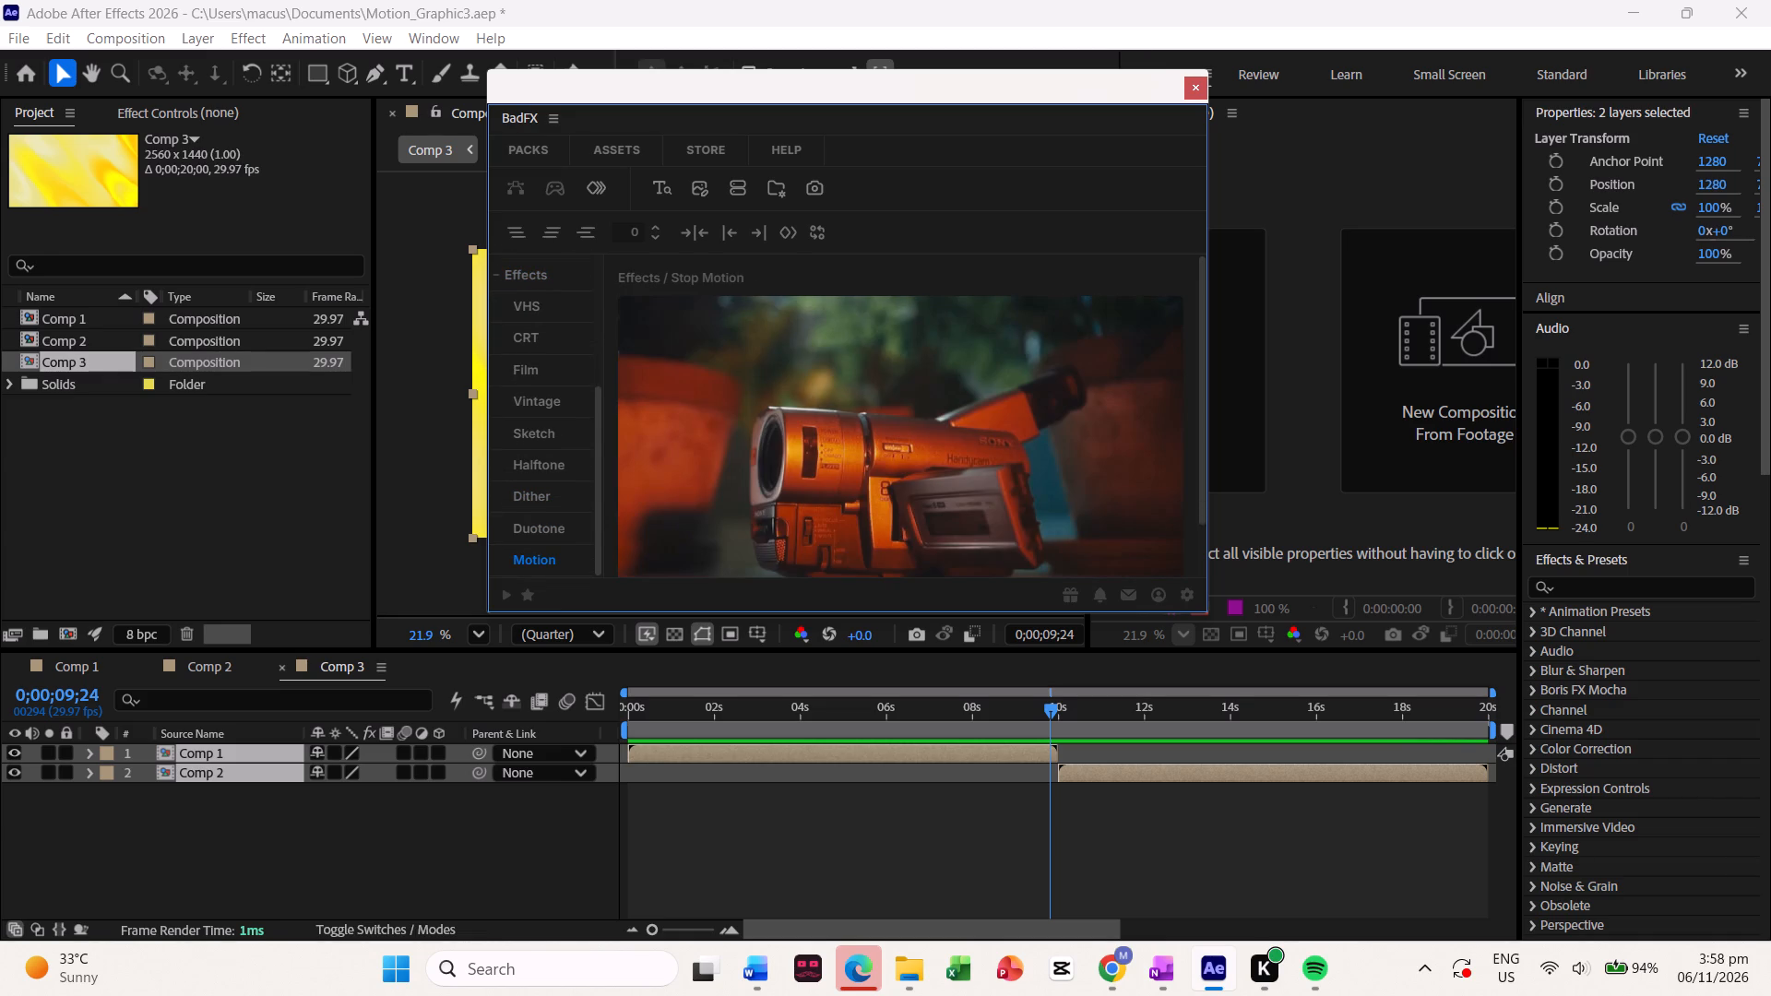
click(547, 552)
click(550, 527)
click(541, 499)
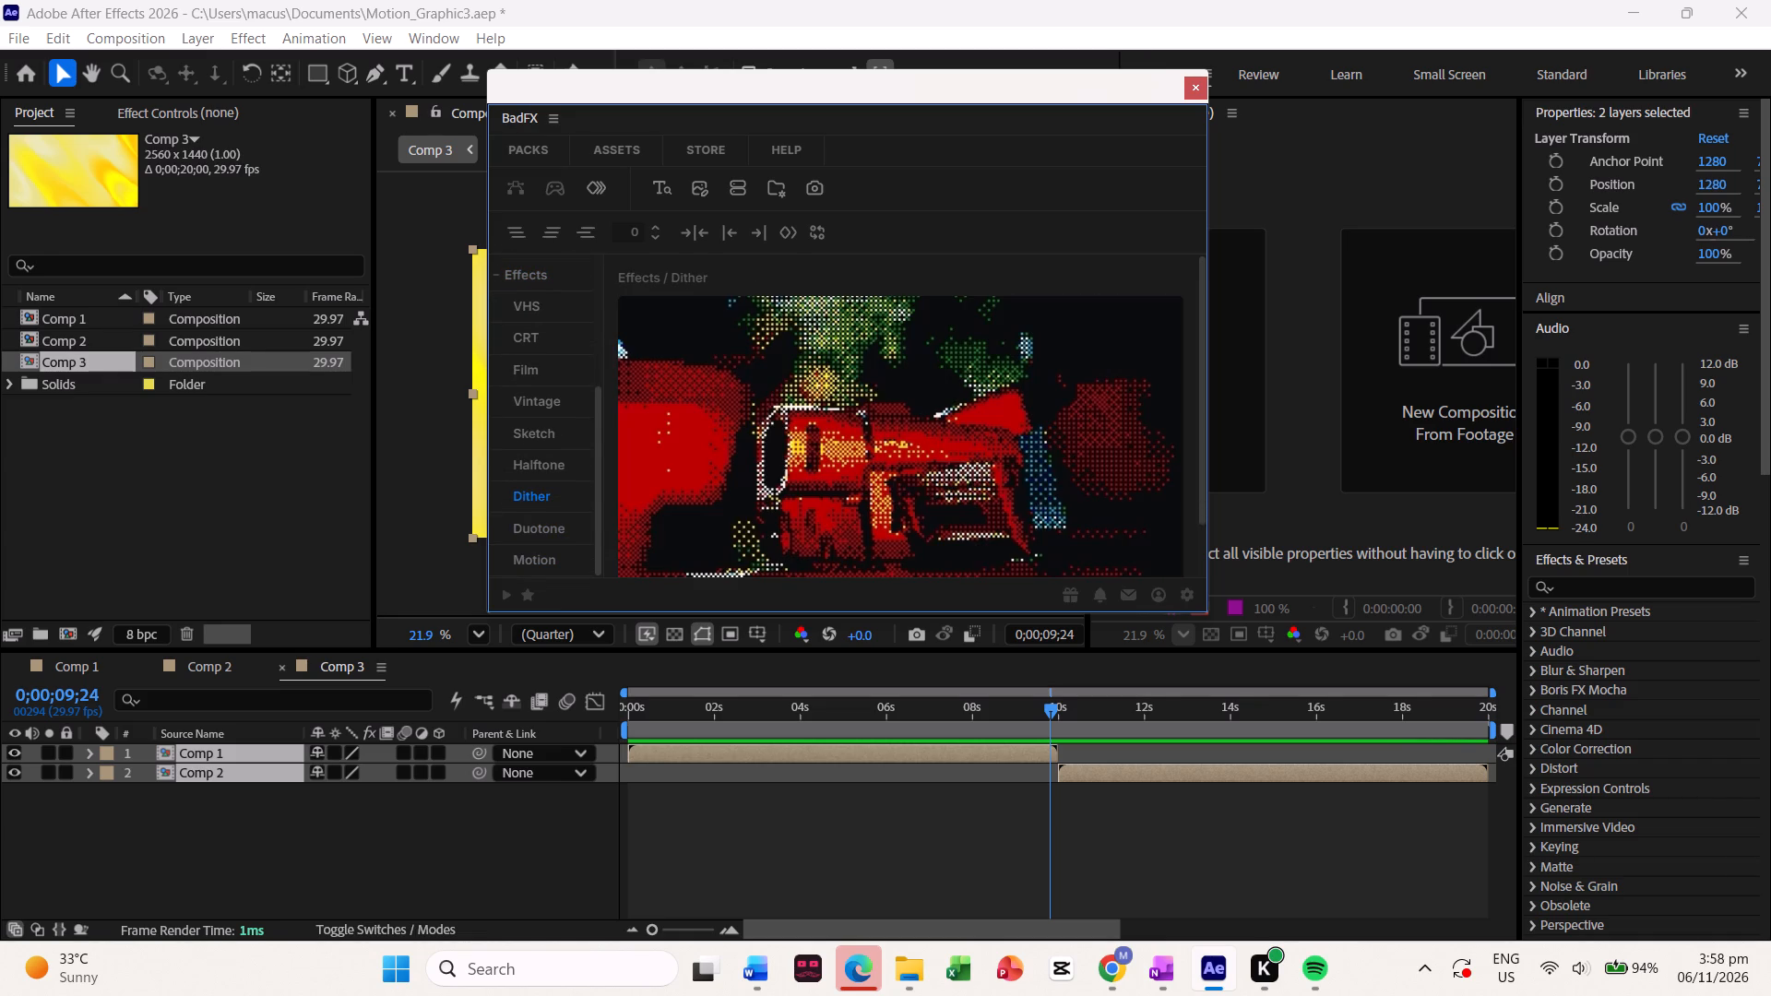
click(543, 460)
click(542, 422)
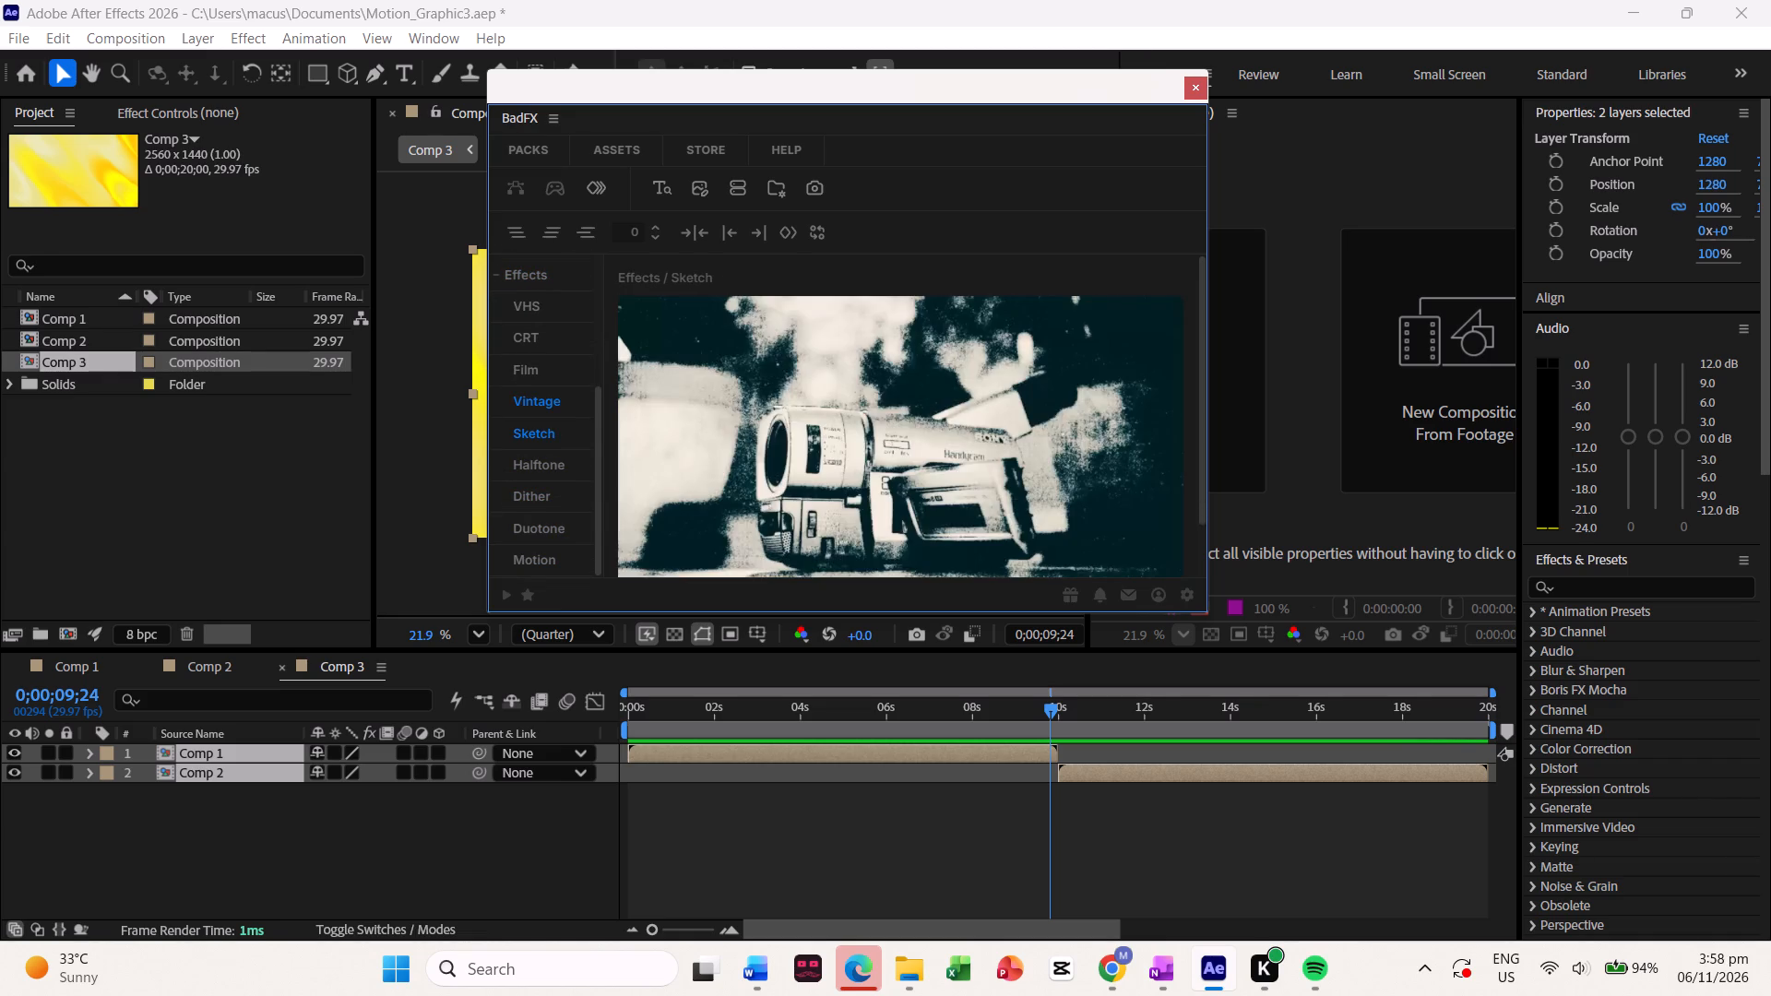
click(541, 396)
click(537, 371)
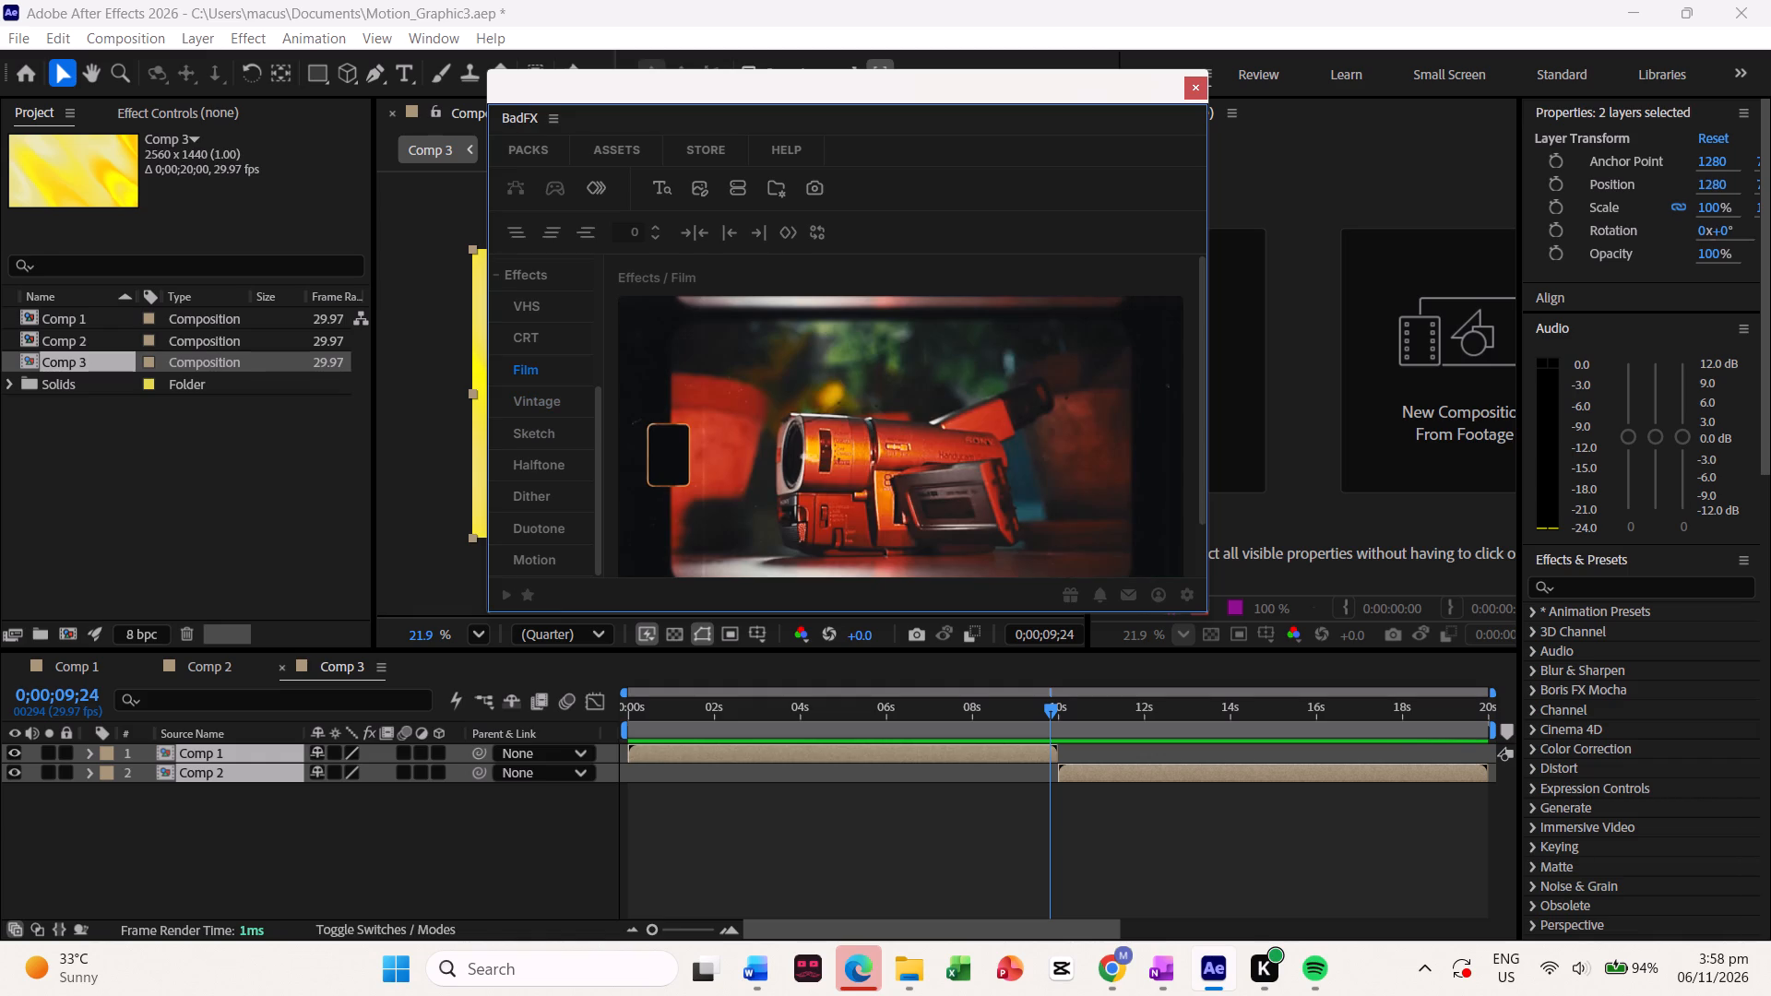
click(527, 349)
scroll(527, 349, up, 1)
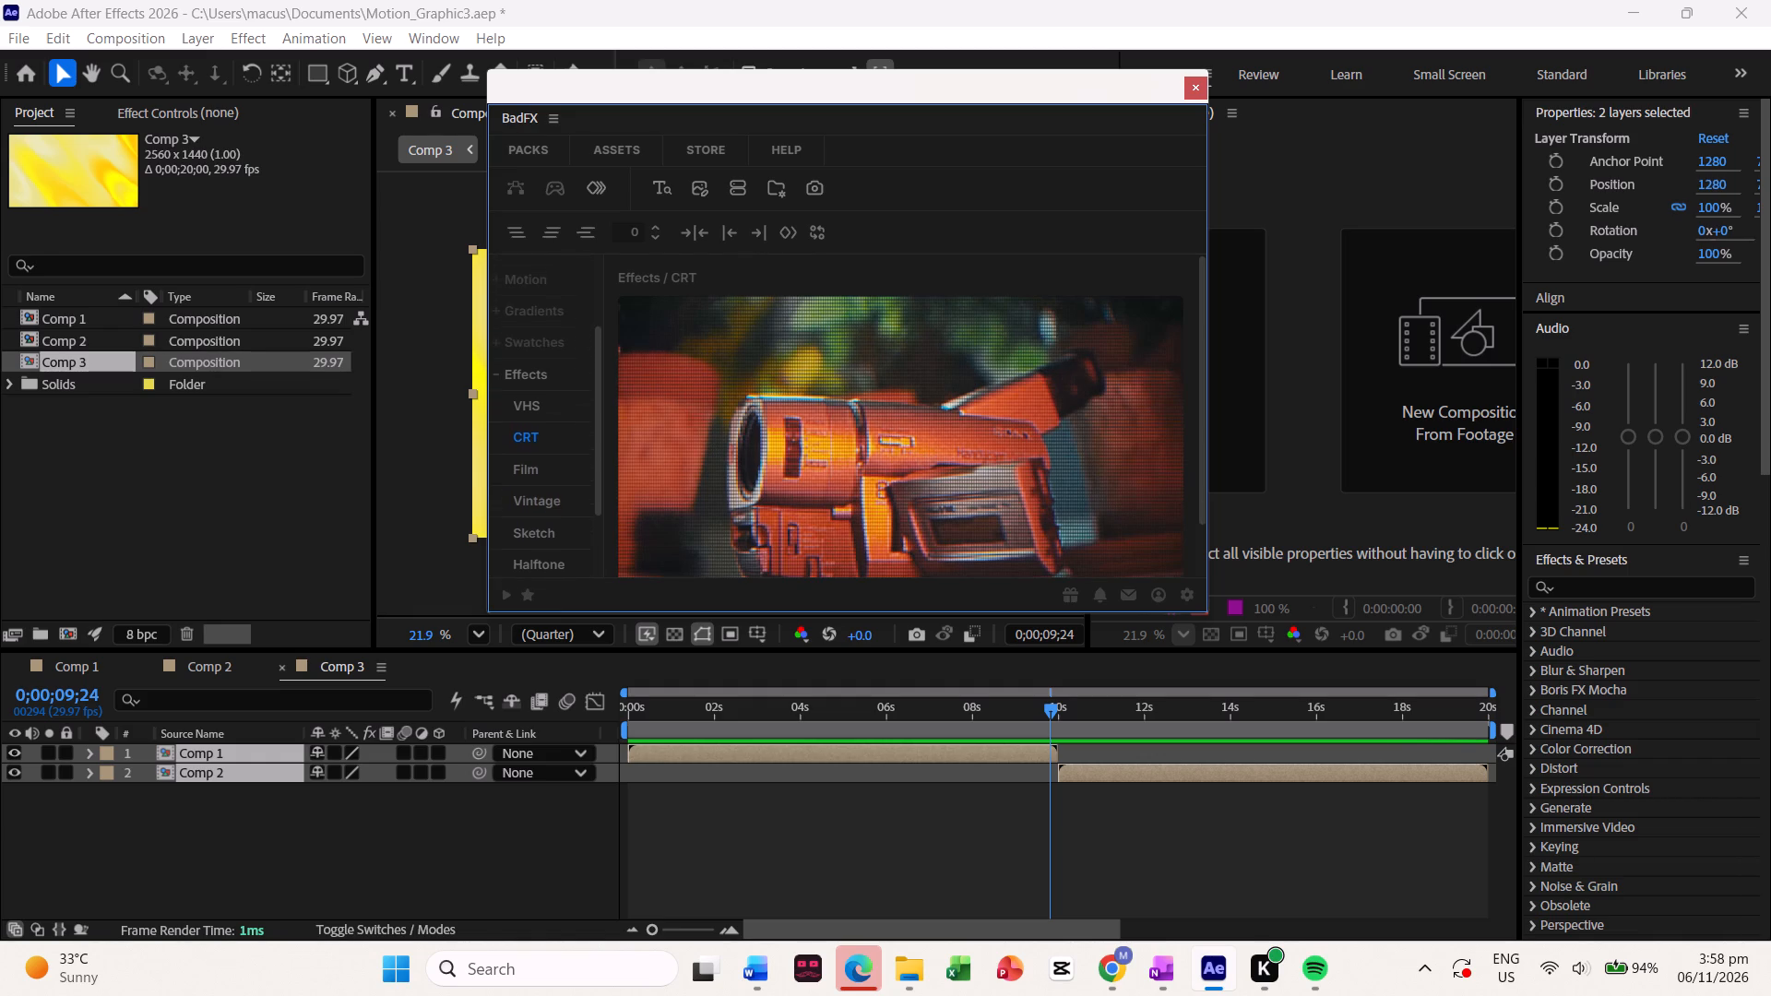
scroll(527, 349, up, 1)
click(532, 422)
scroll(532, 422, up, 1)
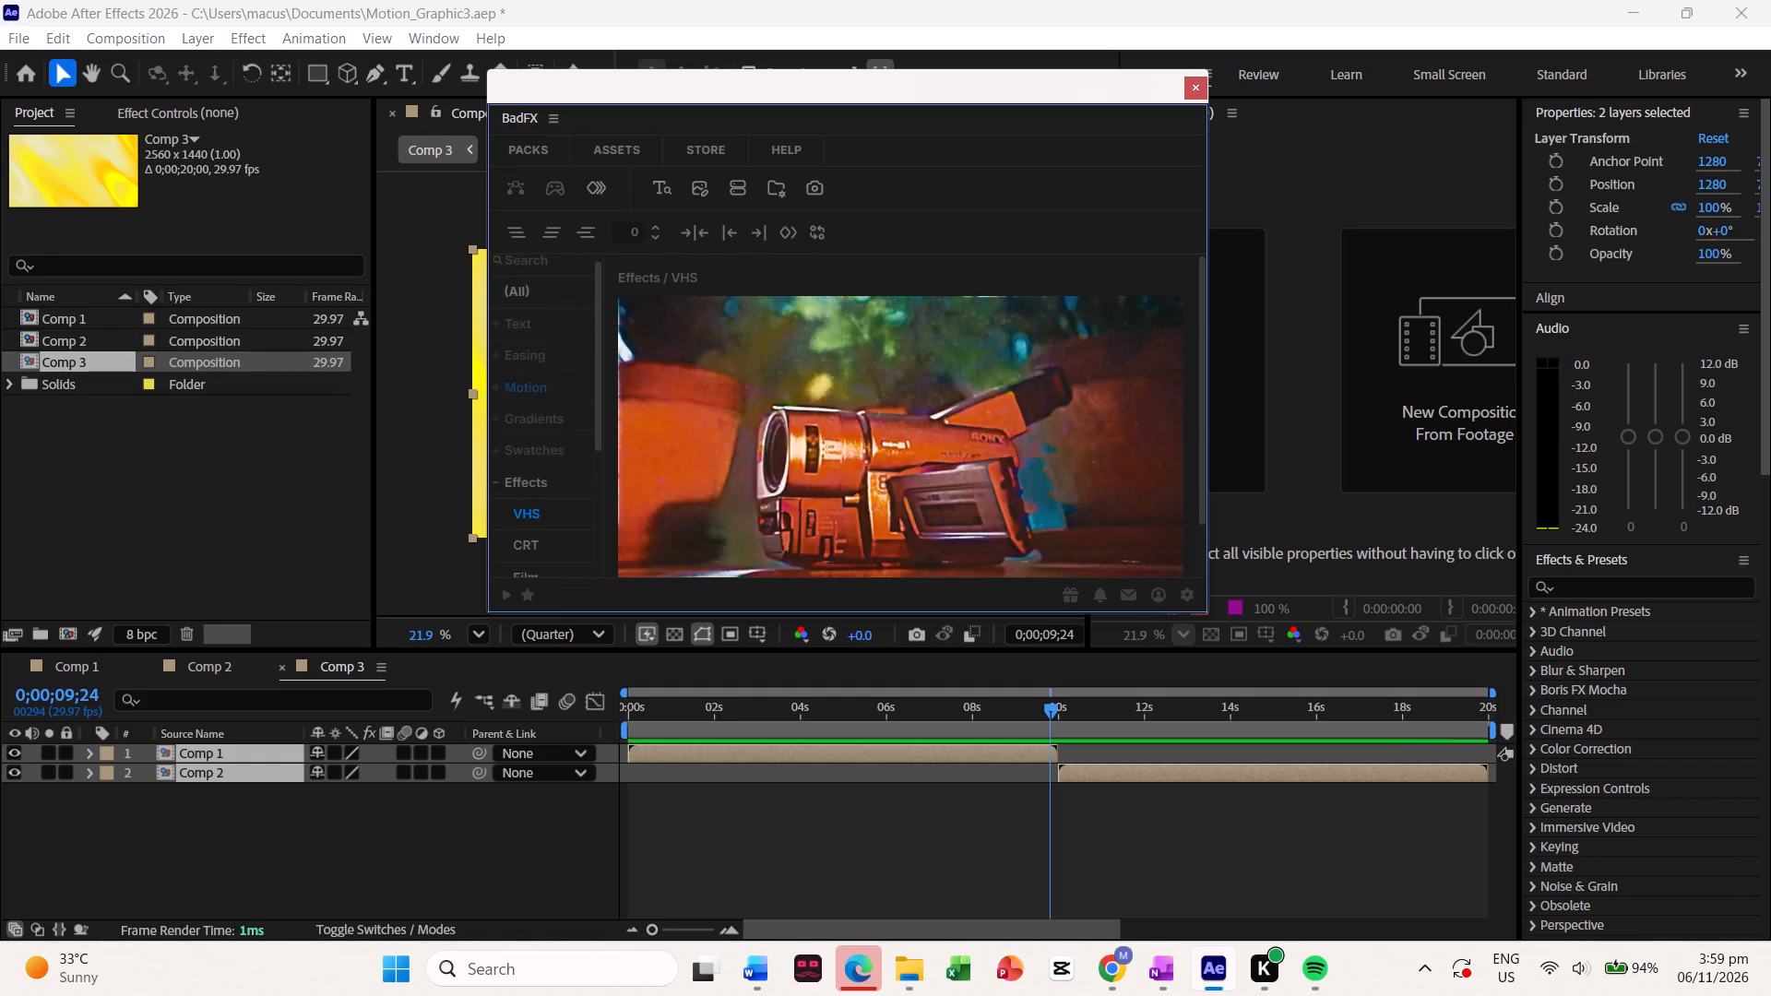
Look through the BadFX Motion presets and search the preset library for "transition".
click(535, 385)
scroll(657, 377, down, 10)
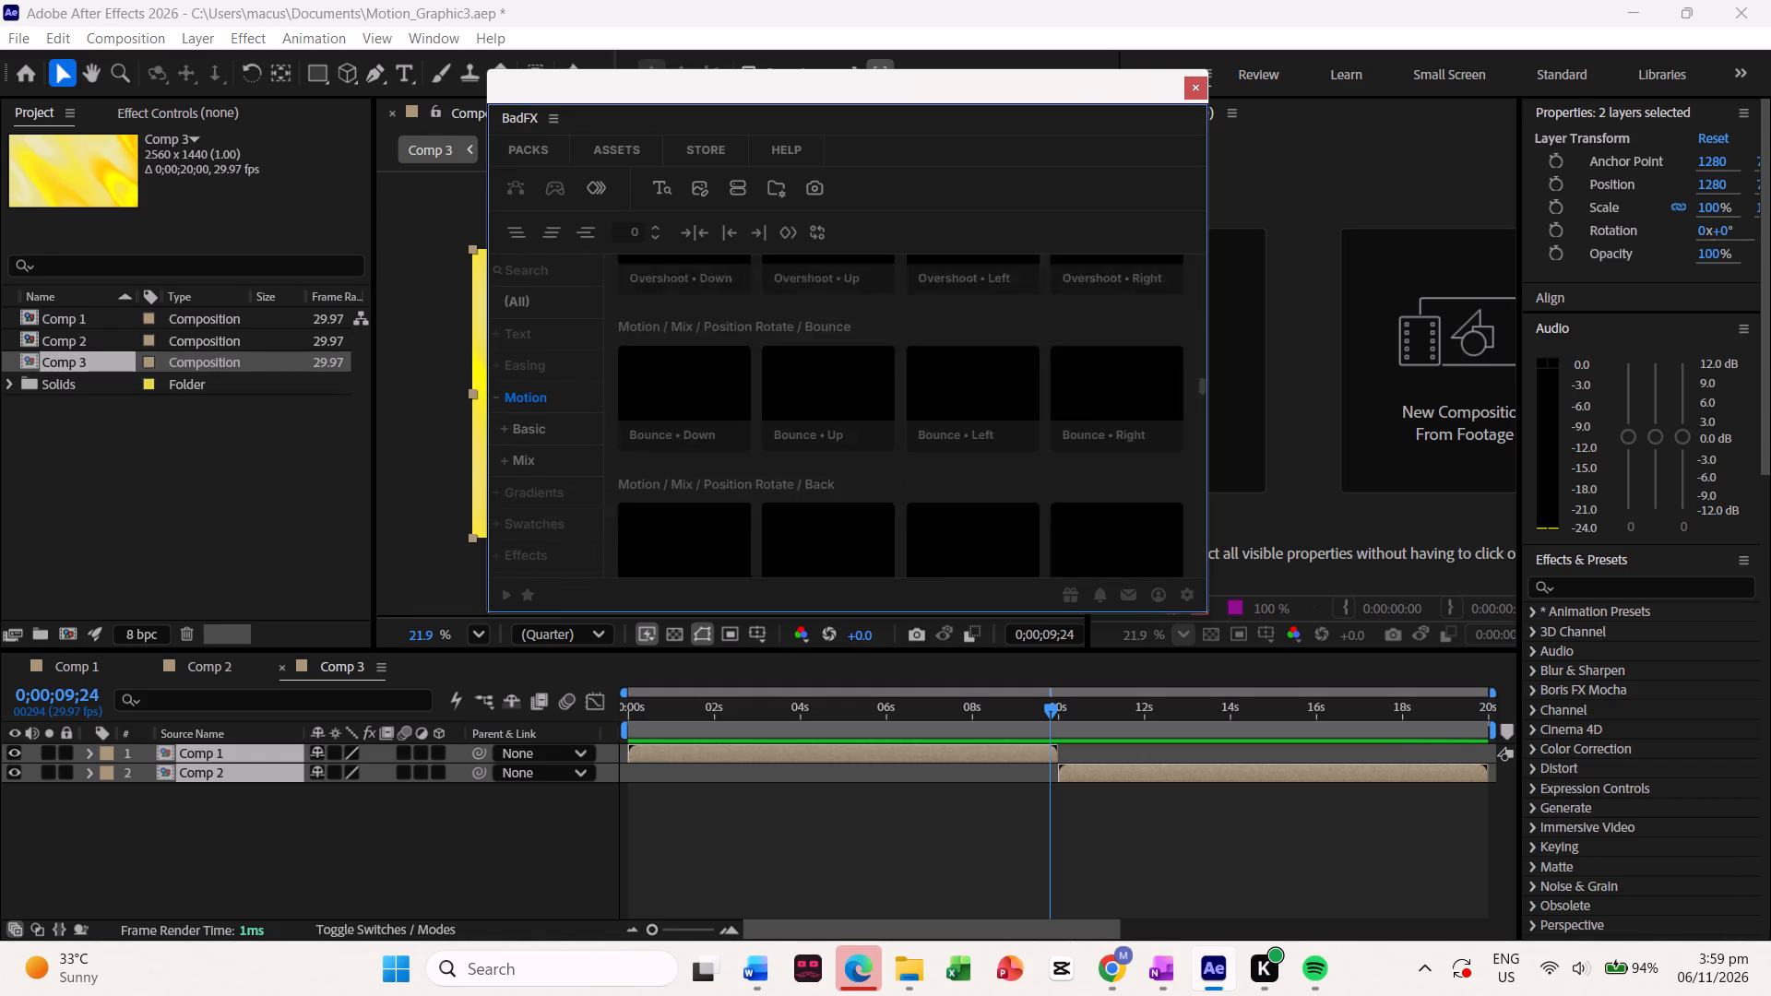
scroll(570, 363, up, 2)
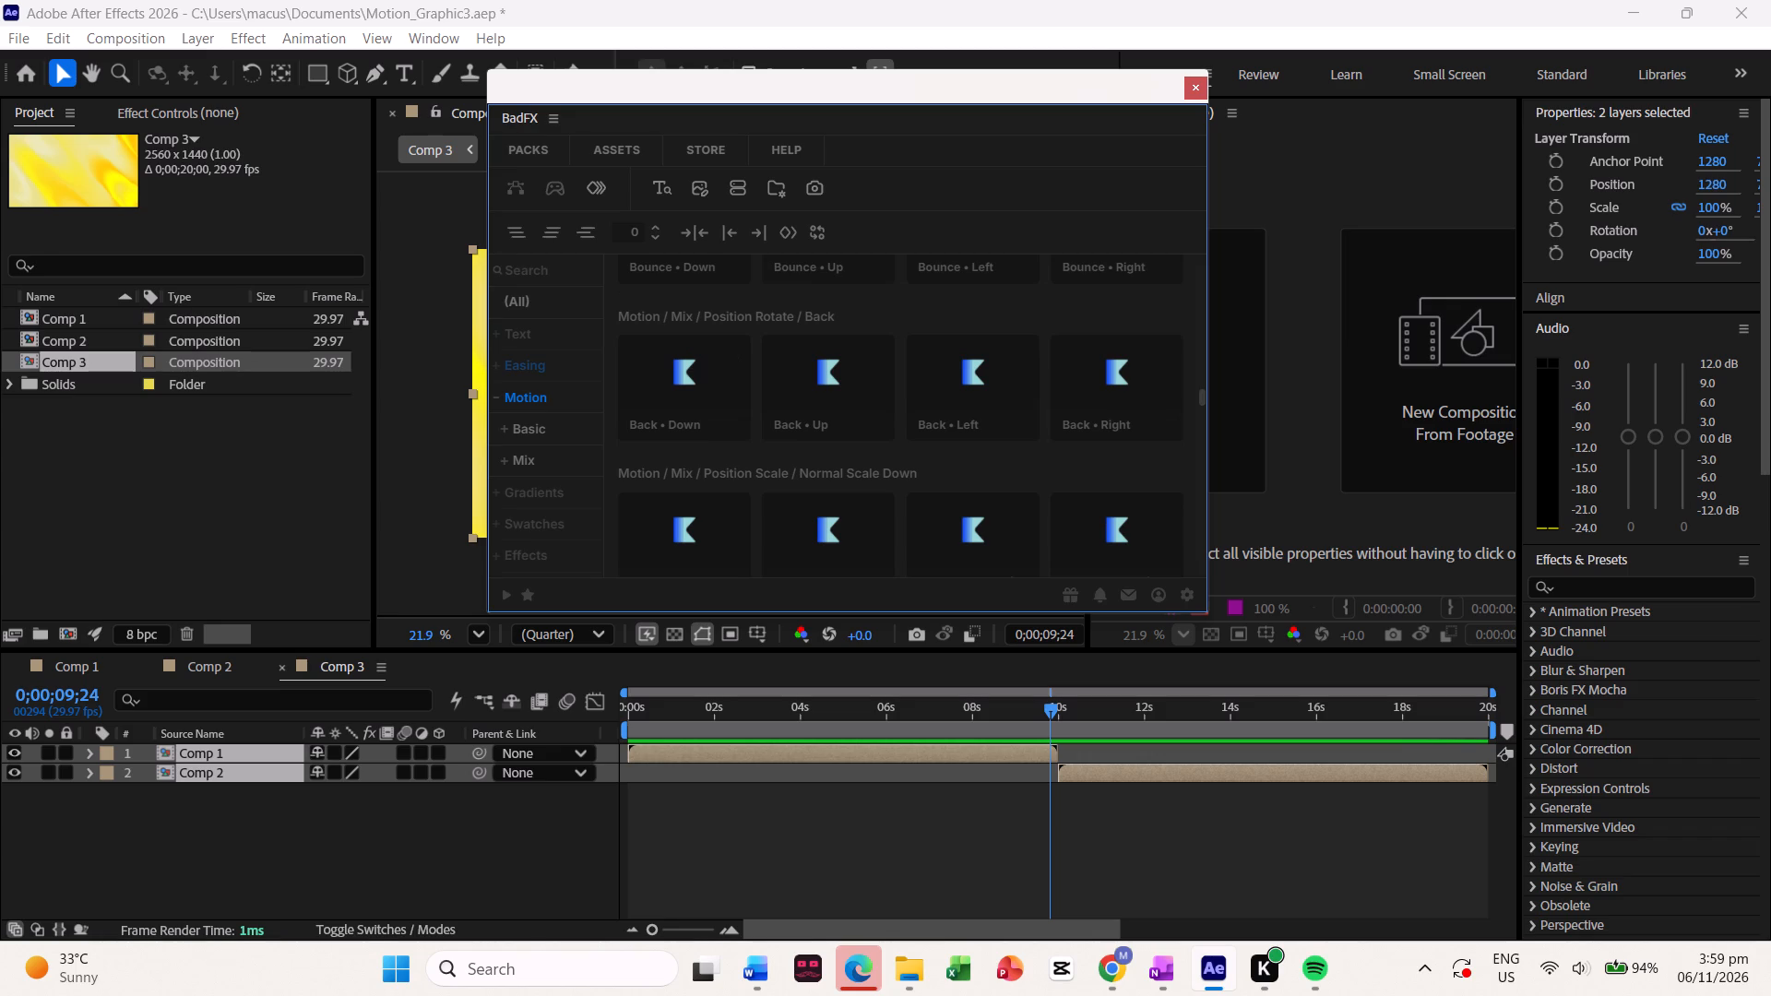
click(548, 272)
text(transition)
key(Return)
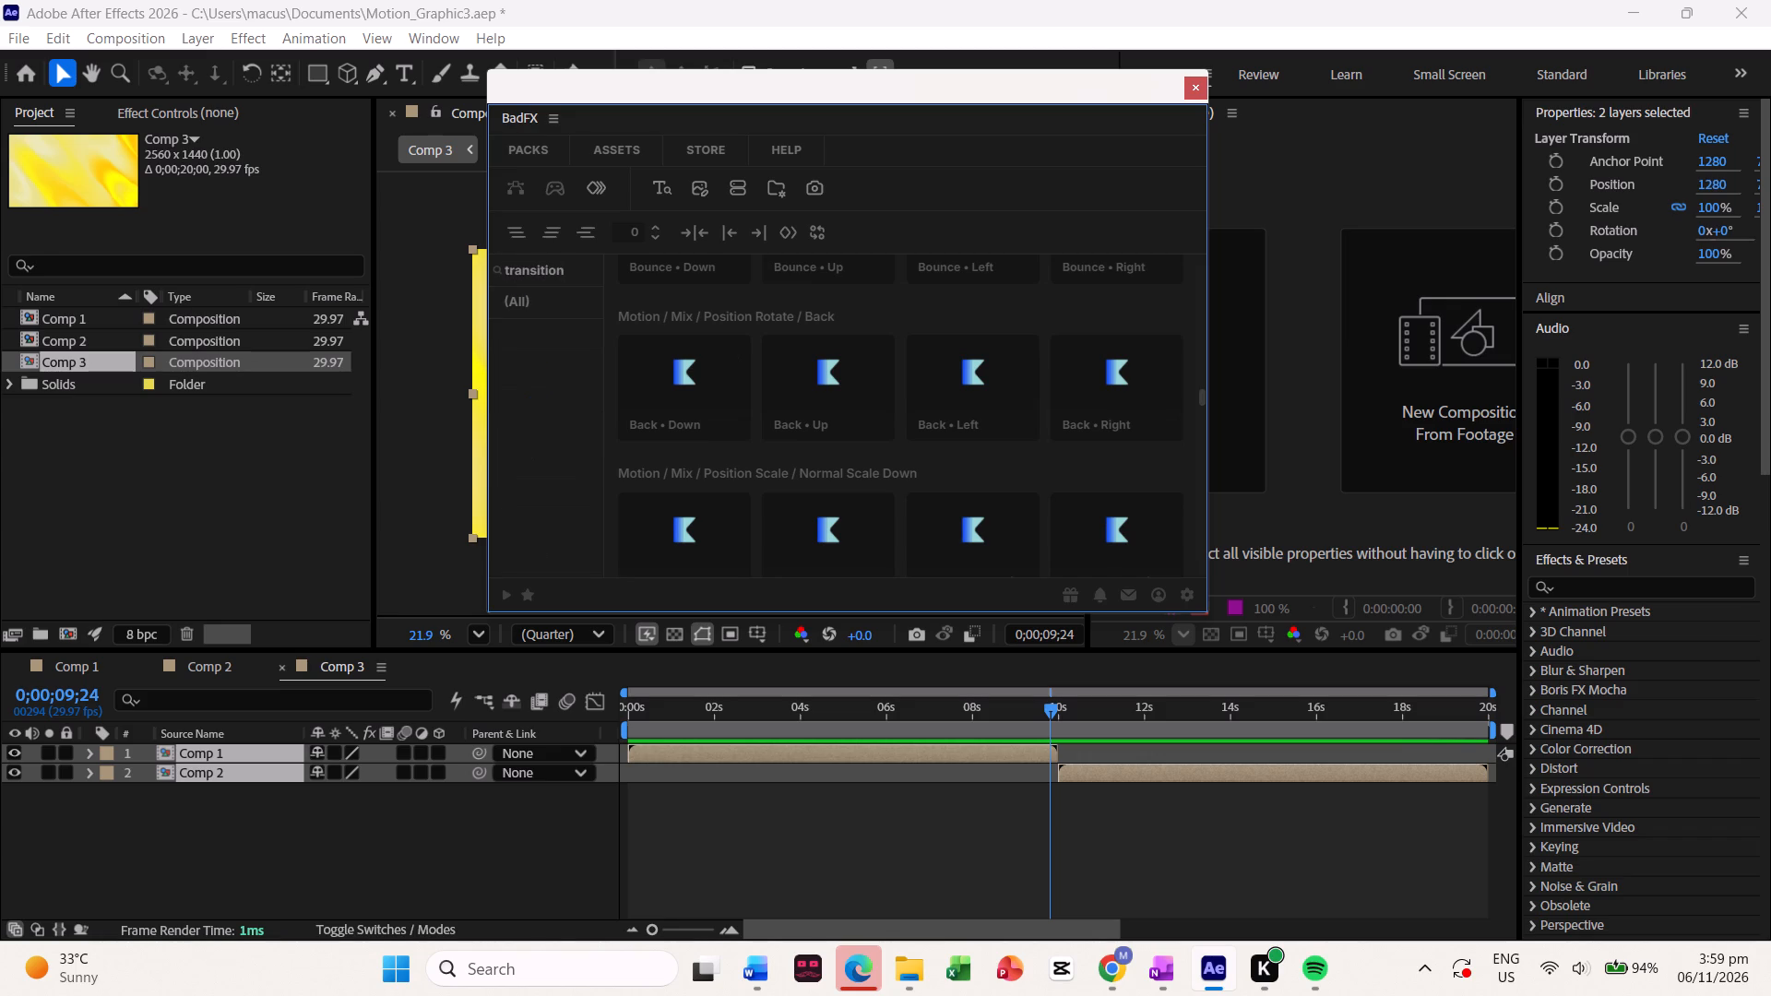
click(544, 295)
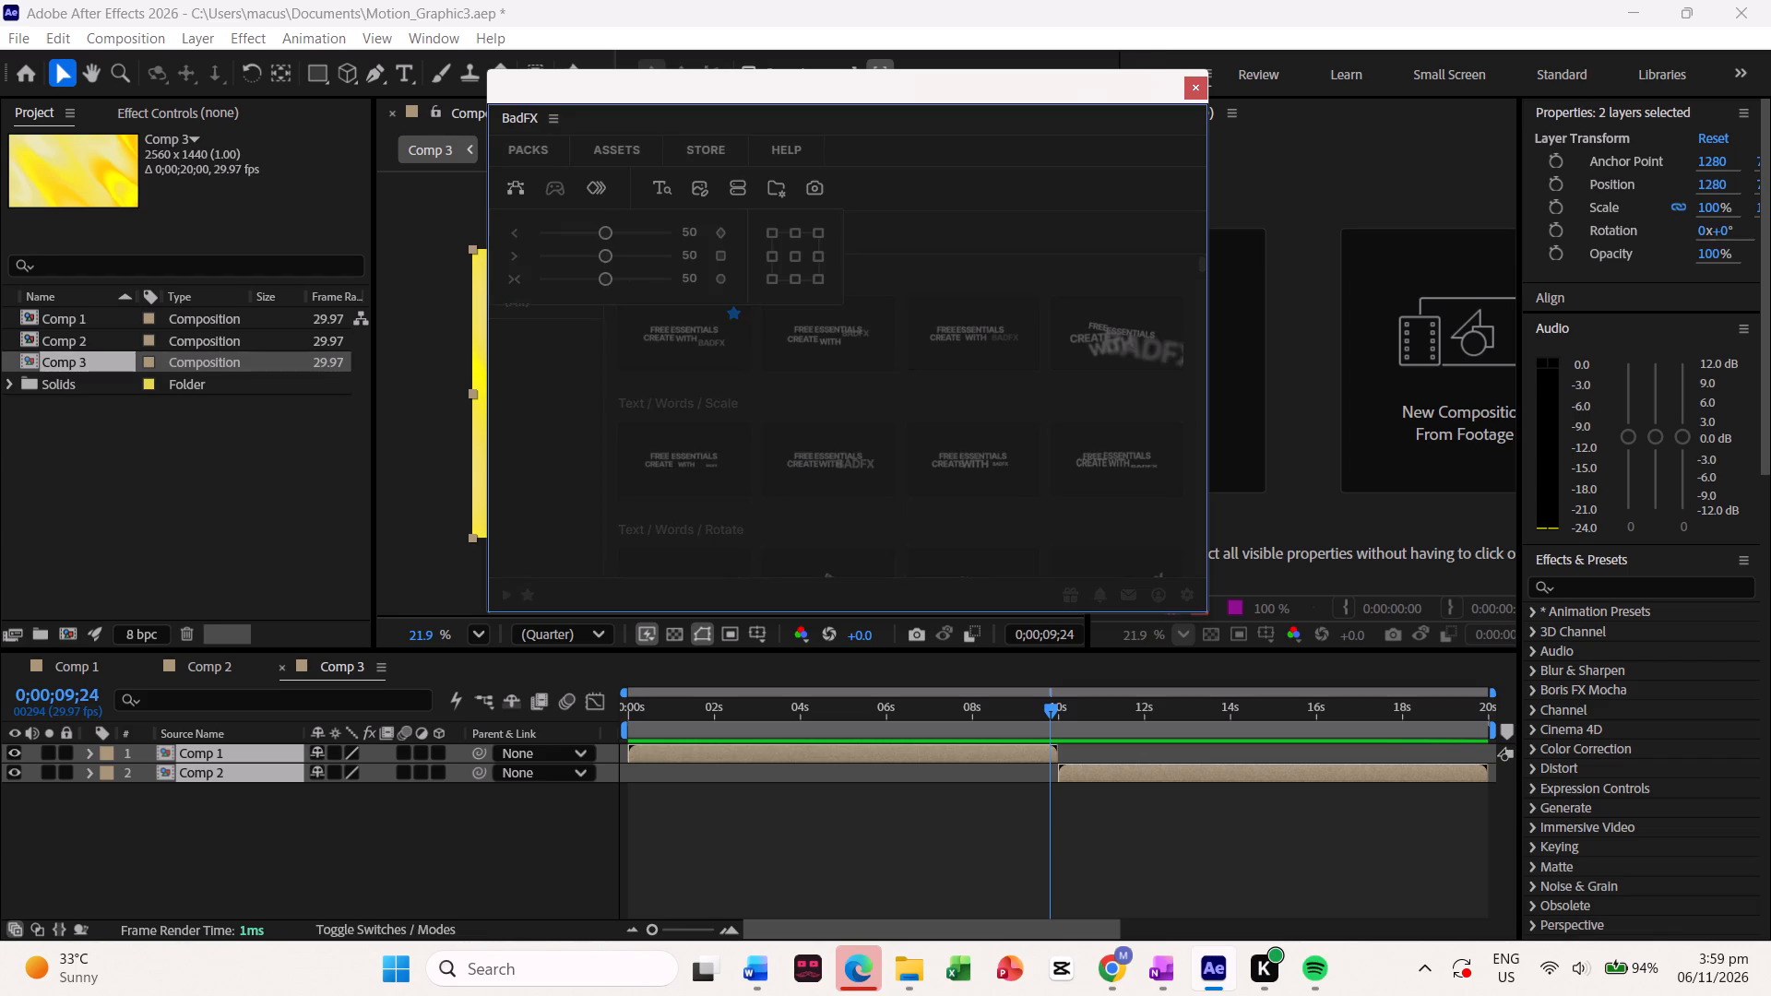
Check the BadFX Assets section, open the BadFX store in Microsoft Edge, and look through its Transitions category.
click(626, 151)
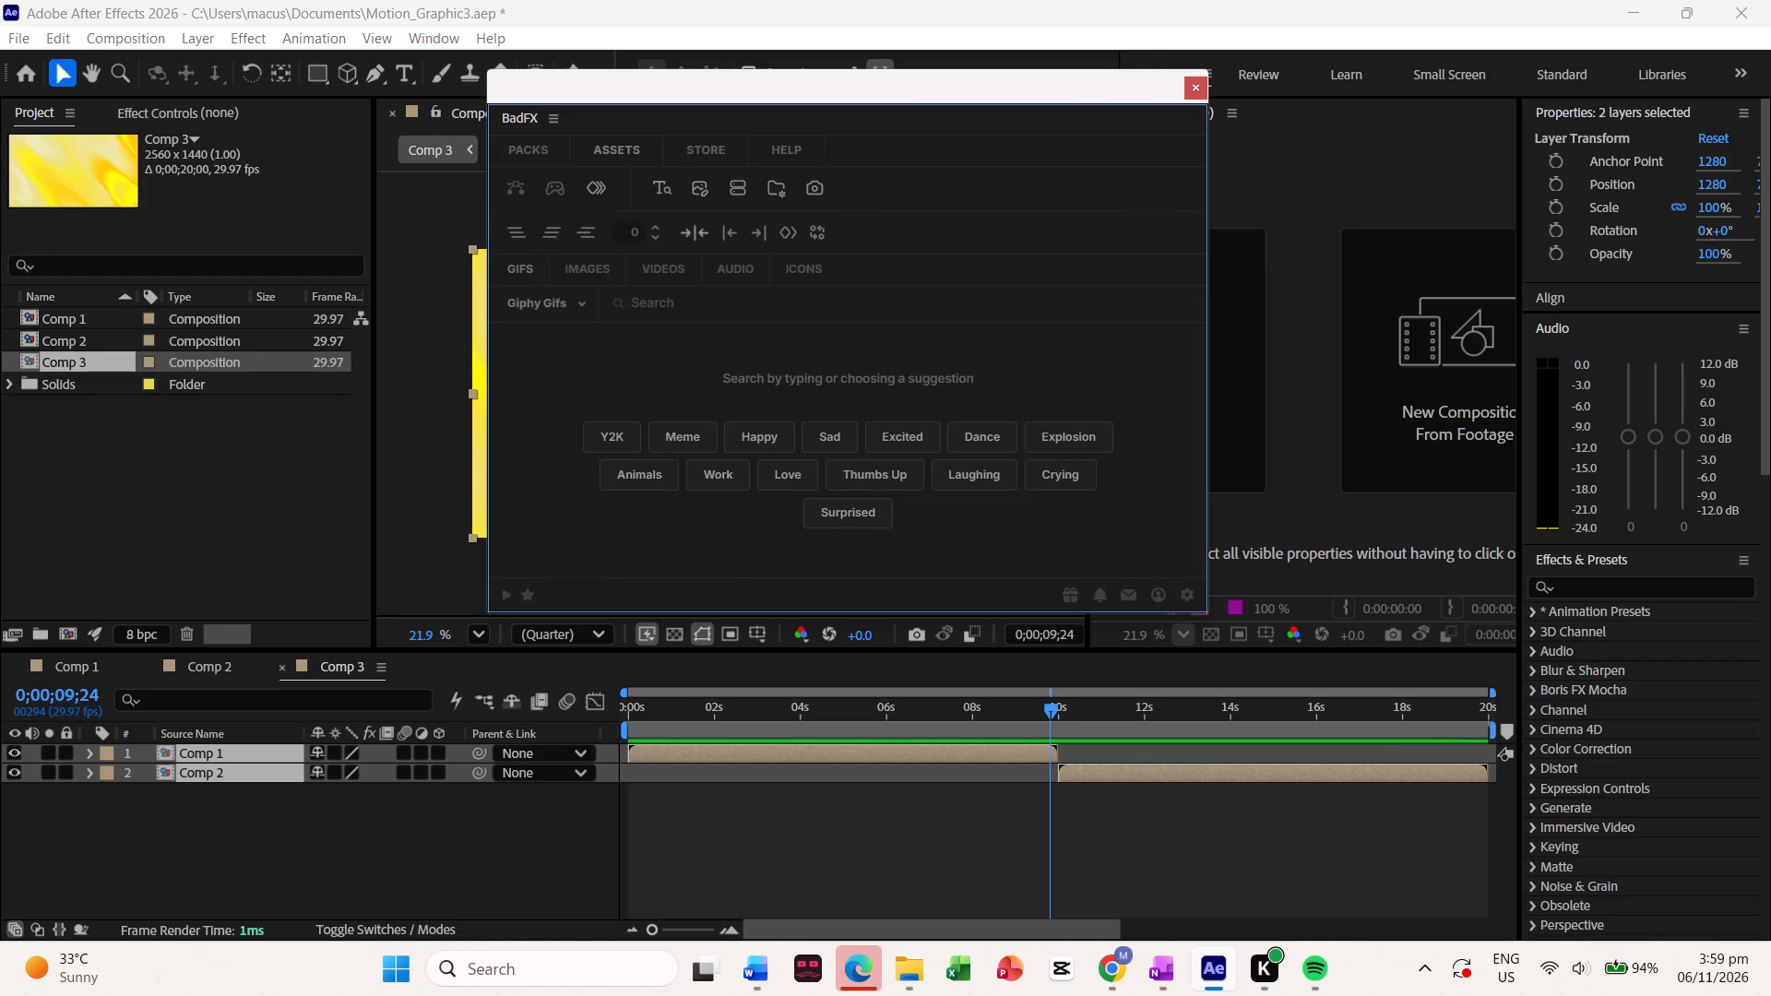
click(707, 154)
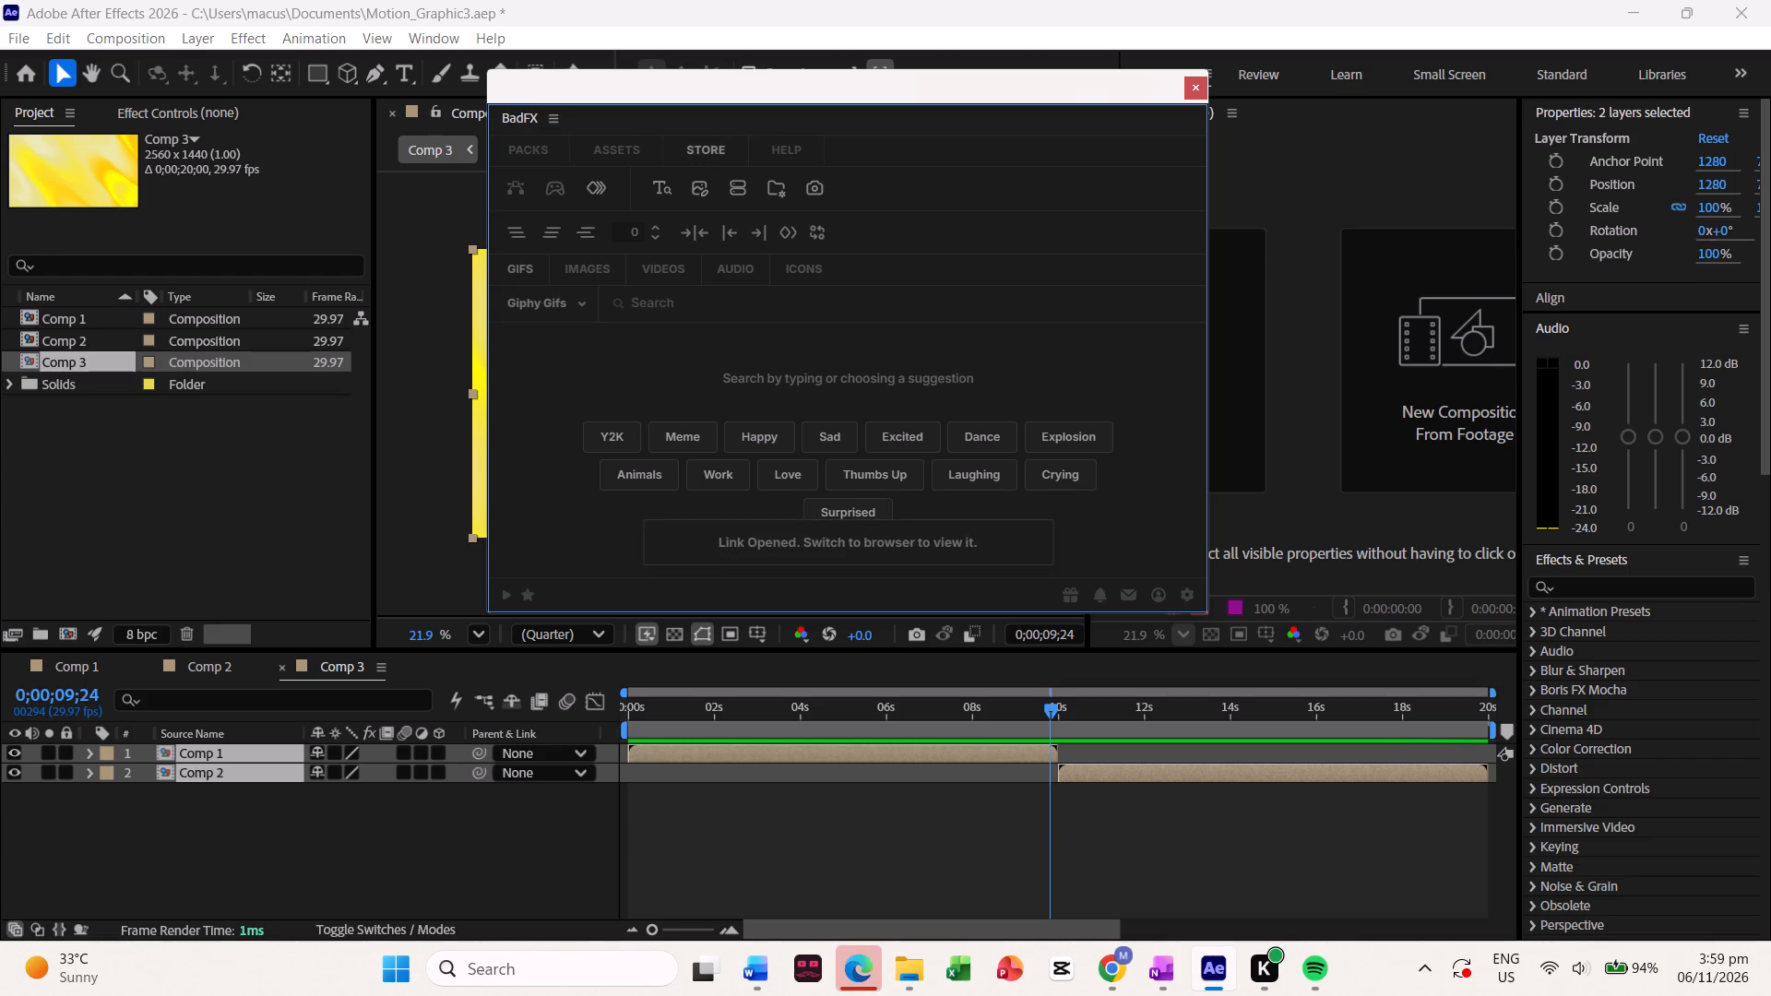
click(865, 968)
scroll(927, 790, down, 1)
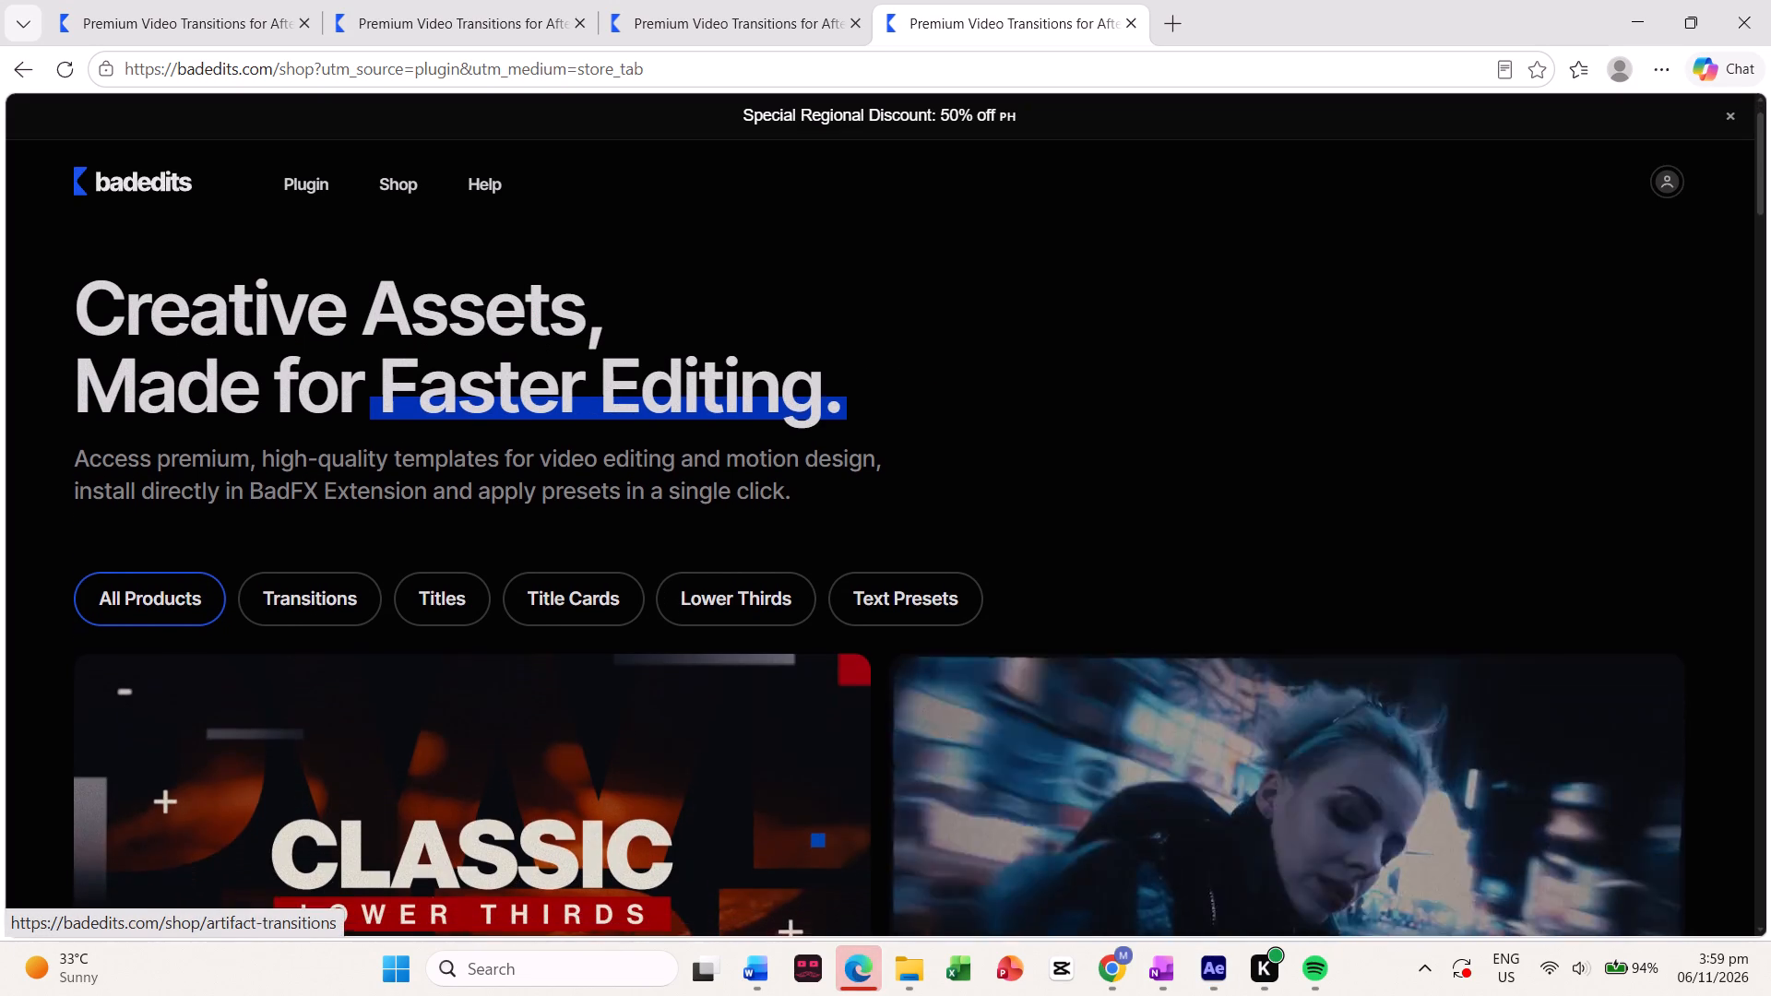
scroll(927, 790, down, 1)
click(355, 611)
scroll(355, 611, down, 3)
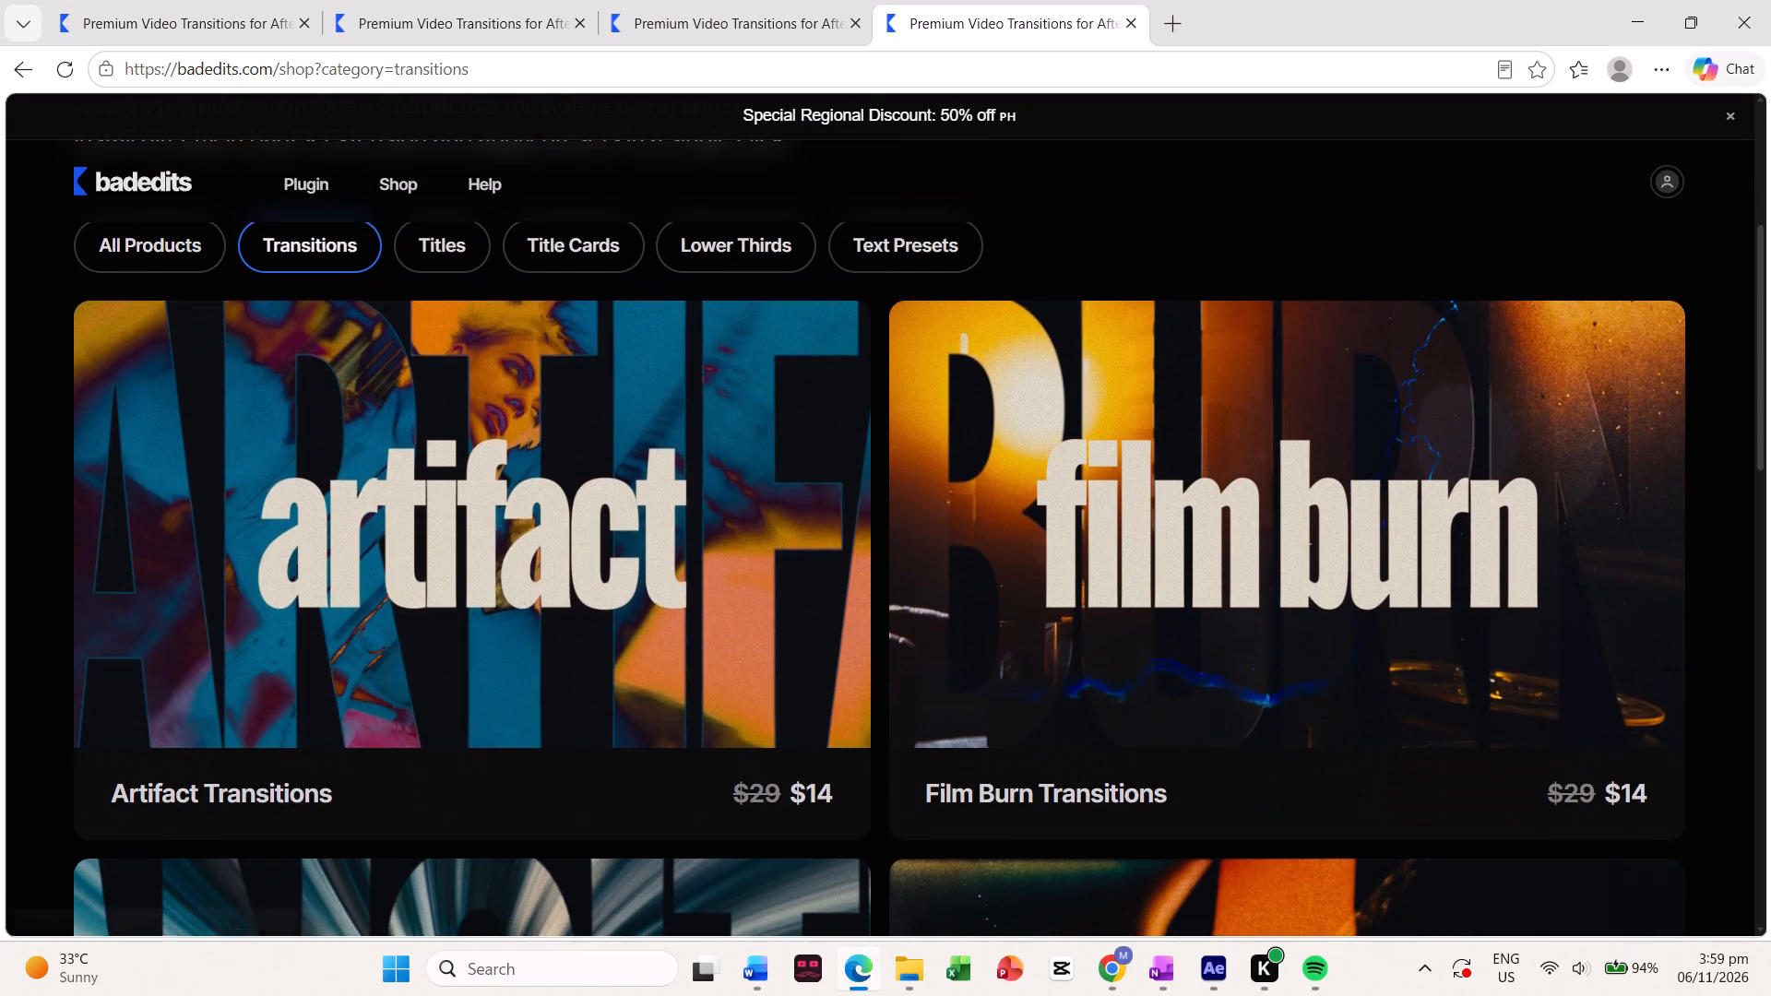
scroll(849, 566, down, 1)
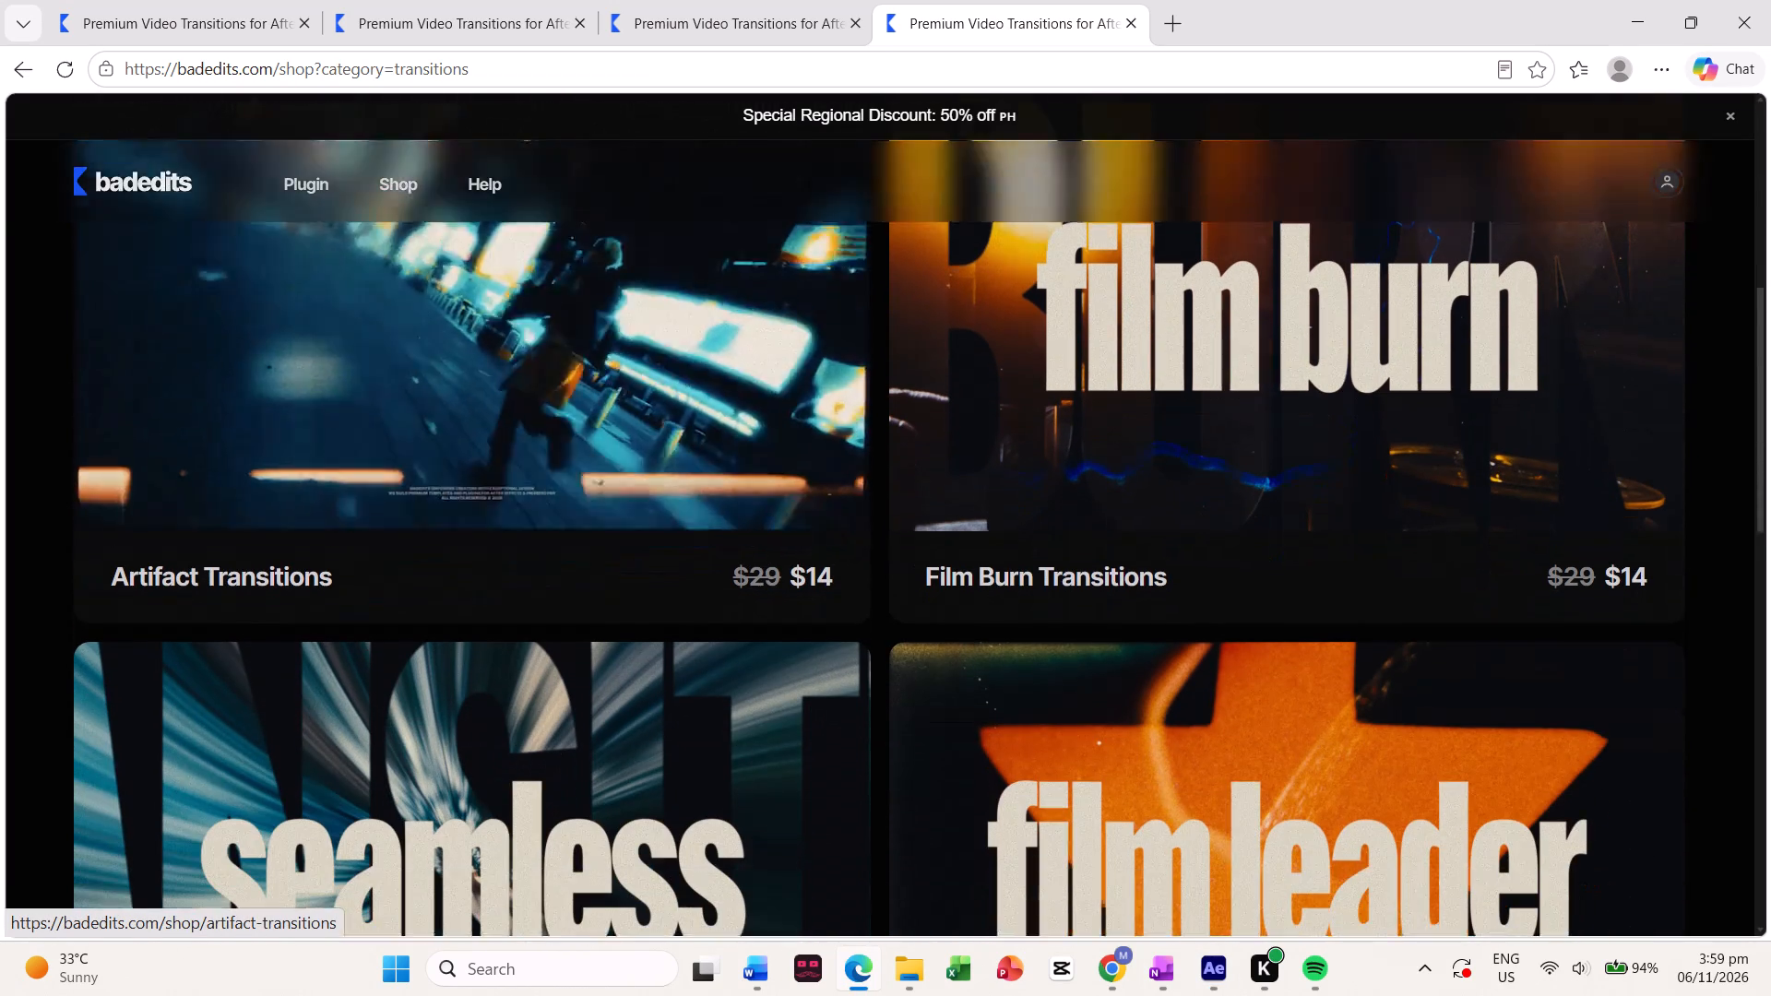
scroll(849, 566, down, 3)
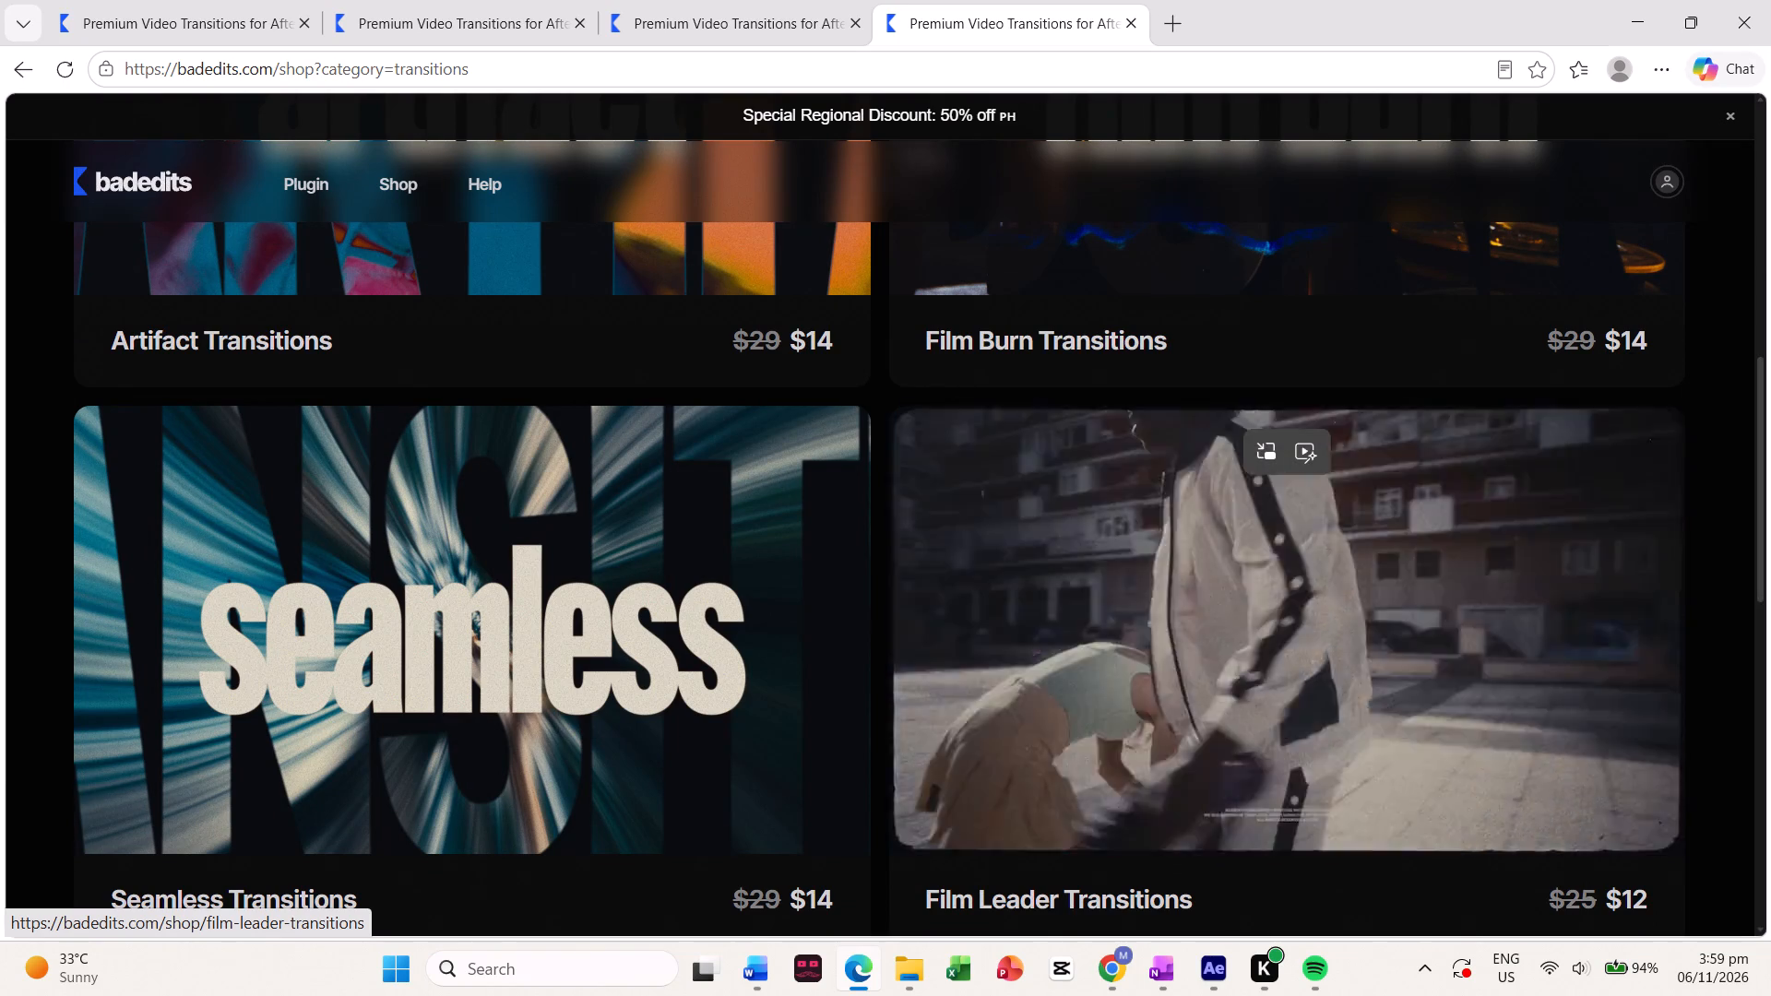
scroll(880, 605, down, 2)
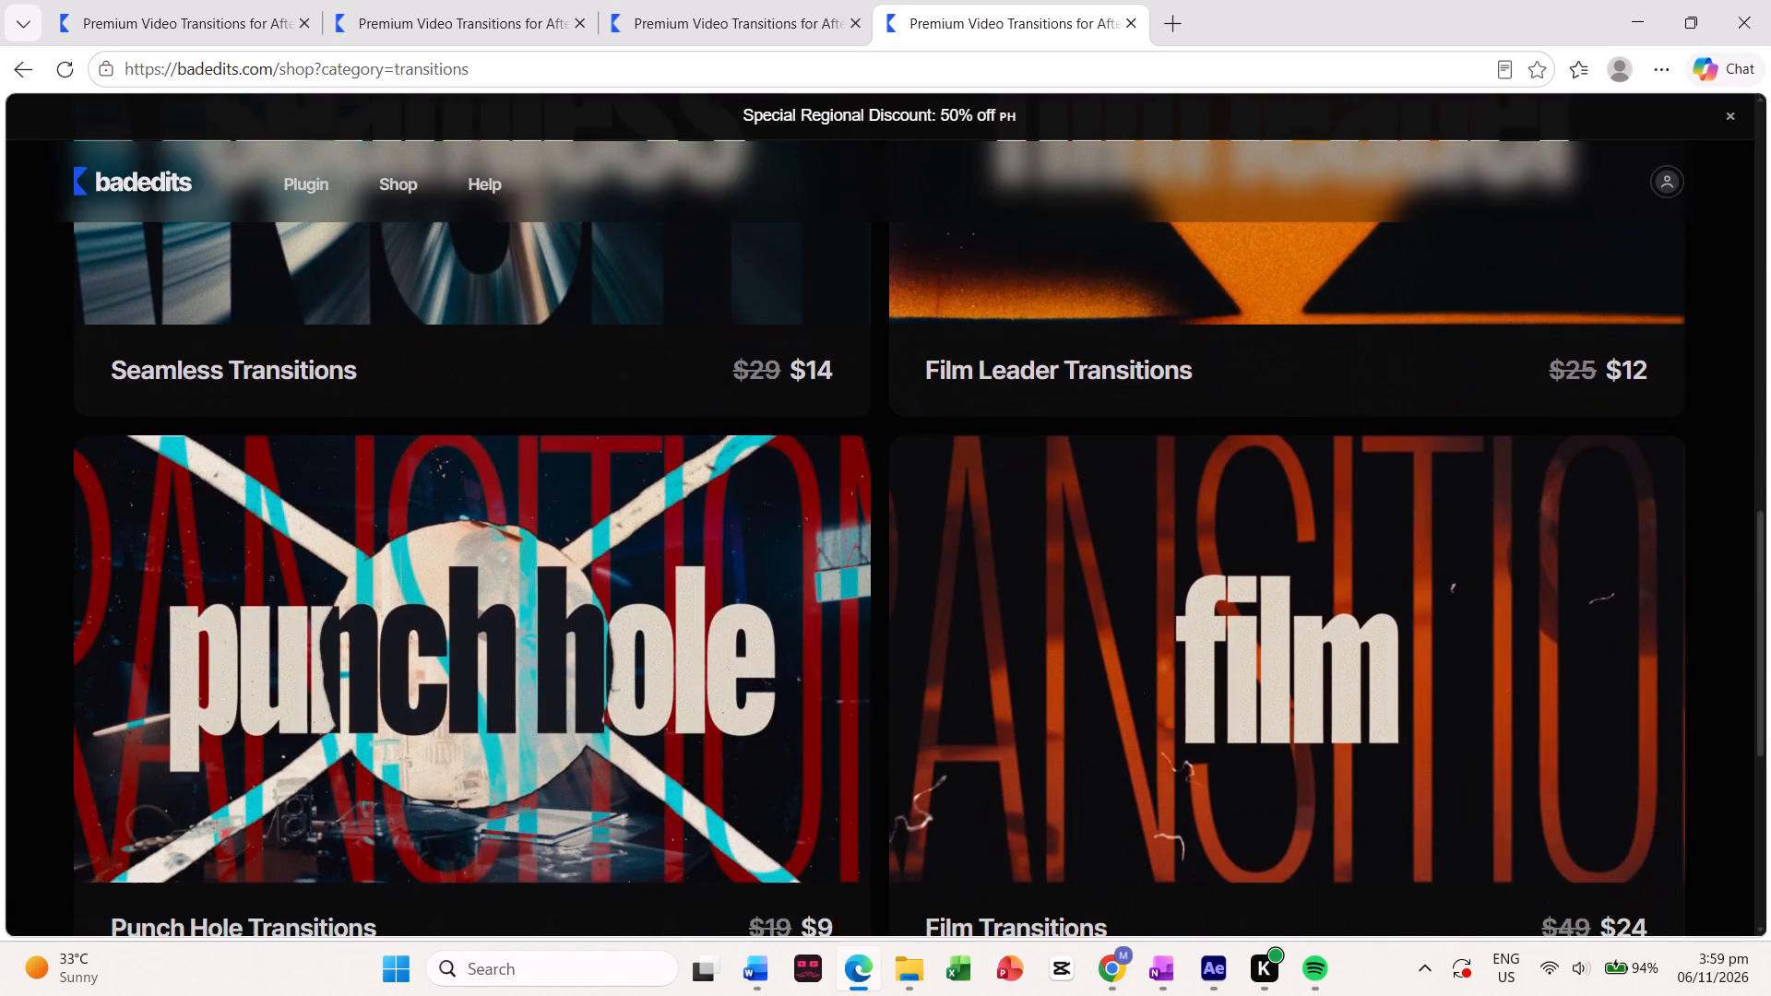
scroll(880, 605, down, 3)
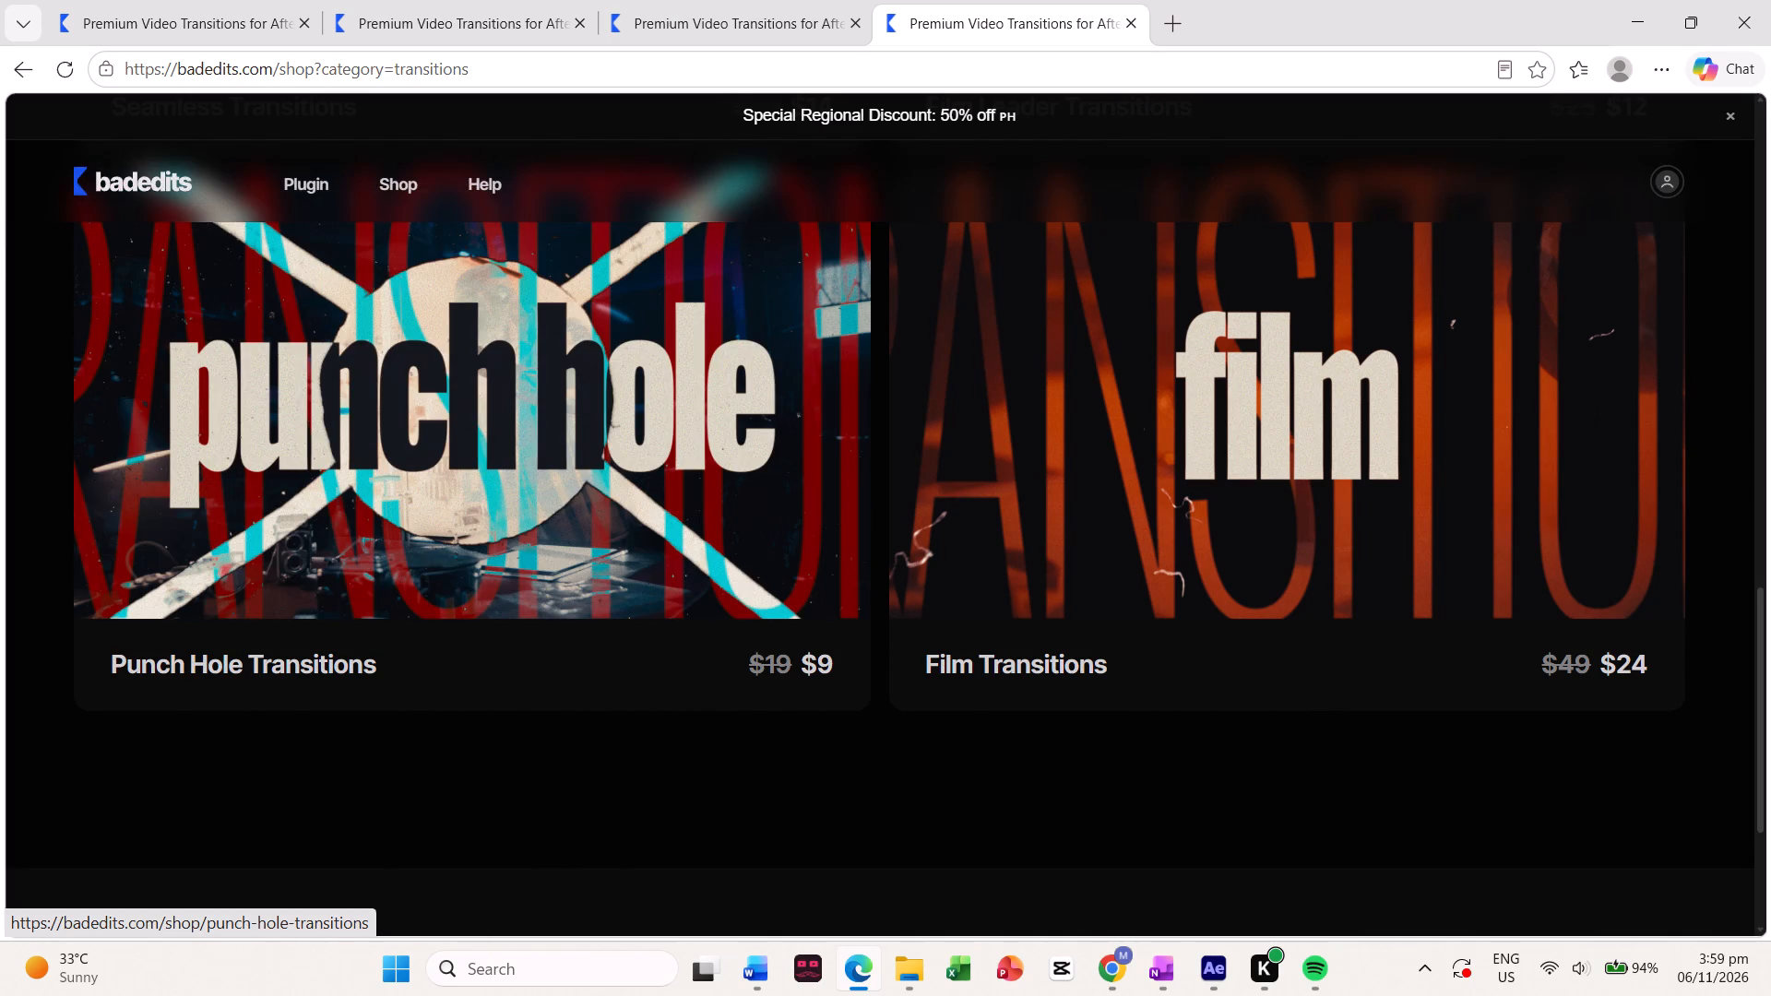
Review the store's transition packs again, previewing Punch Hole Transitions and Seamless Transitions.
scroll(884, 711, up, 1)
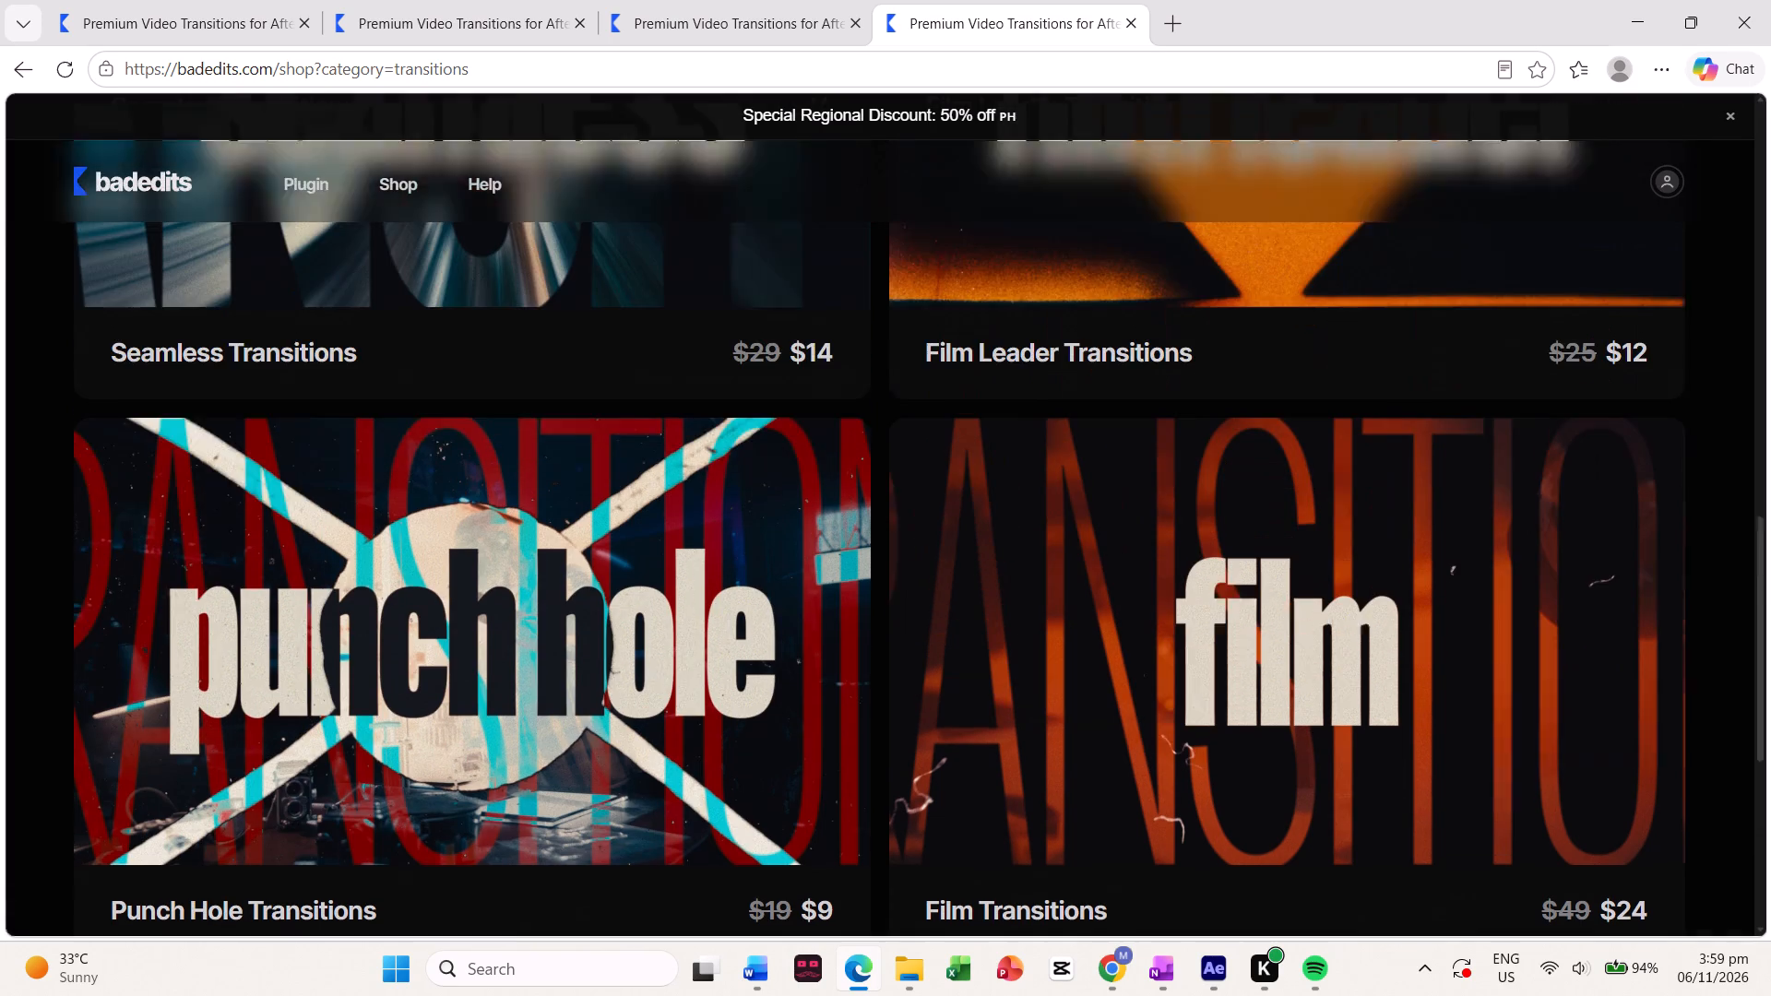
scroll(884, 711, up, 2)
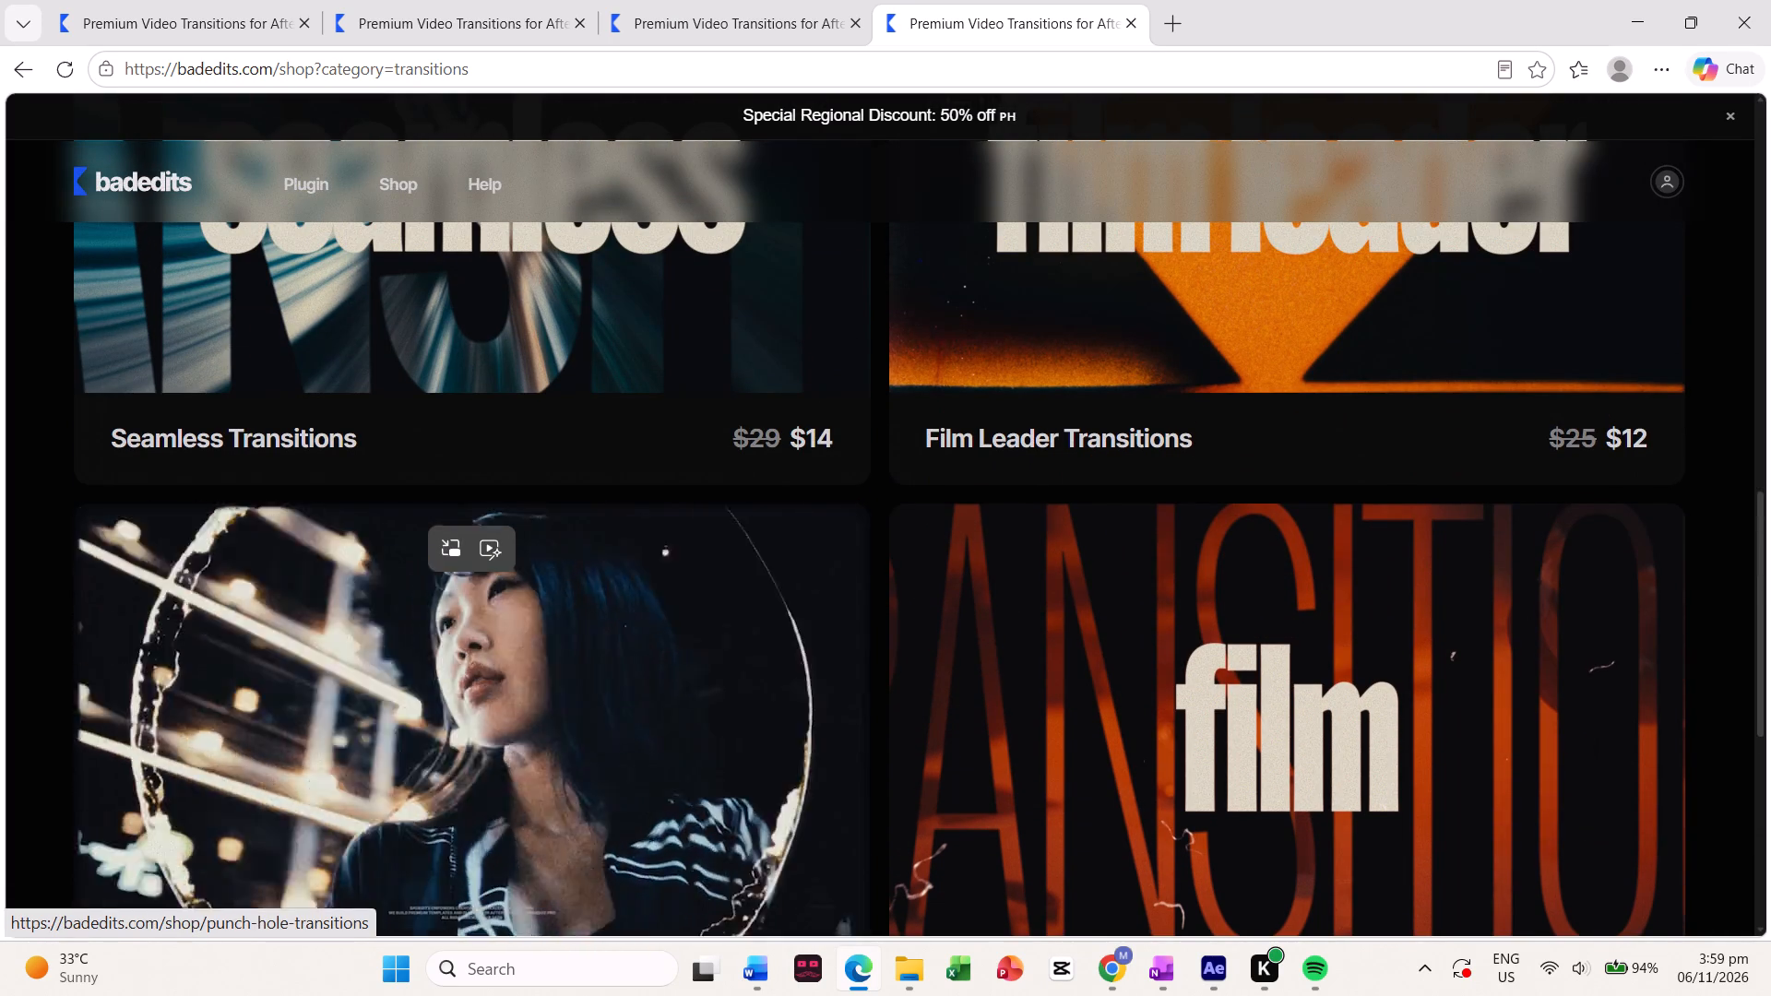
scroll(855, 716, up, 2)
scroll(1036, 616, up, 1)
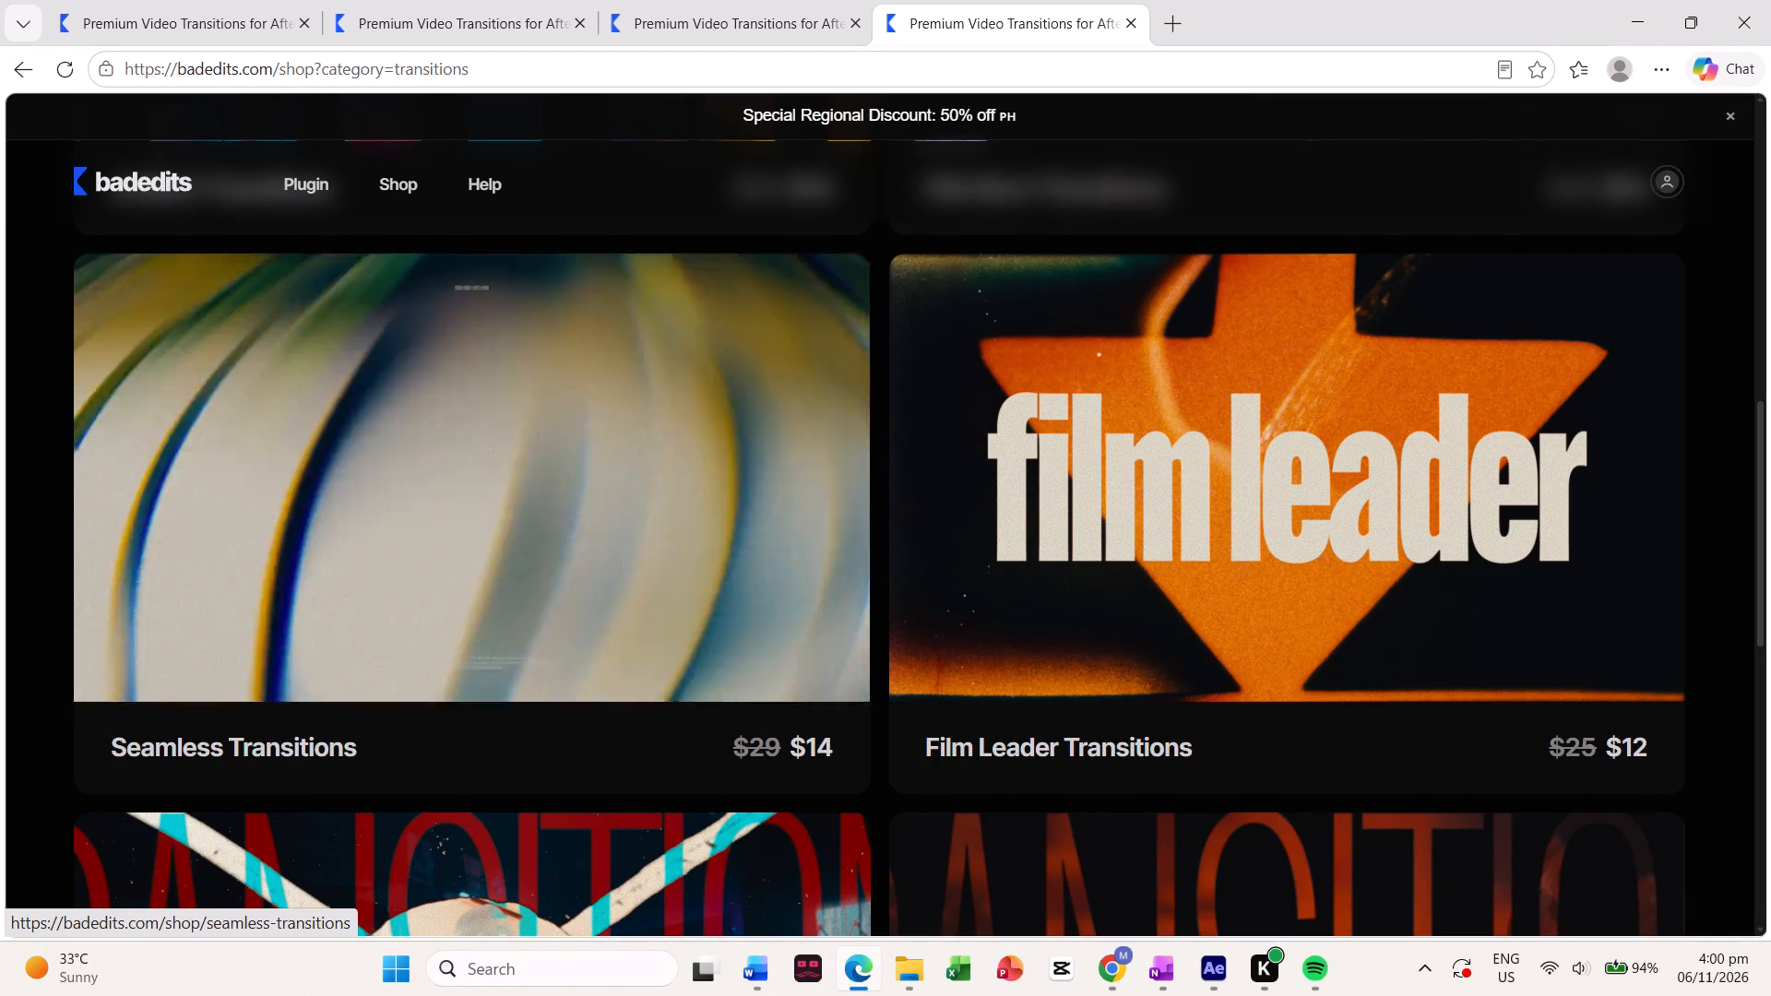
scroll(713, 622, up, 3)
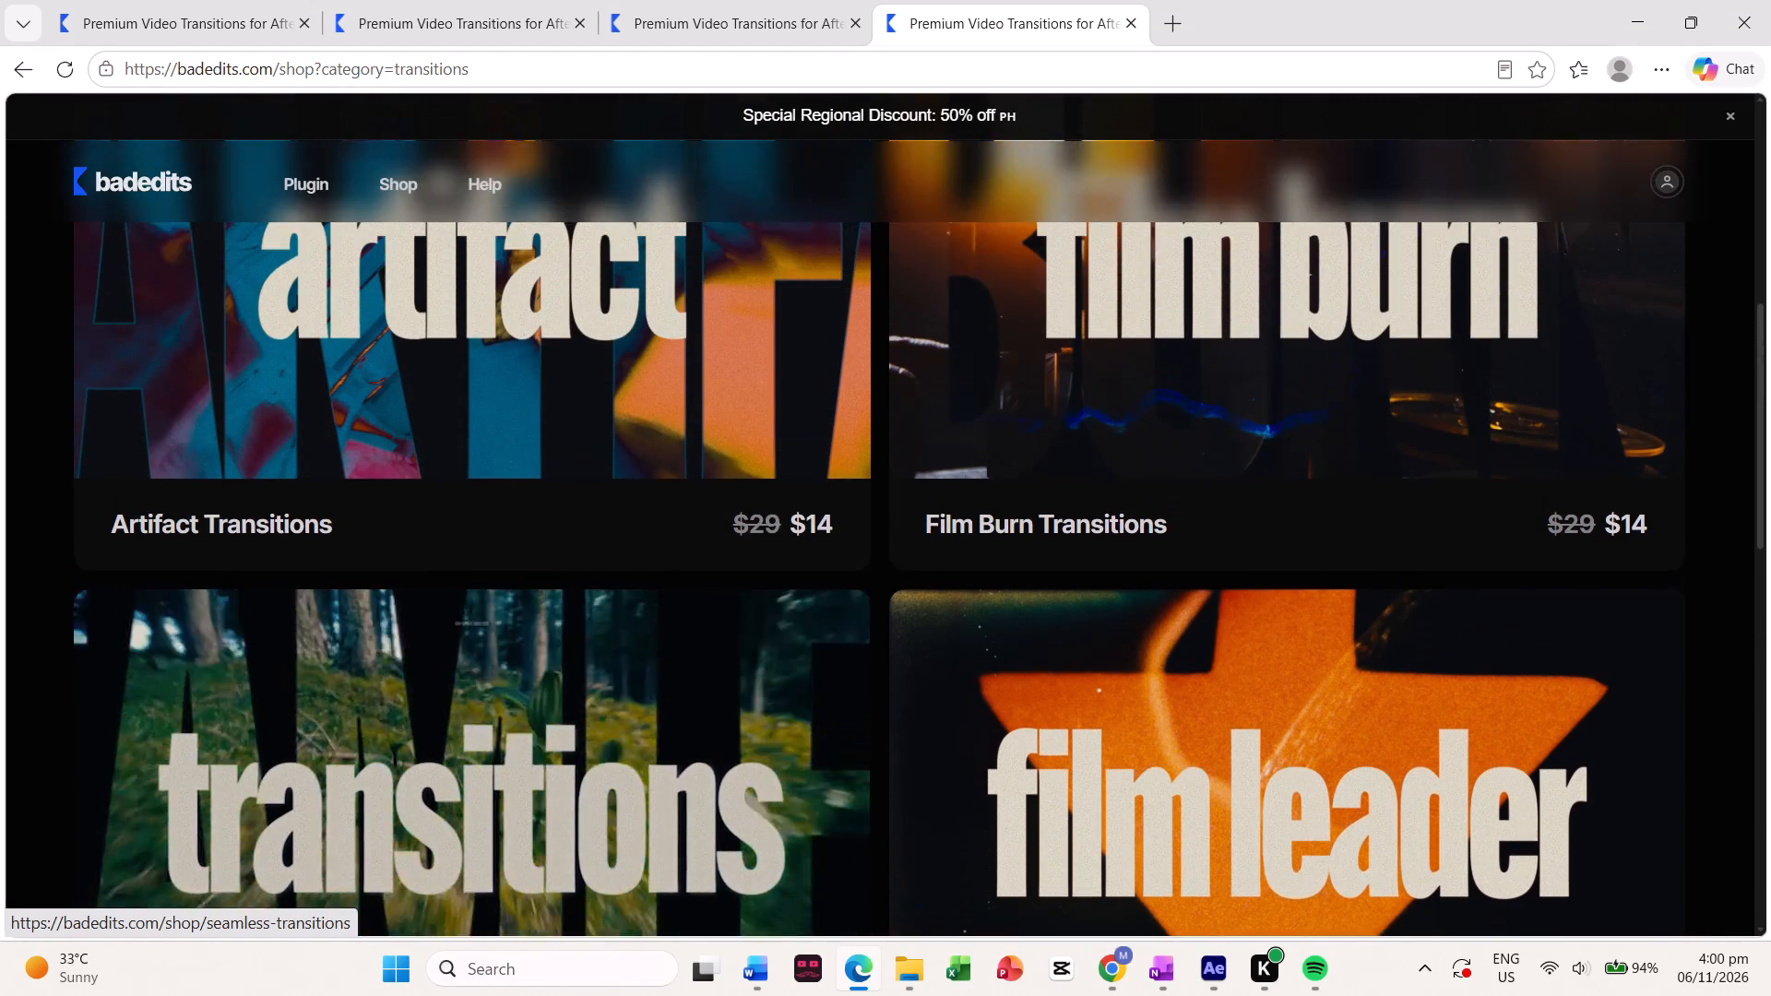
scroll(713, 622, up, 3)
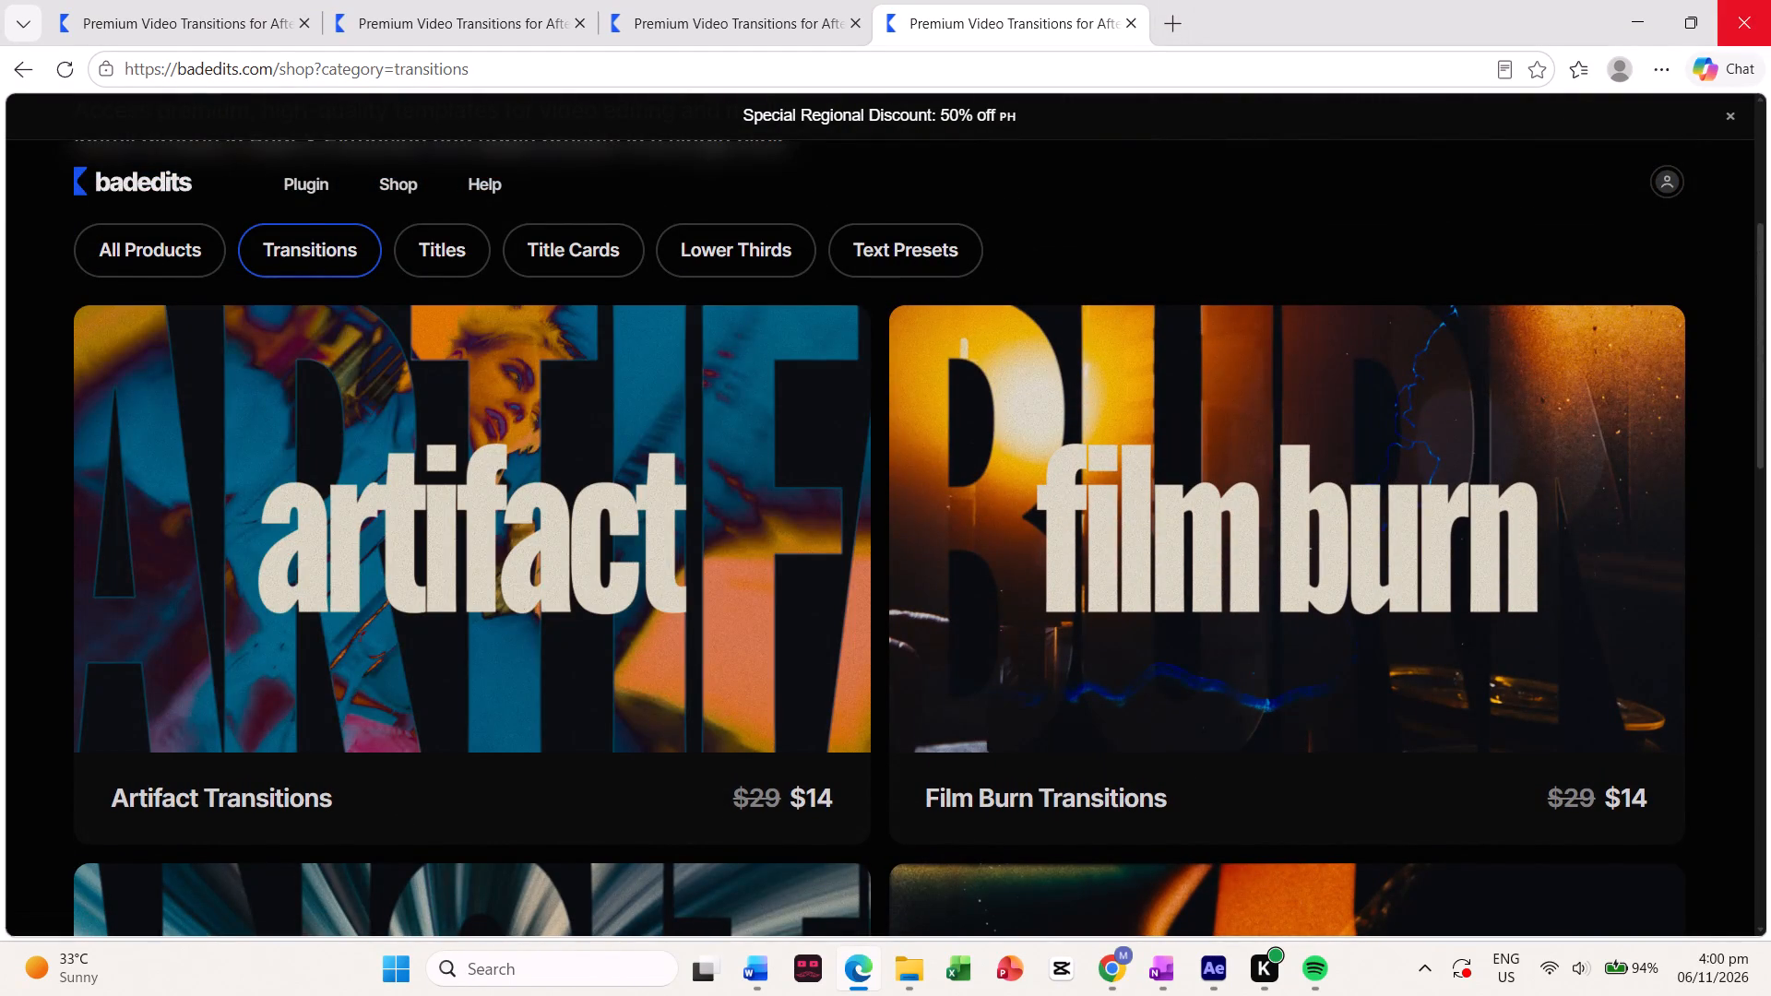
scroll(1020, 334, up, 2)
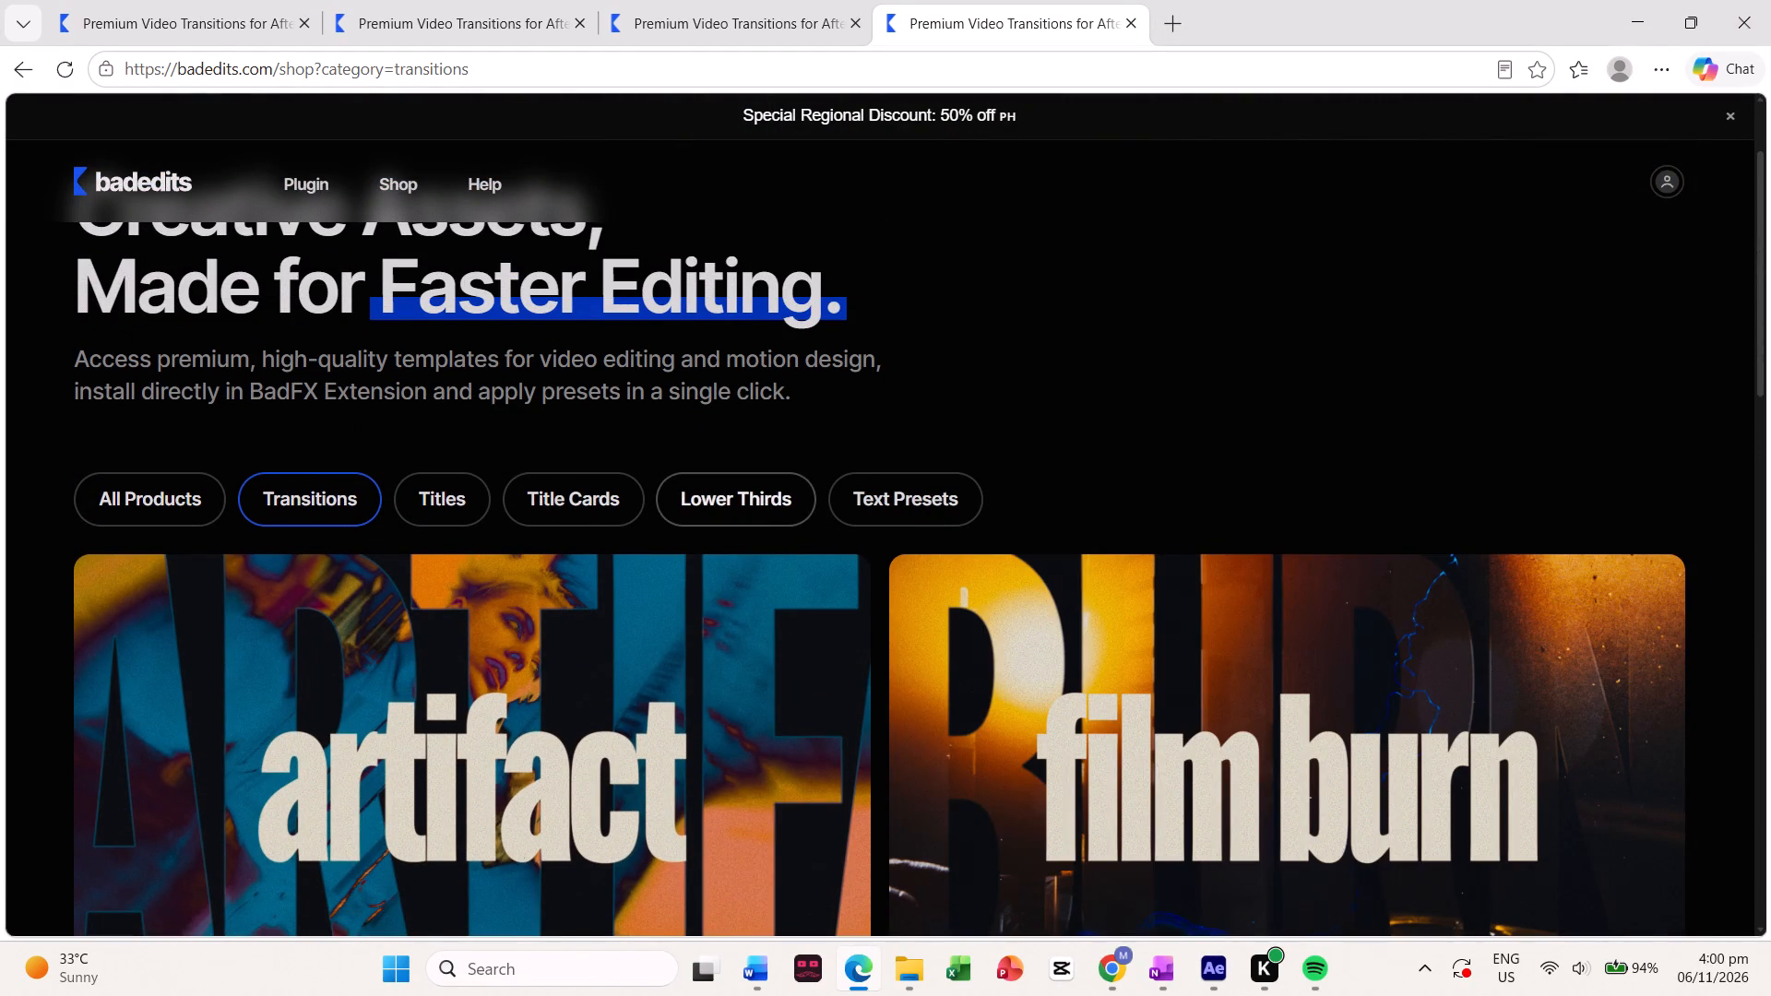
scroll(653, 388, down, 1)
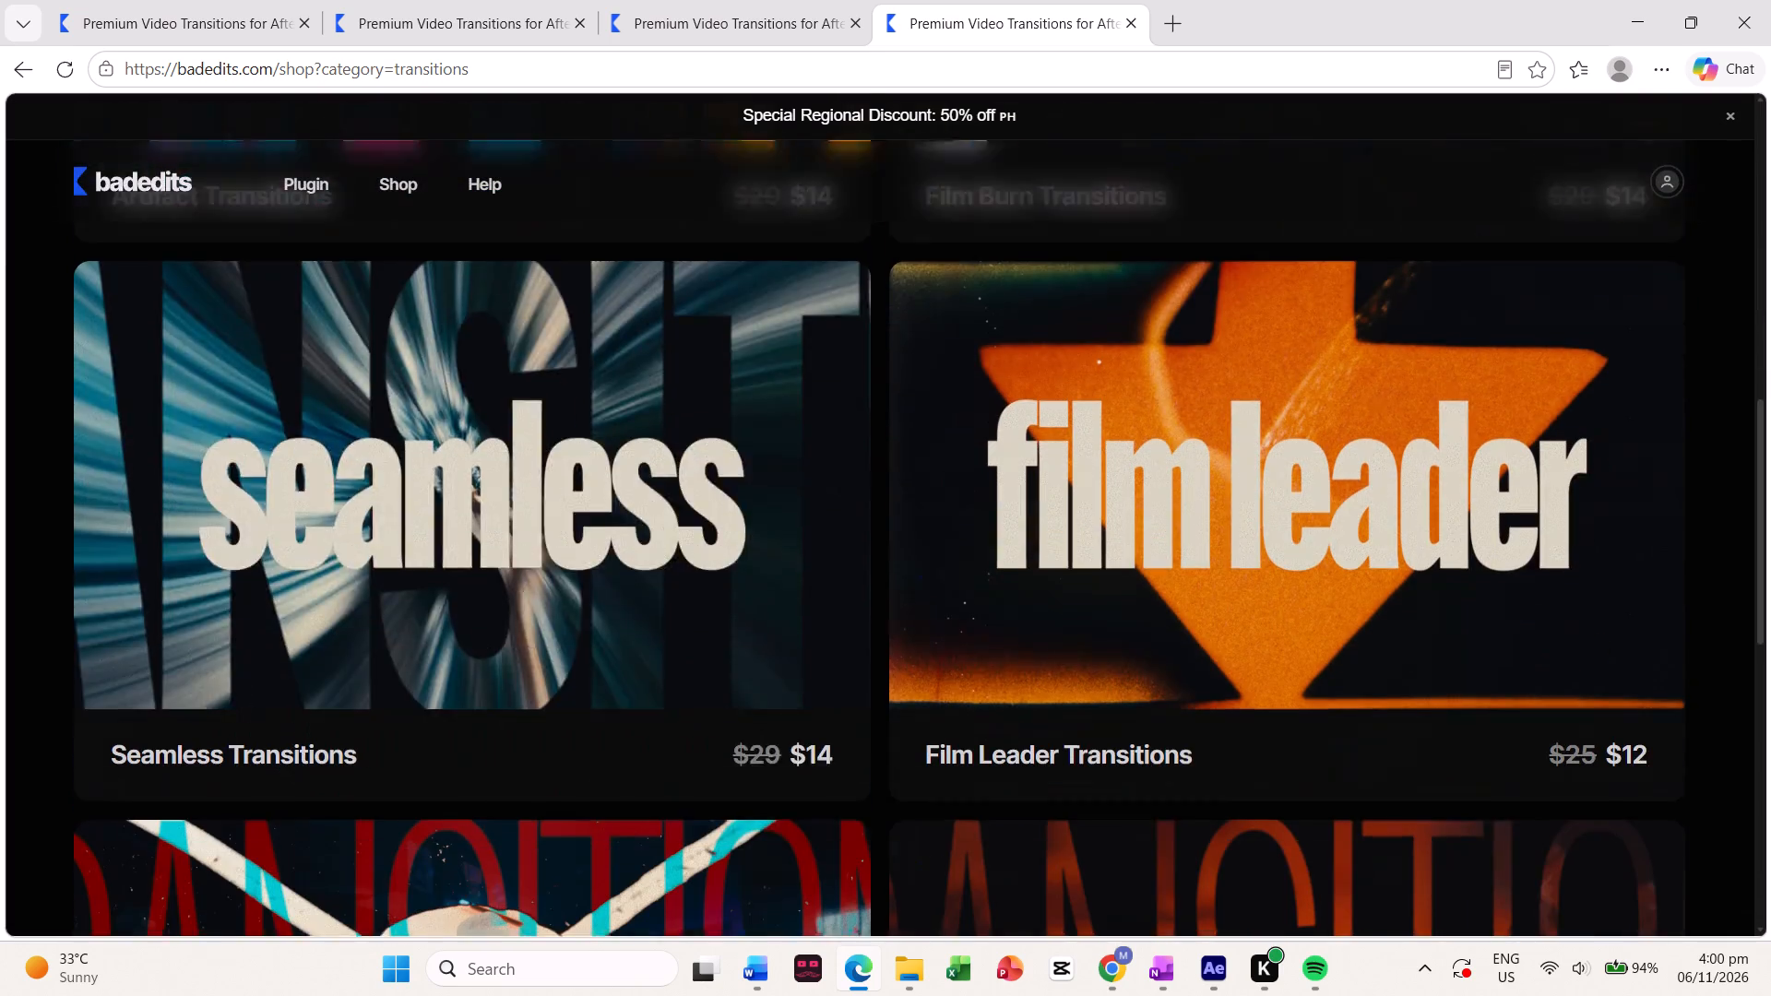
scroll(653, 388, down, 4)
scroll(653, 388, up, 3)
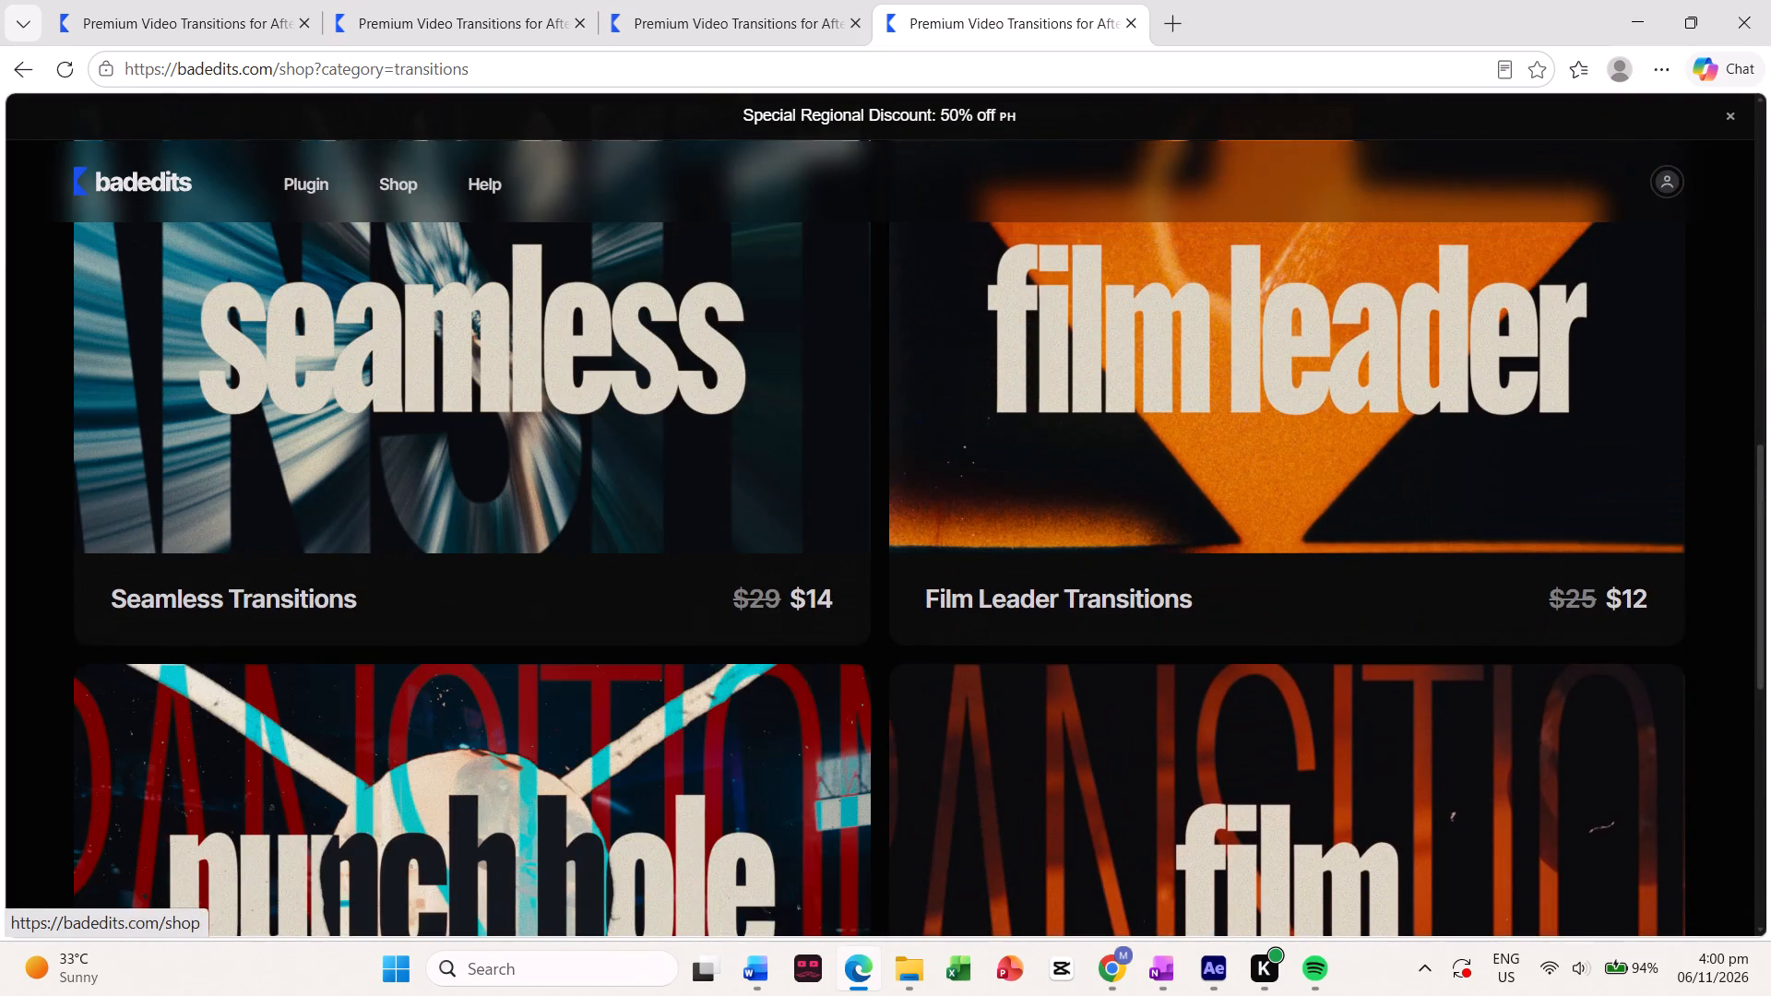
Return to the full badedits shop listing and look over the packs around Seamless Transitions and Doodle Lower Thirds.
click(917, 119)
scroll(734, 673, up, 1)
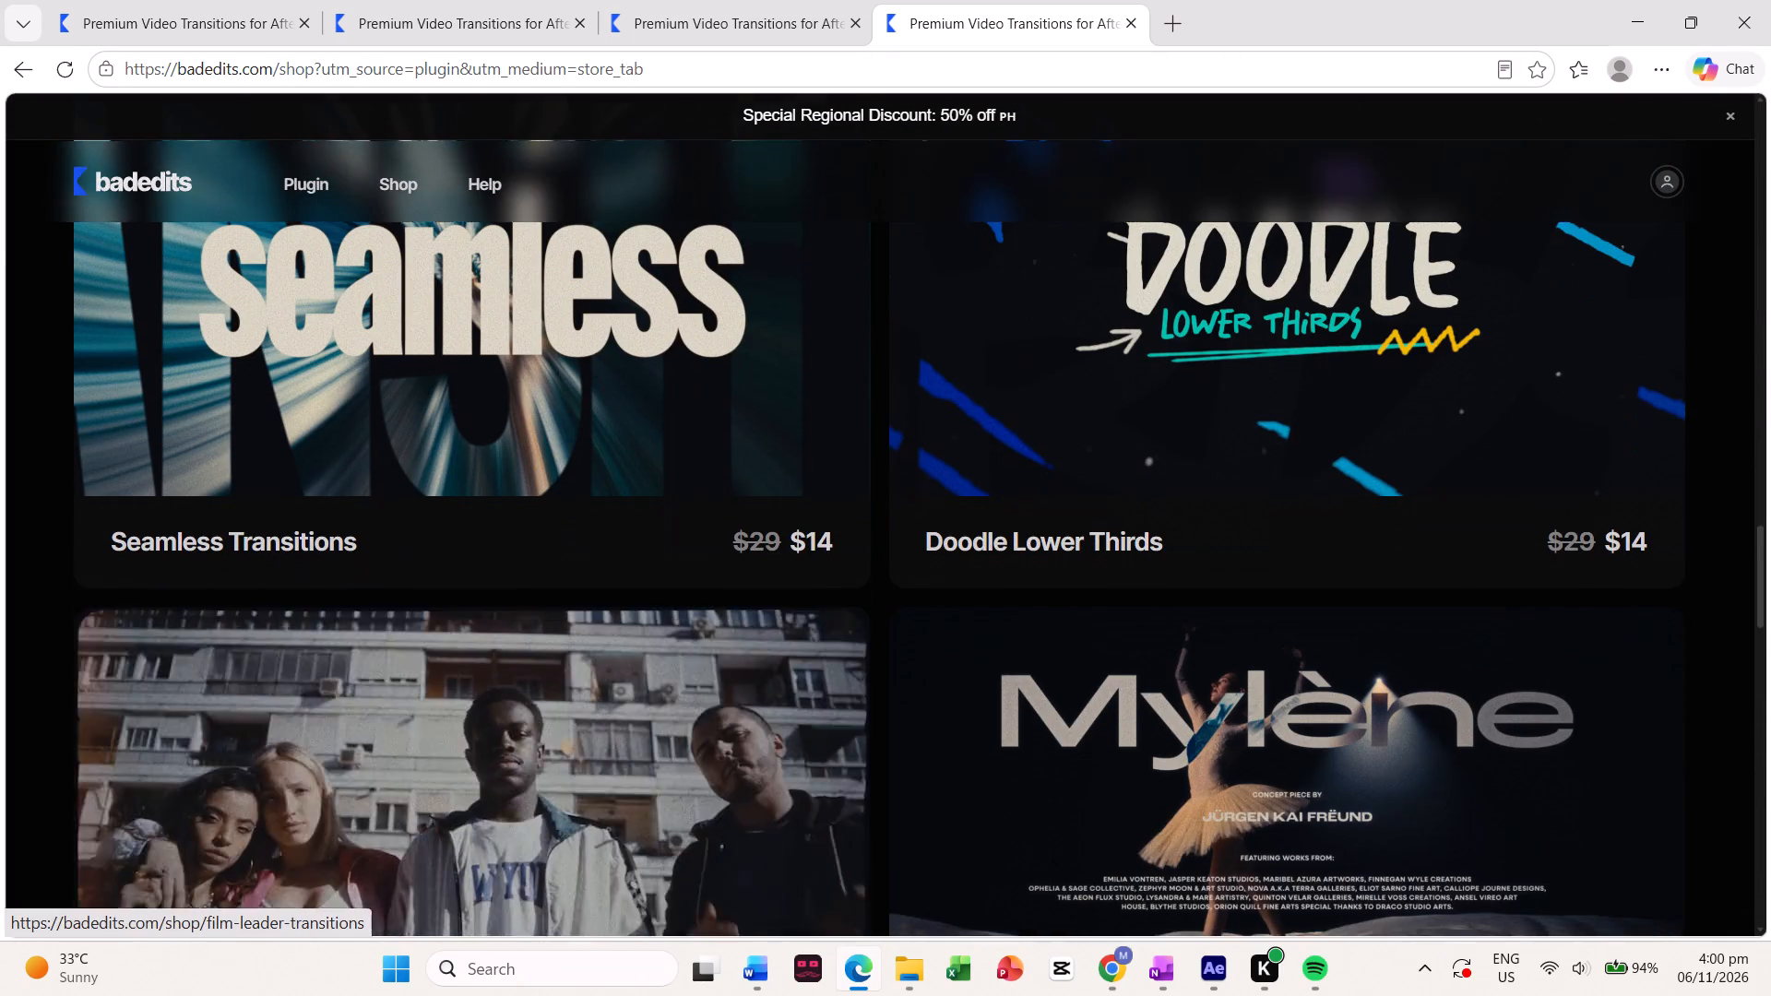
scroll(734, 673, up, 1)
scroll(734, 673, down, 1)
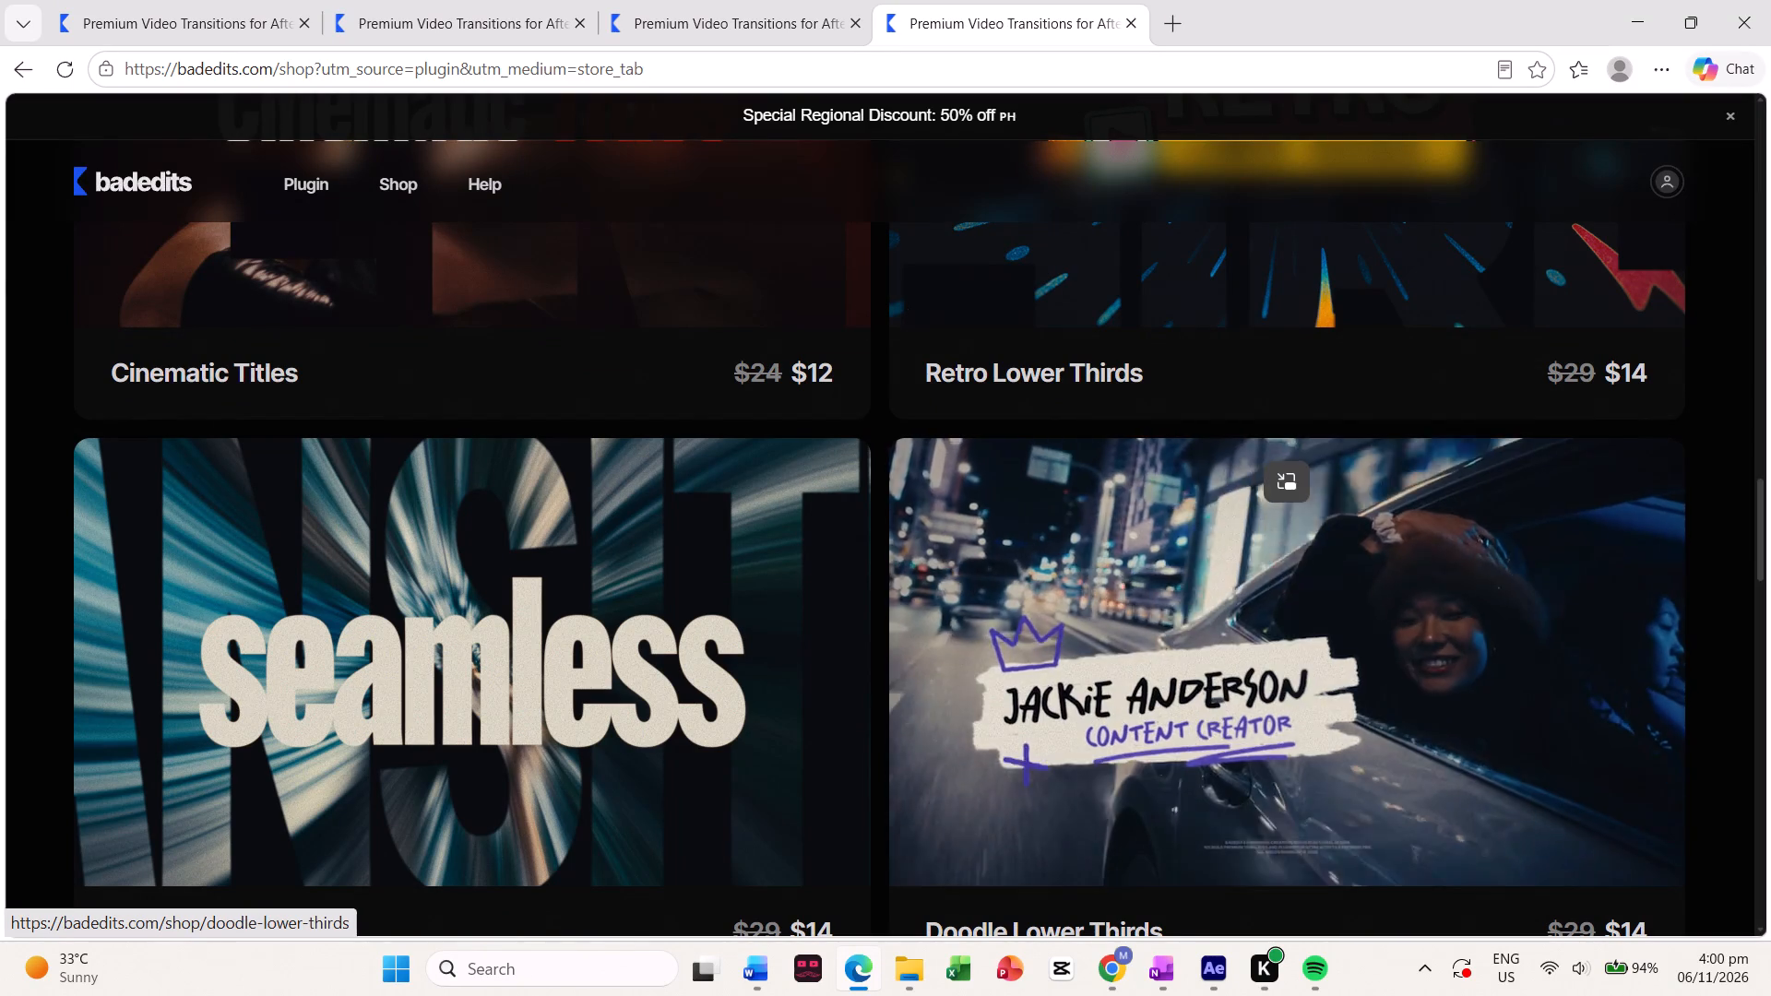
scroll(993, 646, up, 1)
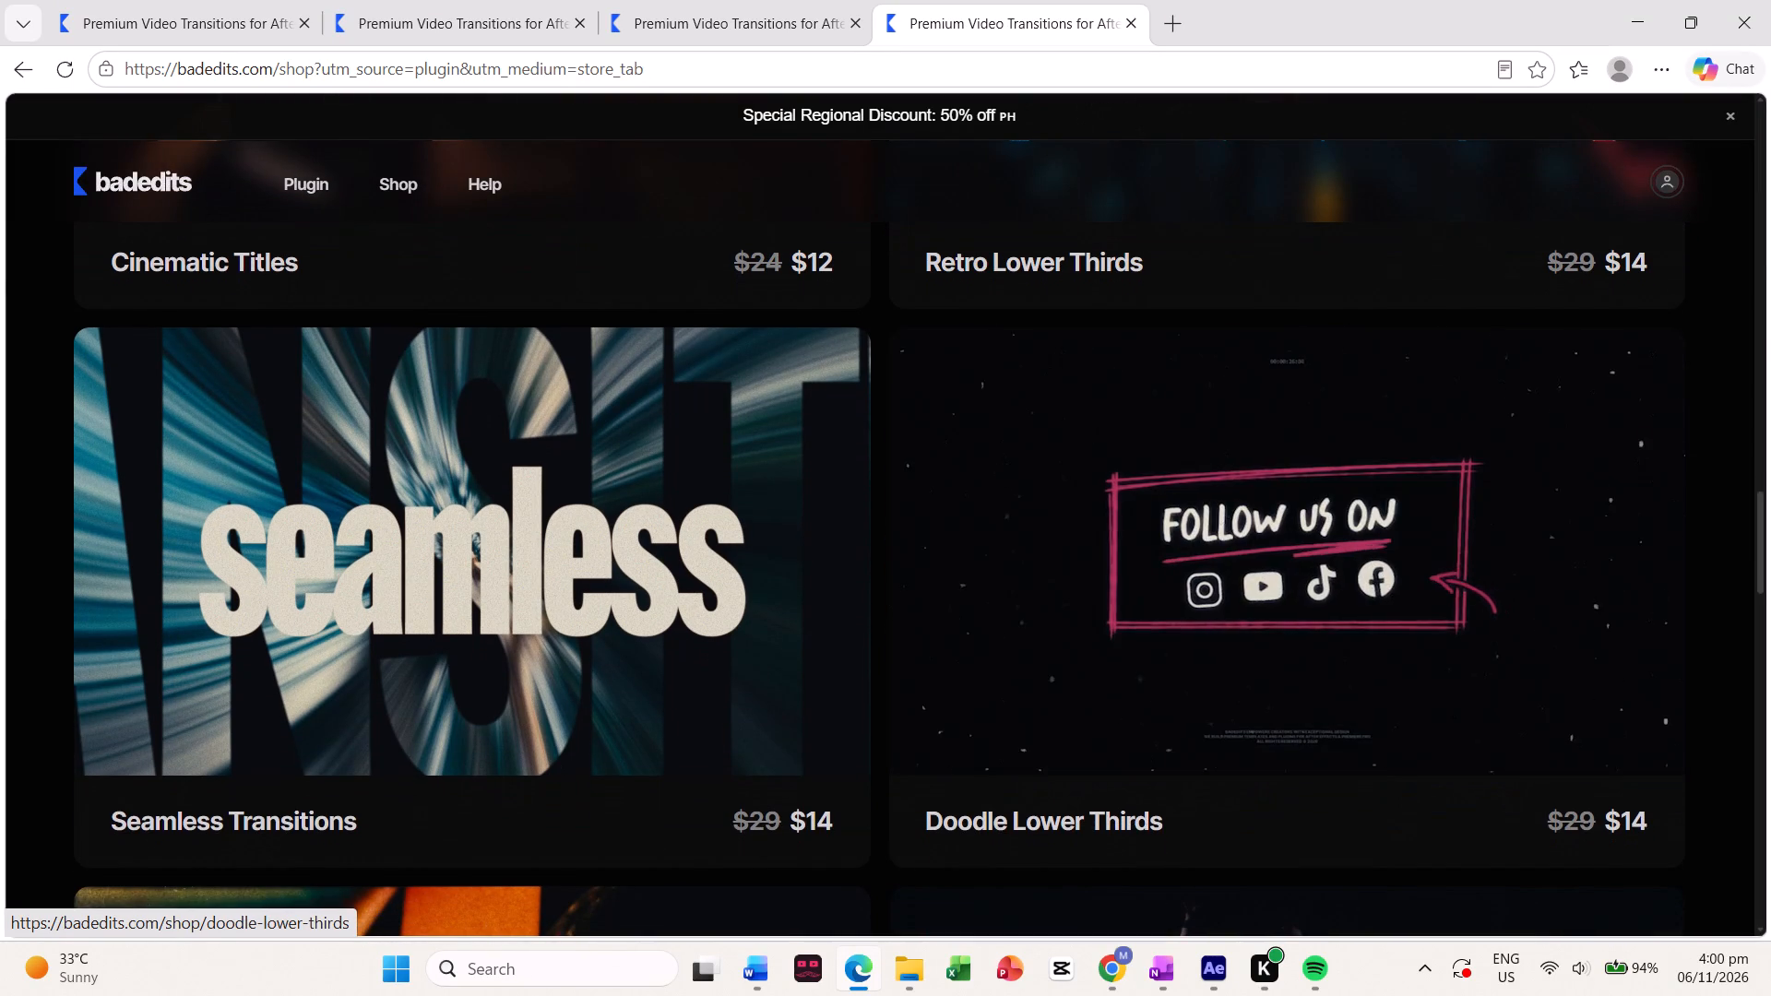
scroll(993, 646, up, 2)
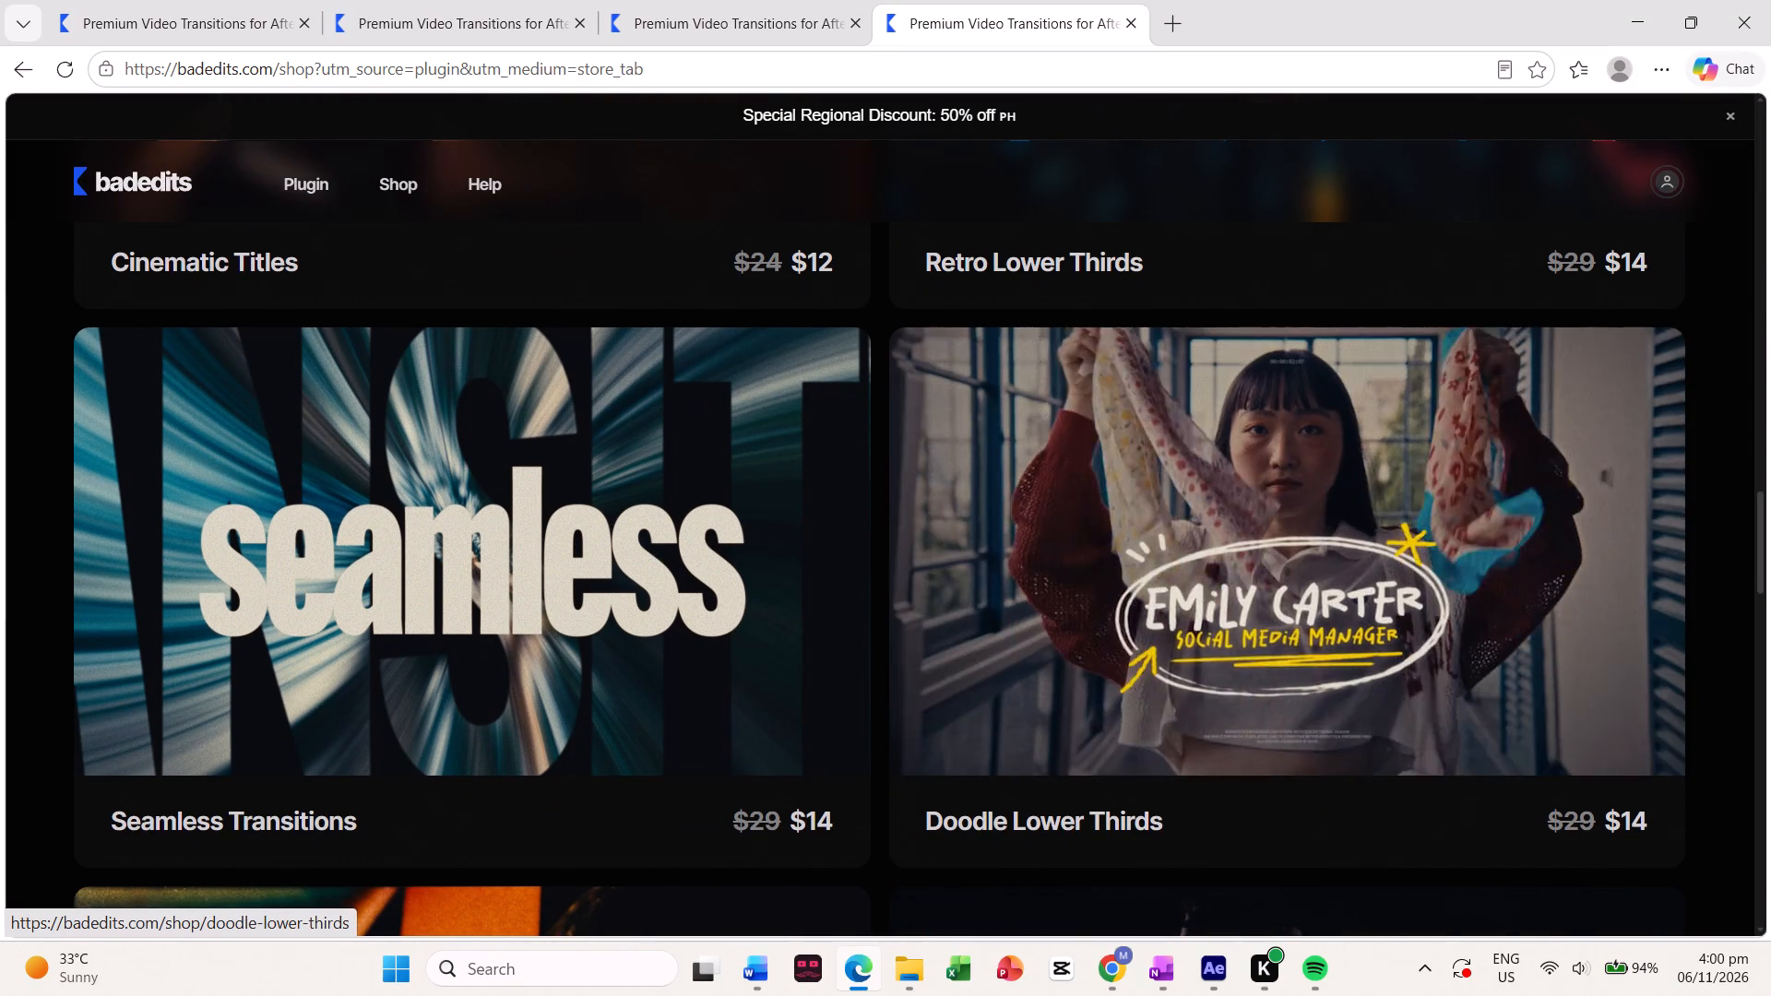
scroll(993, 646, up, 2)
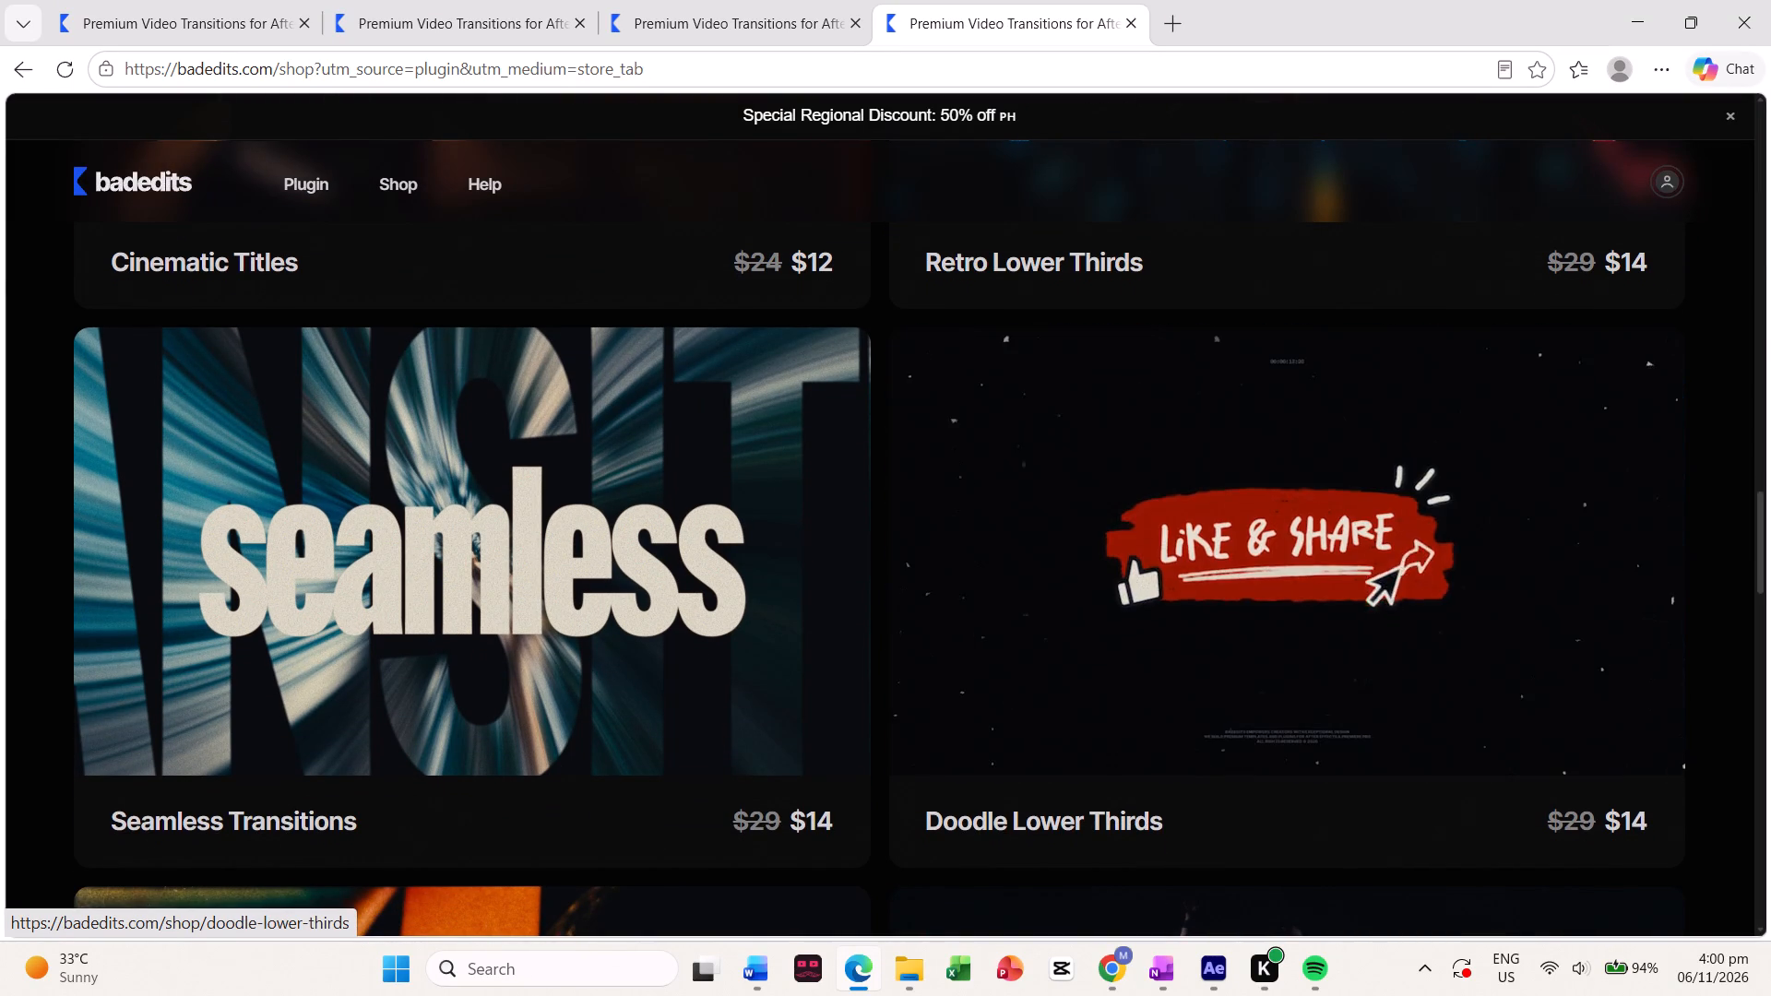
Look back through the badedits shop packs from Doodle Lower Thirds up to Film Burn Transitions.
scroll(993, 646, up, 2)
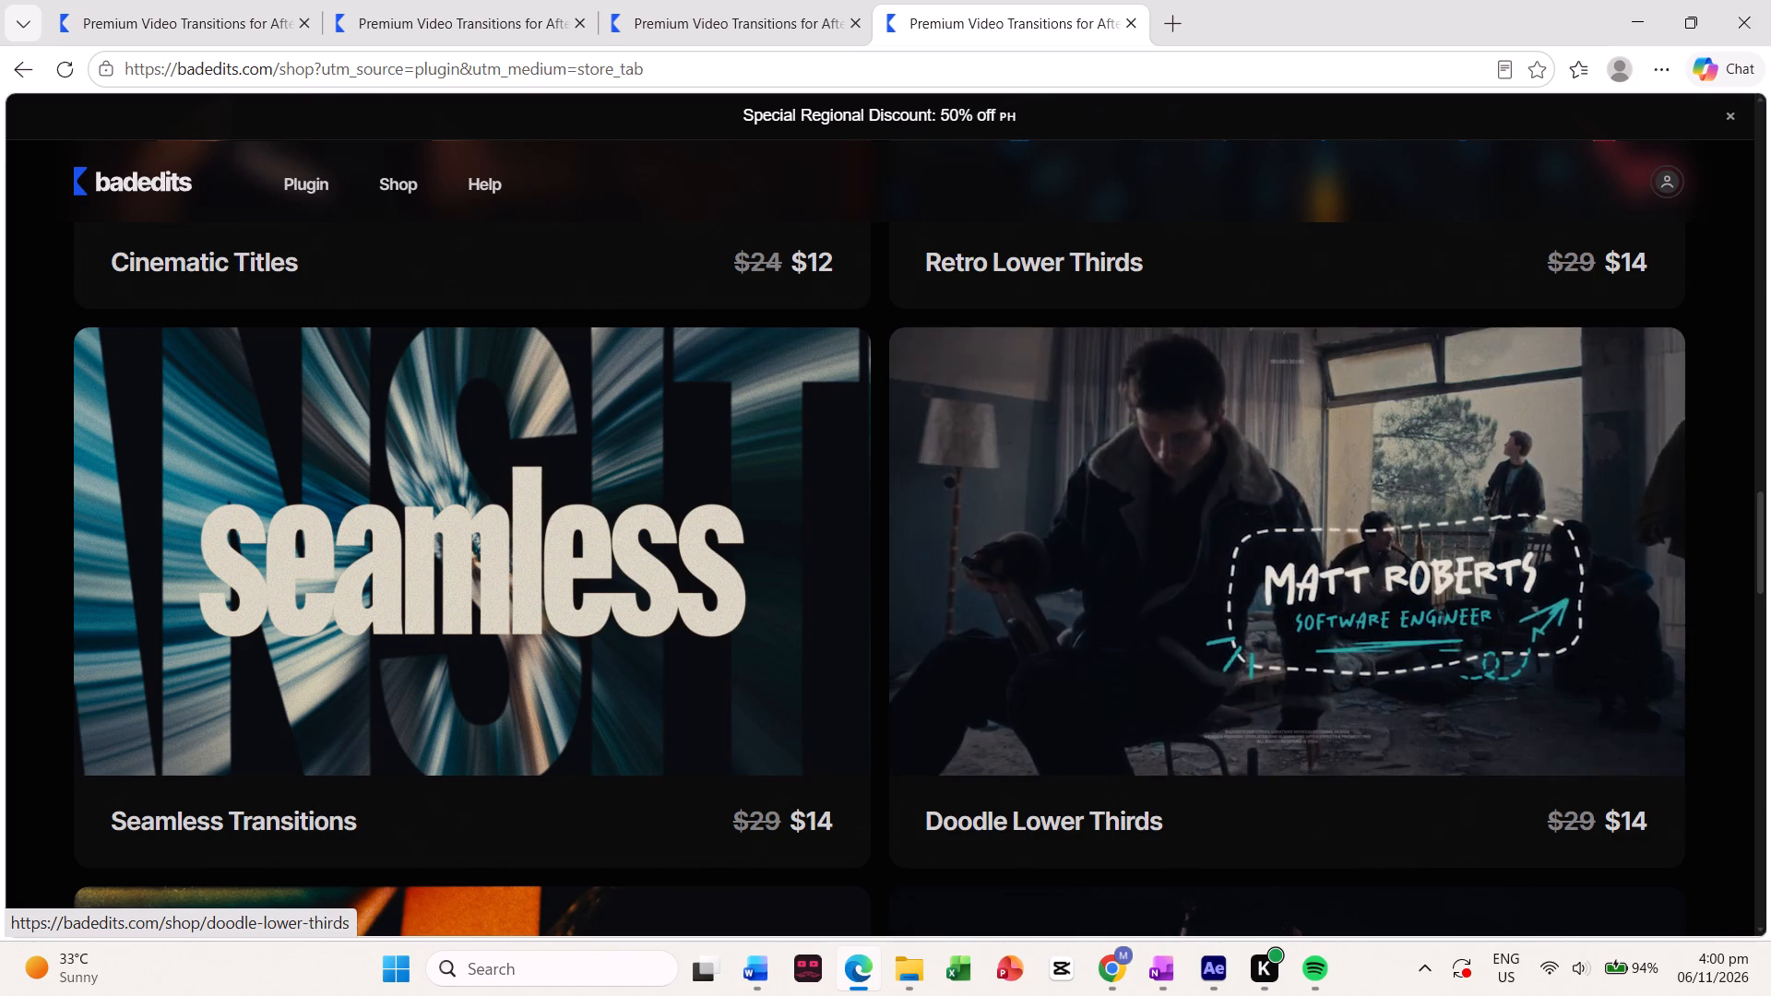
scroll(993, 646, up, 3)
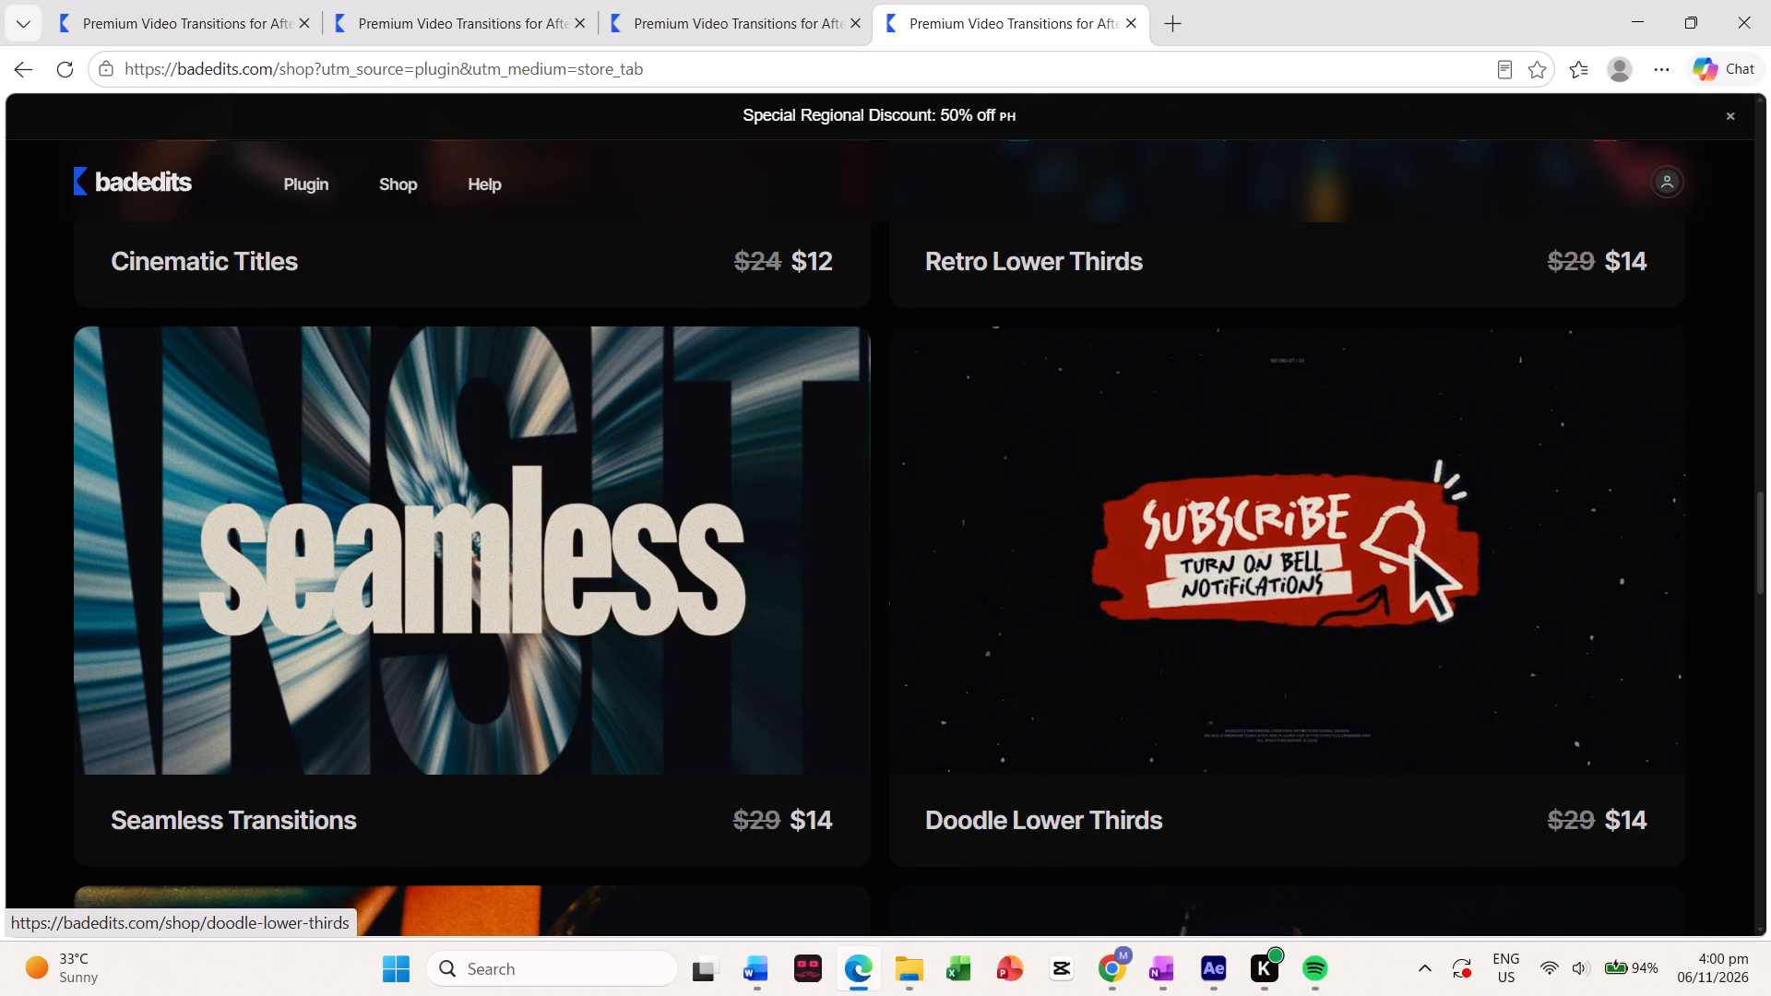
scroll(993, 646, up, 2)
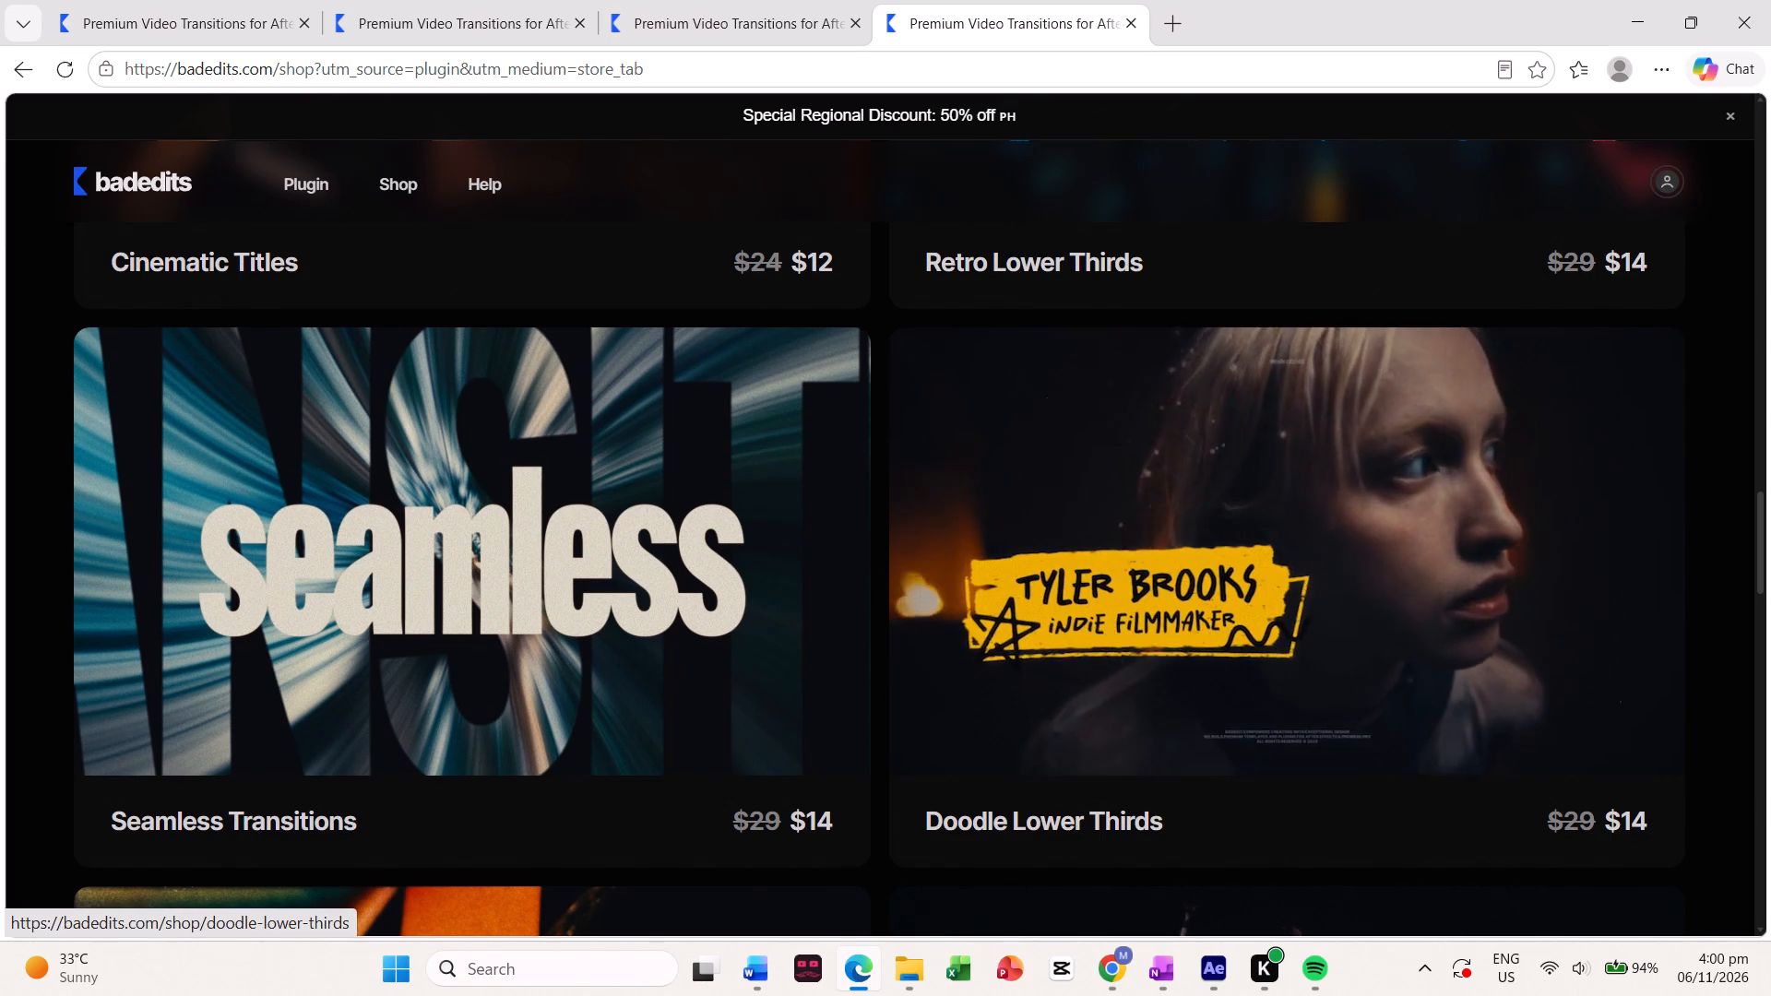
scroll(993, 646, up, 8)
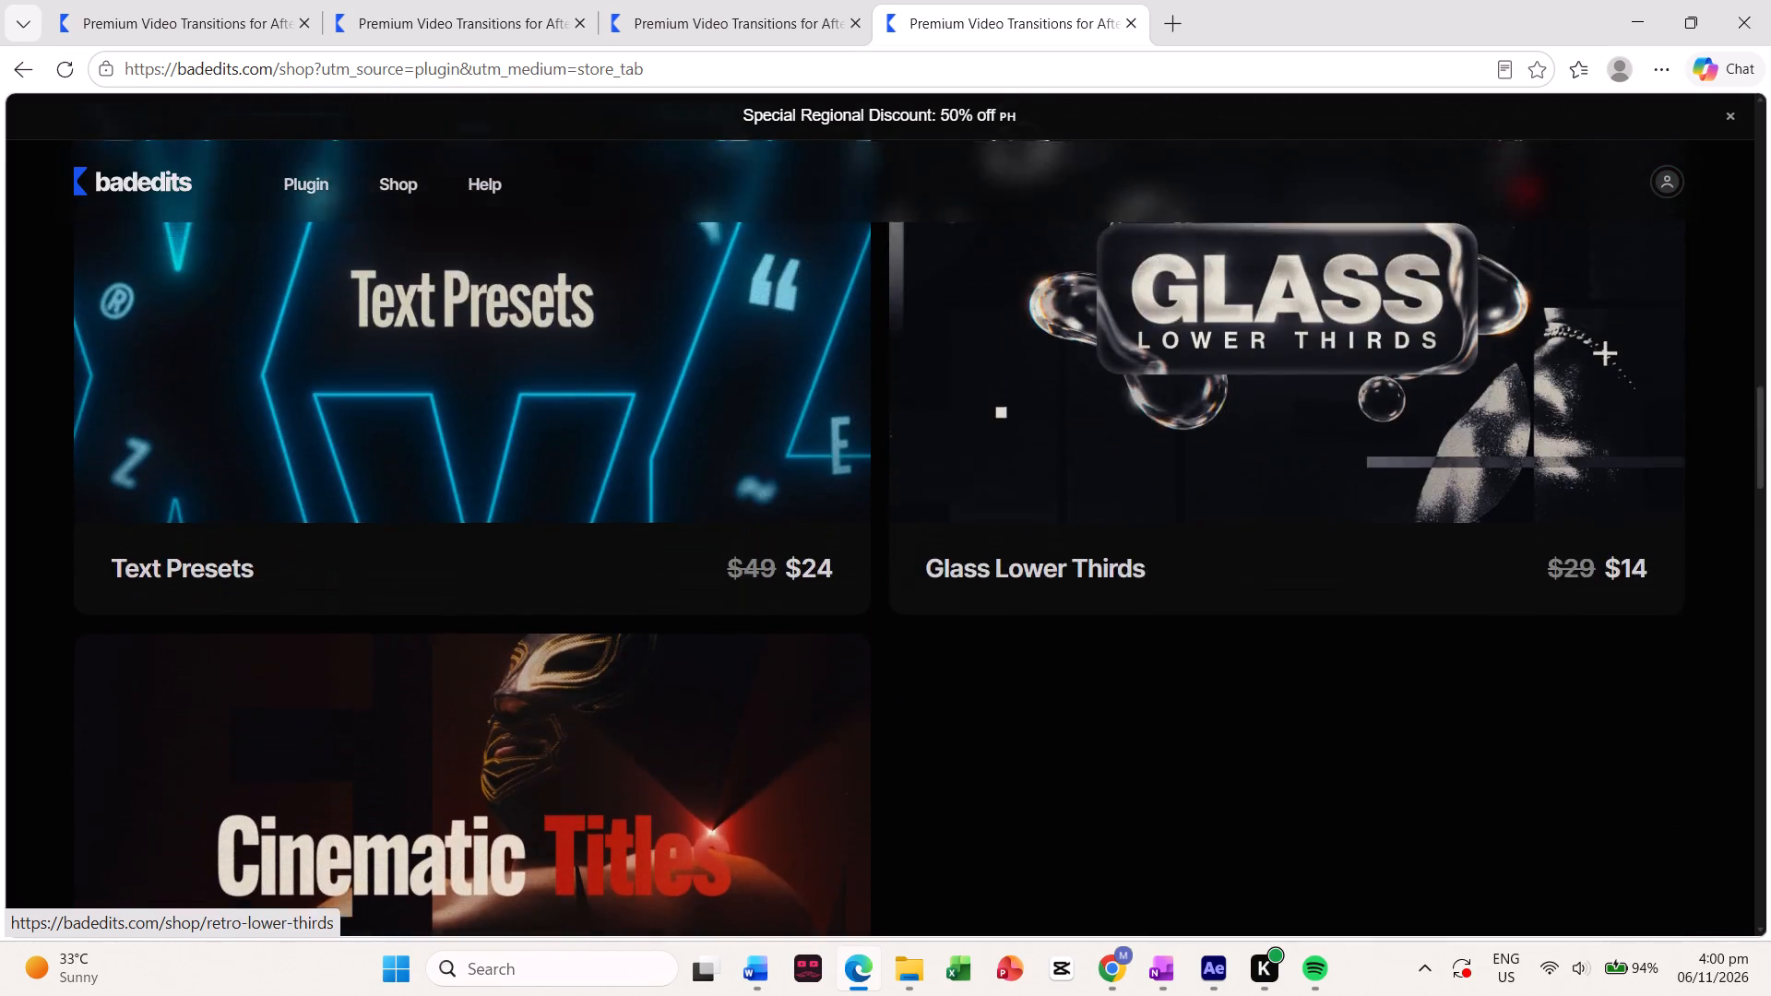
scroll(993, 646, up, 4)
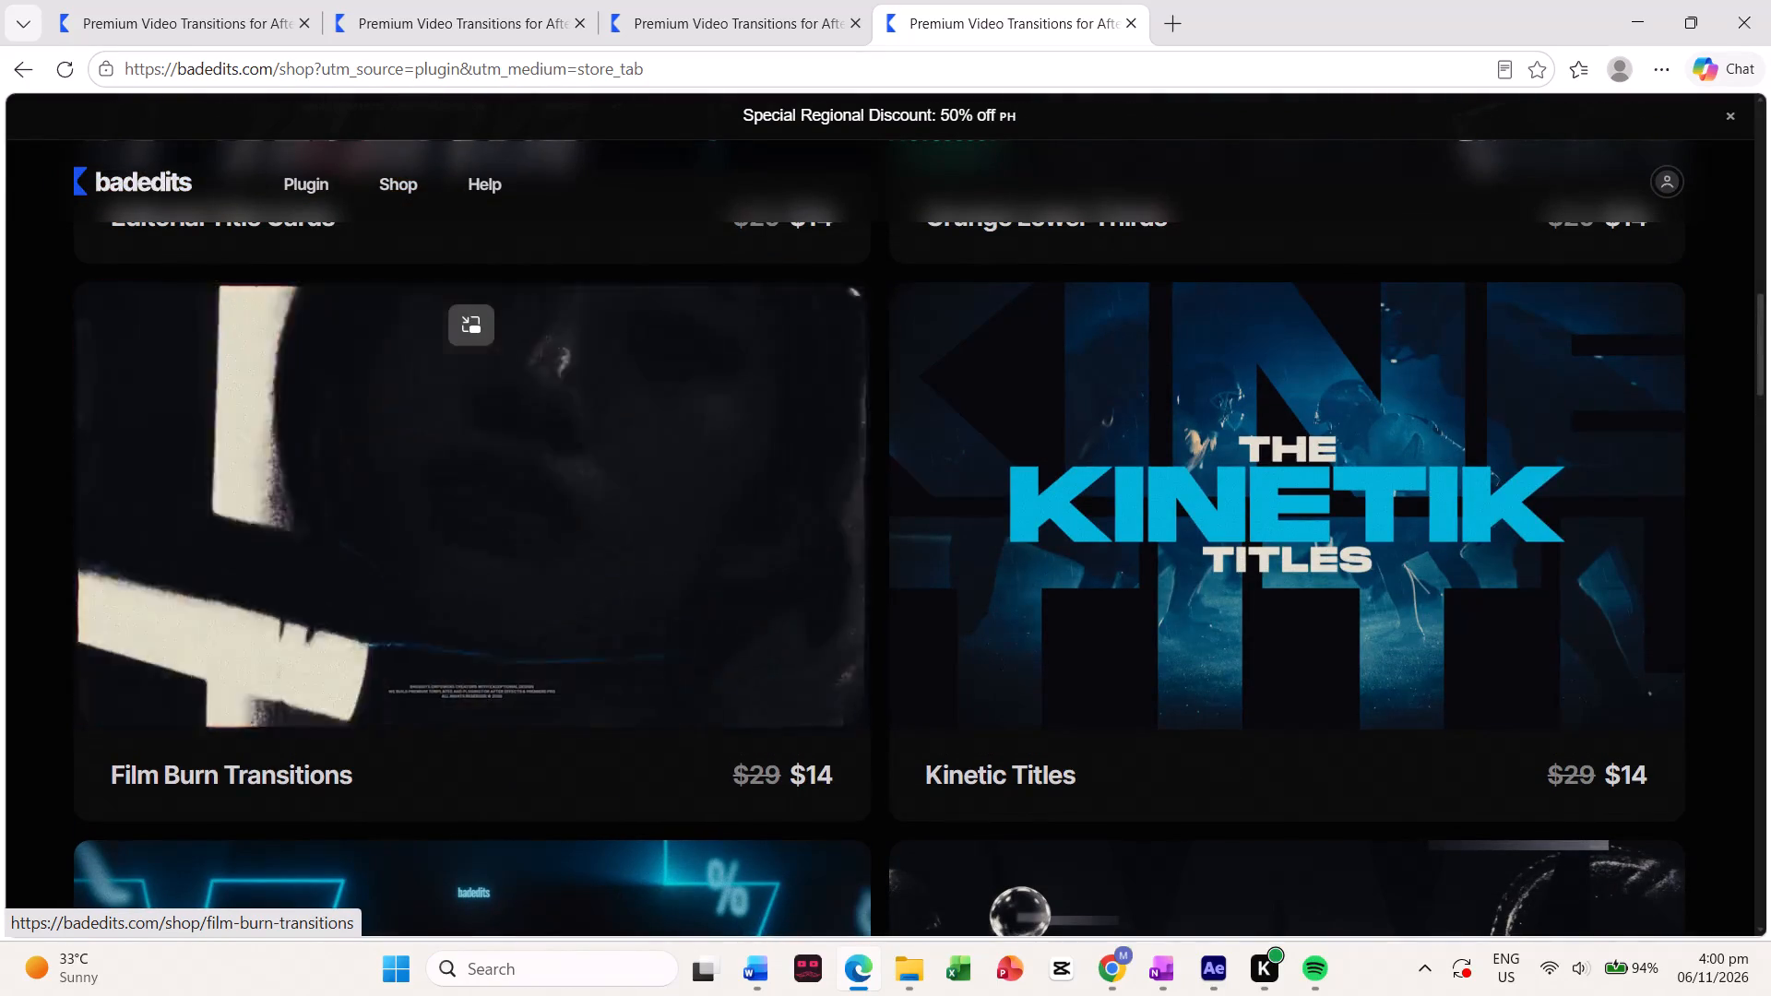
Open the Film Burn Transitions pack and examine its preset library, features and specifications.
click(604, 624)
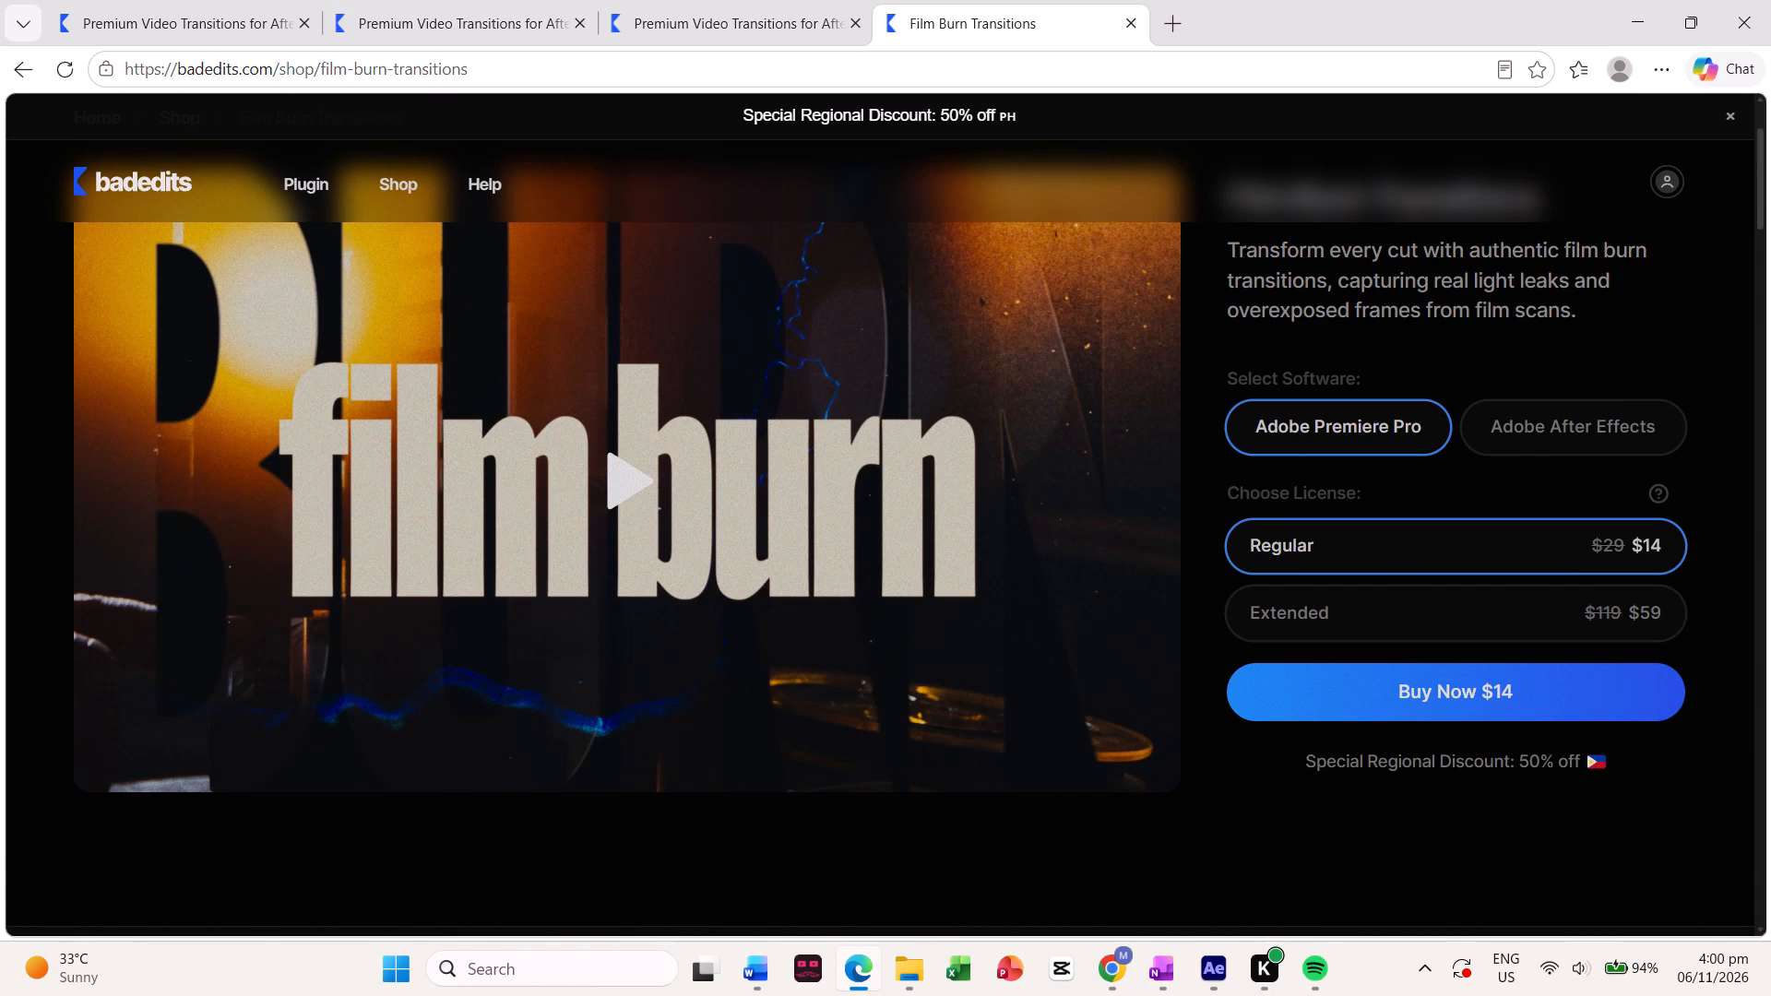
scroll(1357, 452, down, 2)
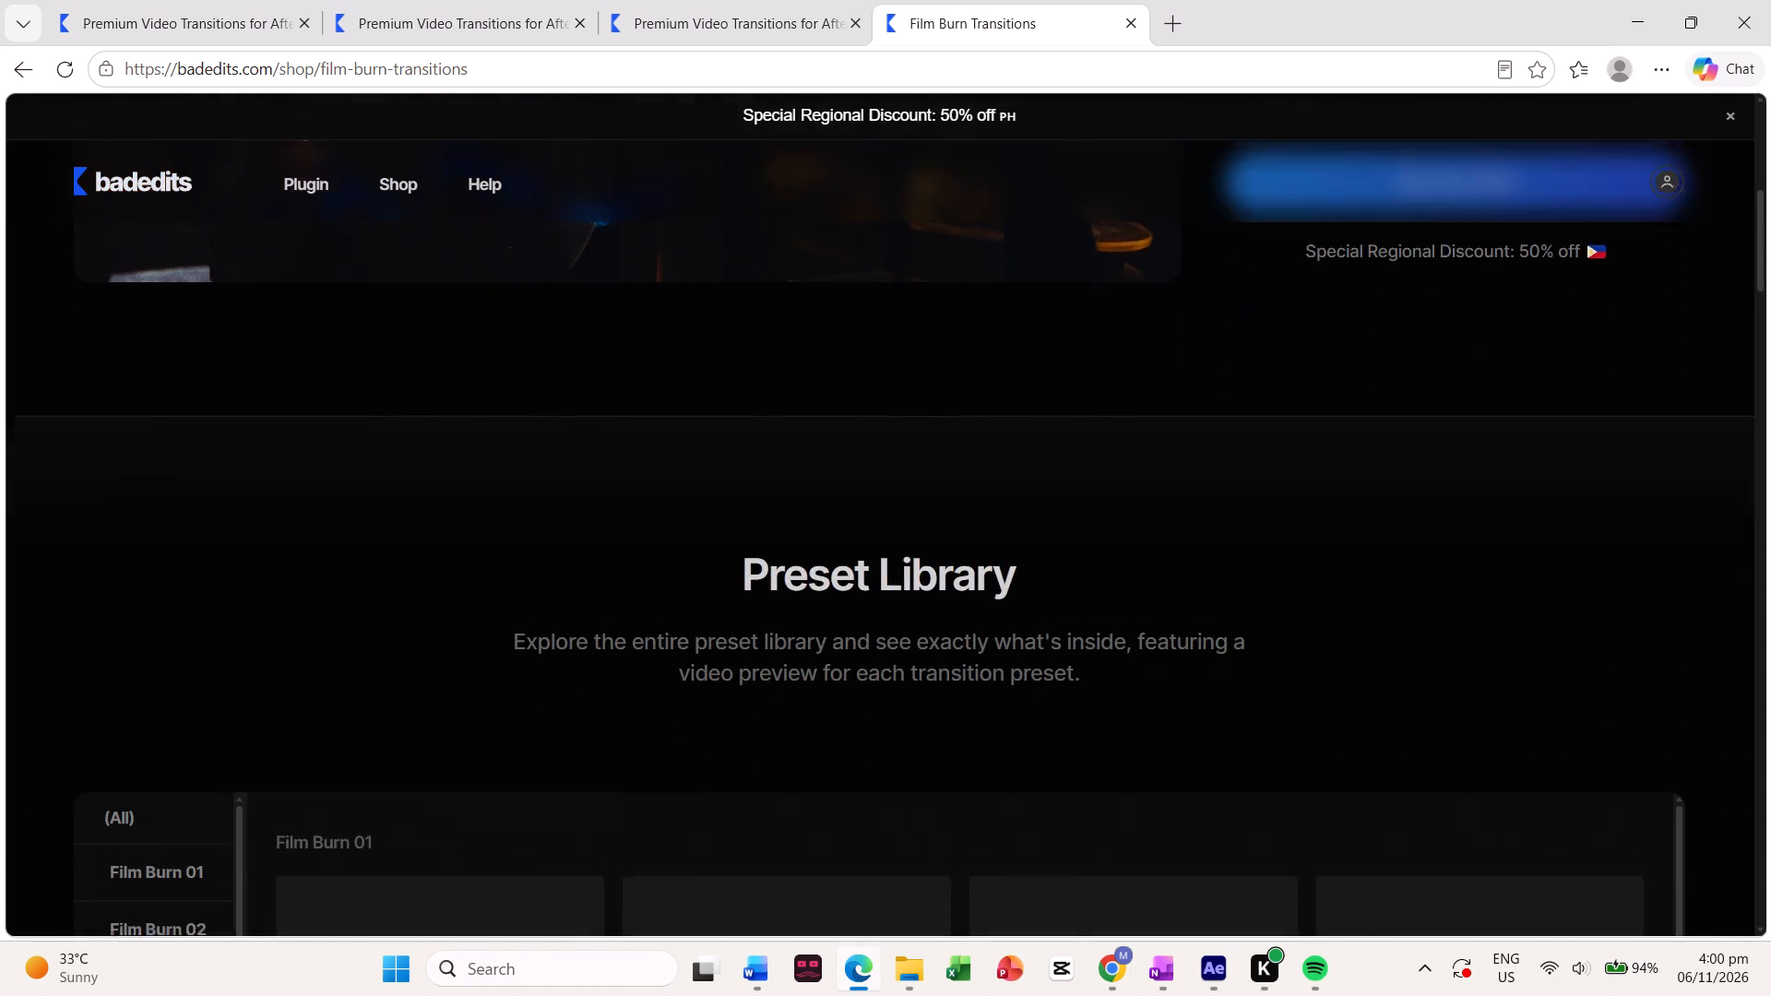
scroll(1357, 452, down, 9)
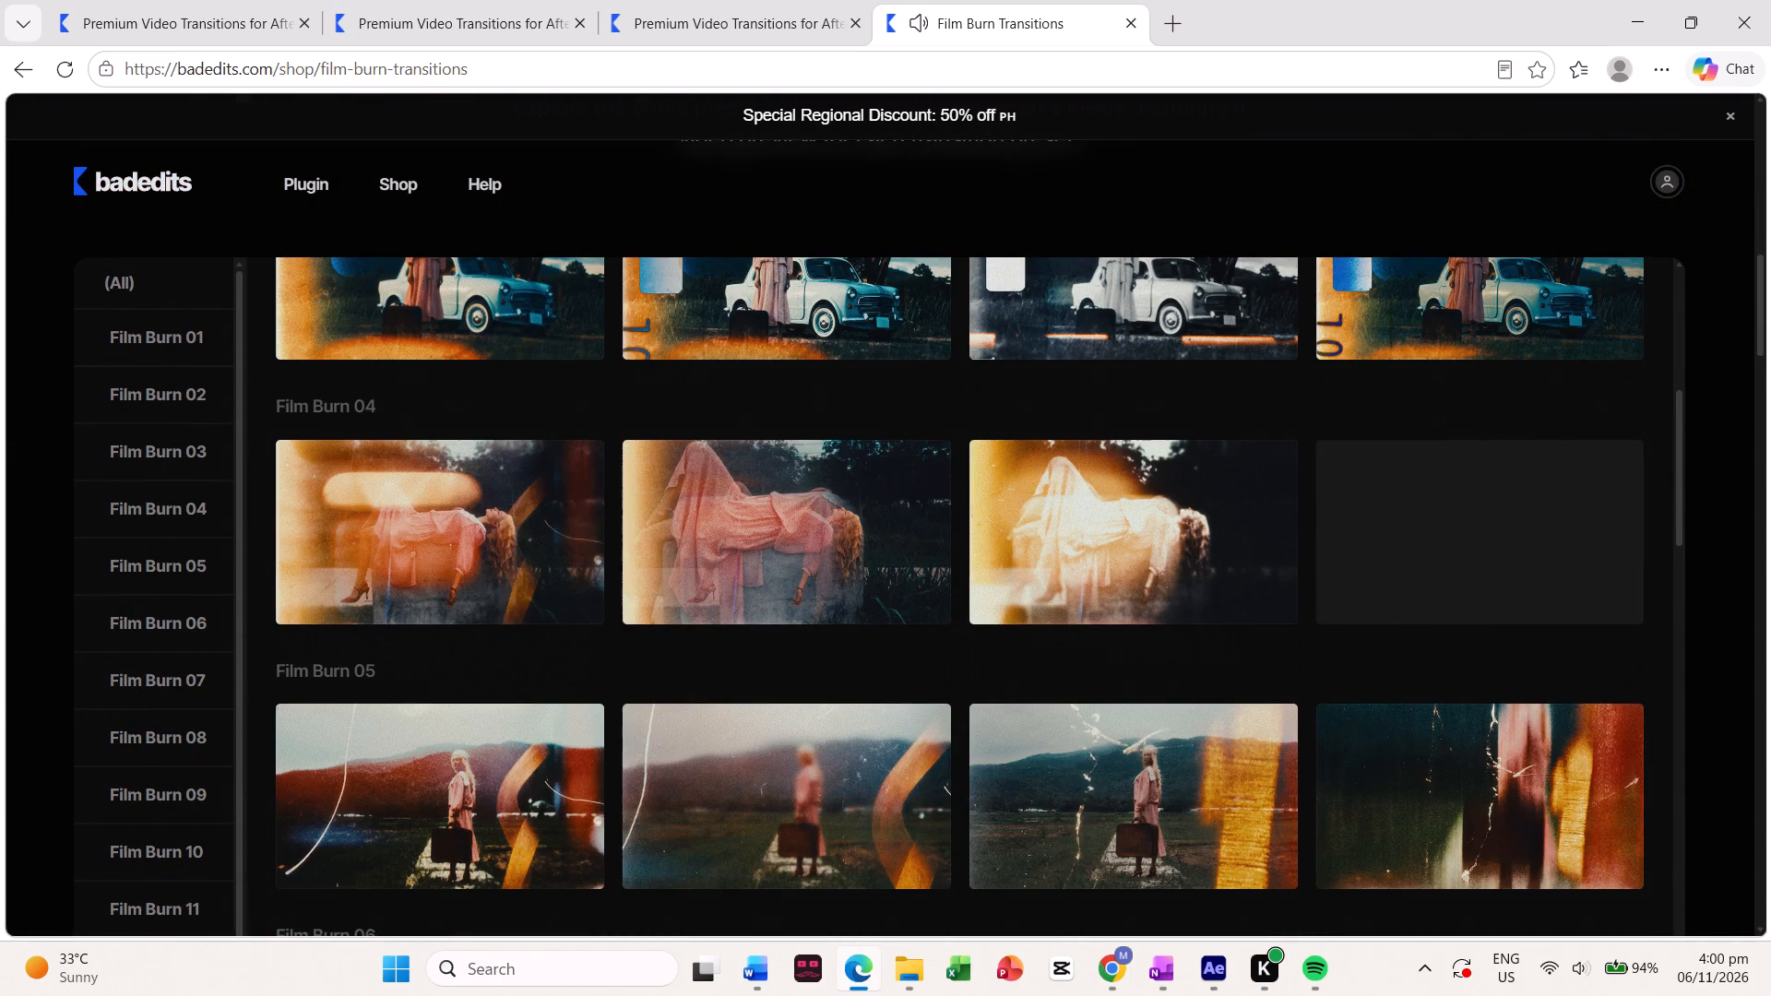
scroll(1357, 452, down, 4)
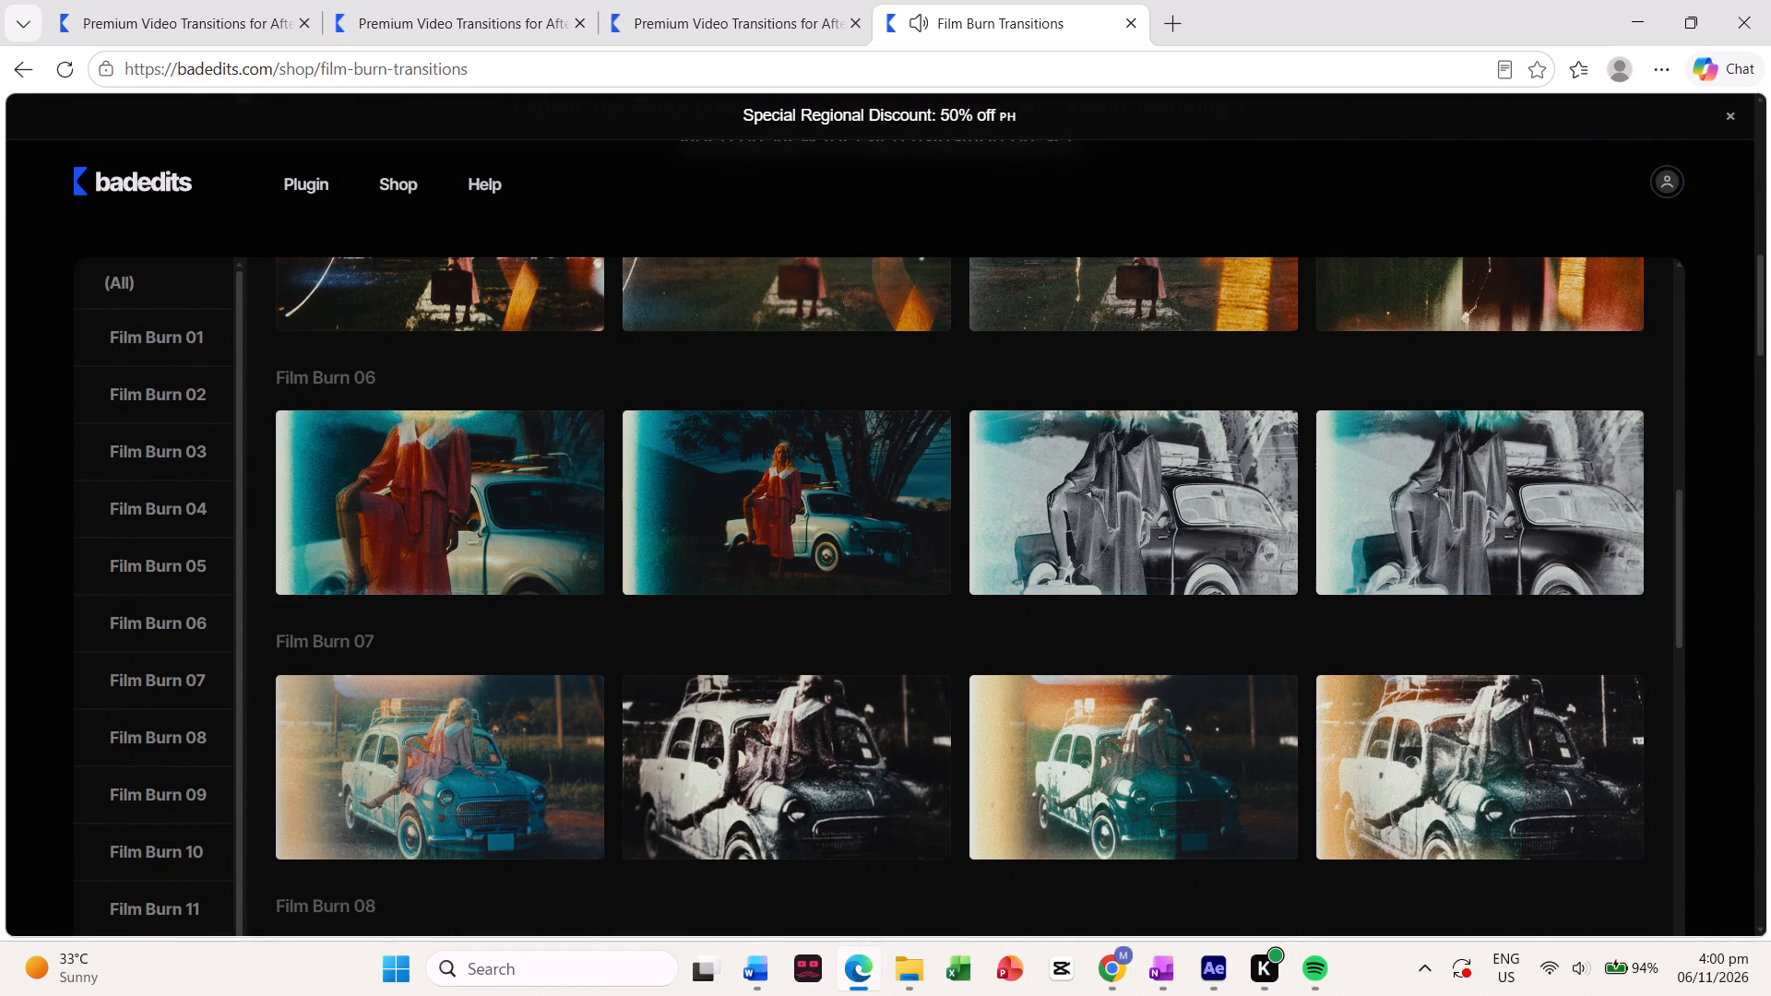
scroll(1711, 551, down, 8)
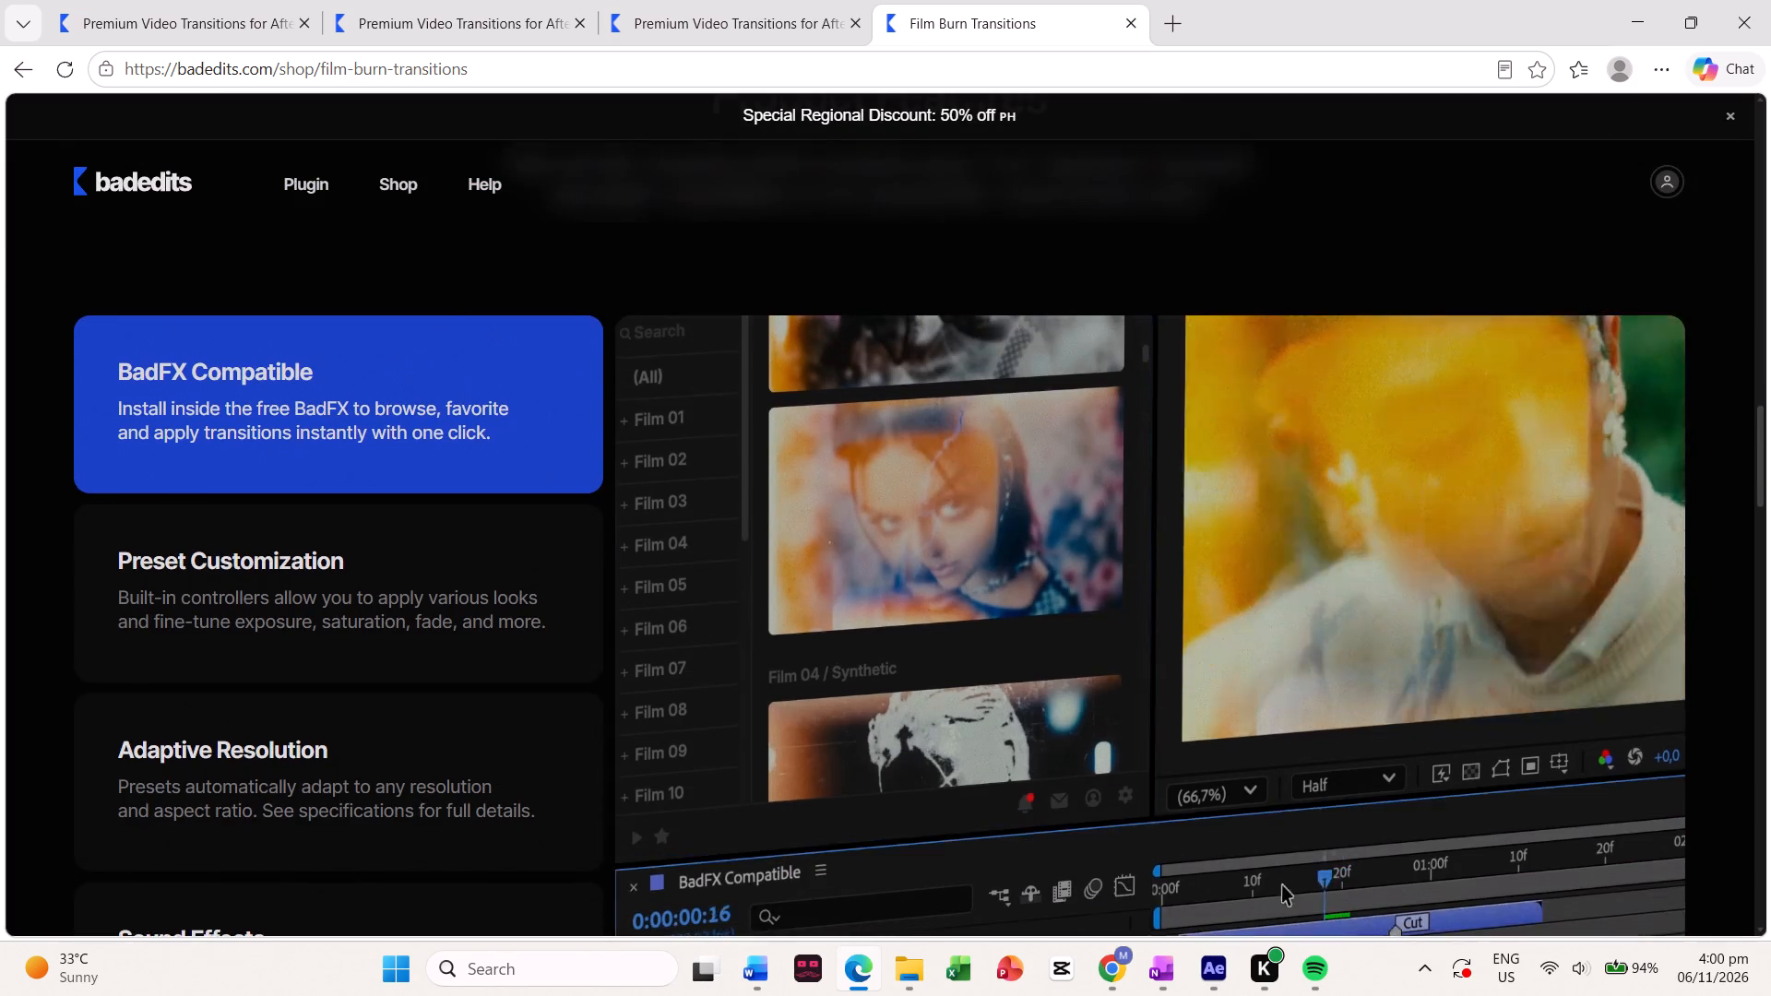
scroll(1711, 551, down, 8)
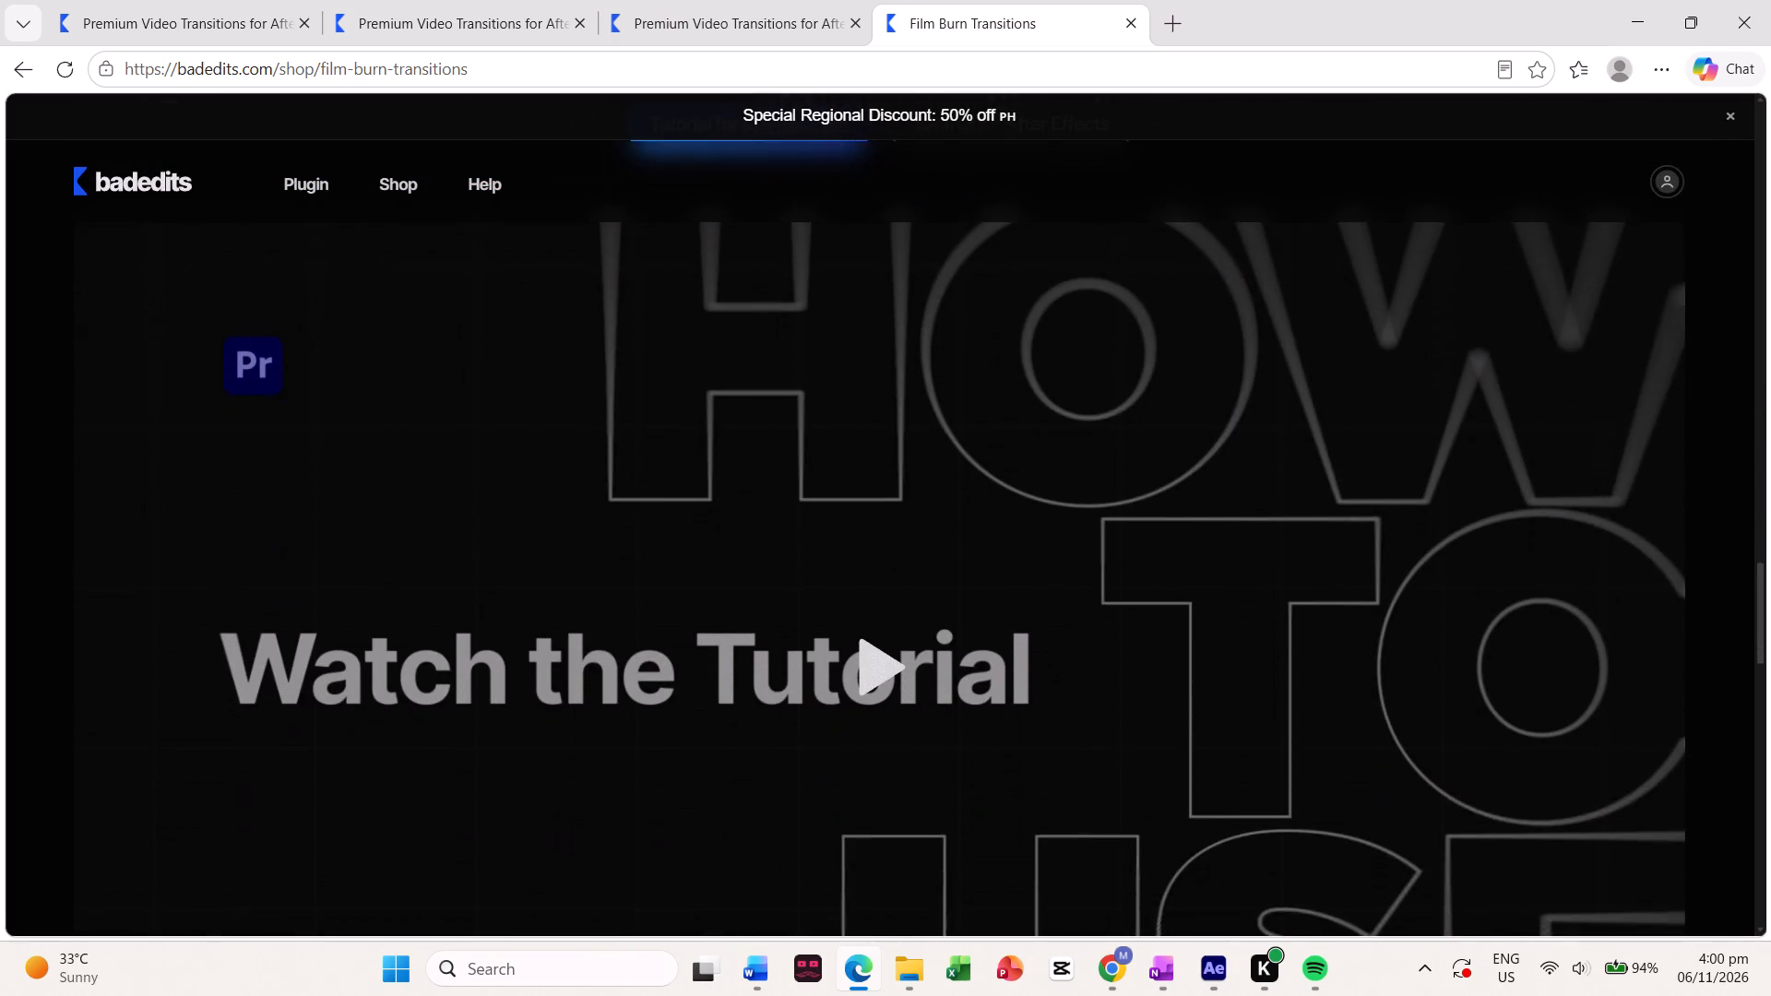
scroll(1711, 551, right, 1)
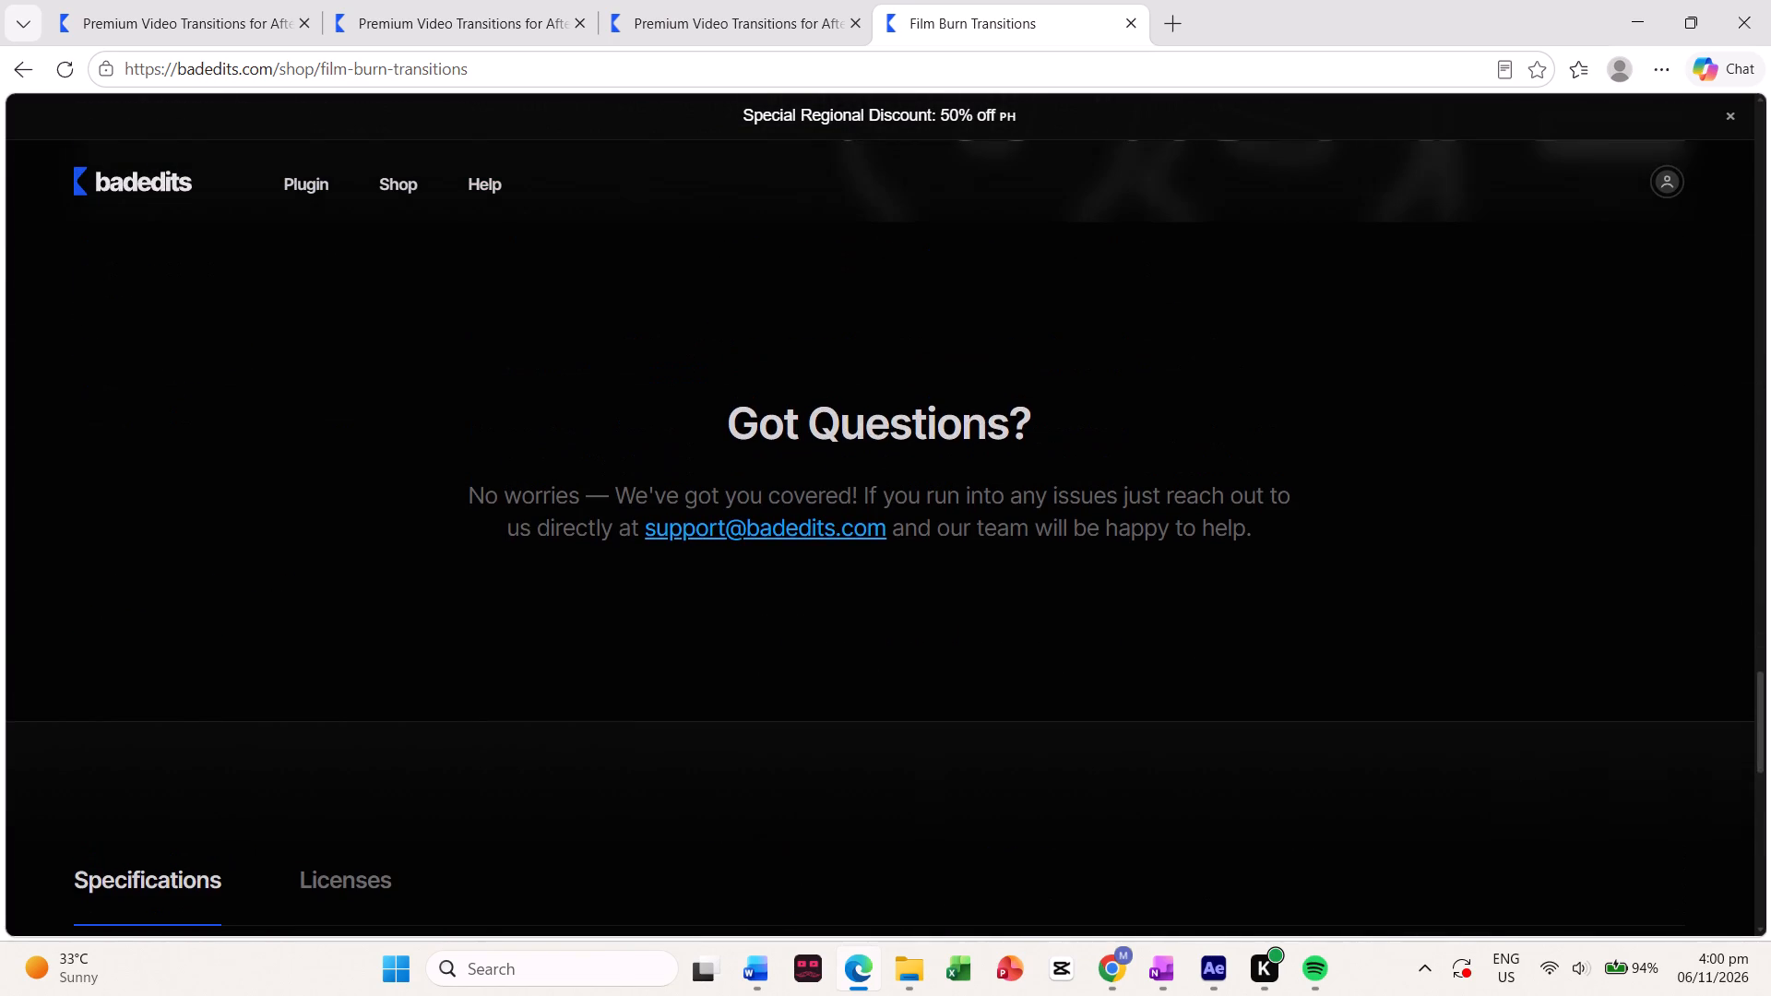
scroll(1711, 551, down, 4)
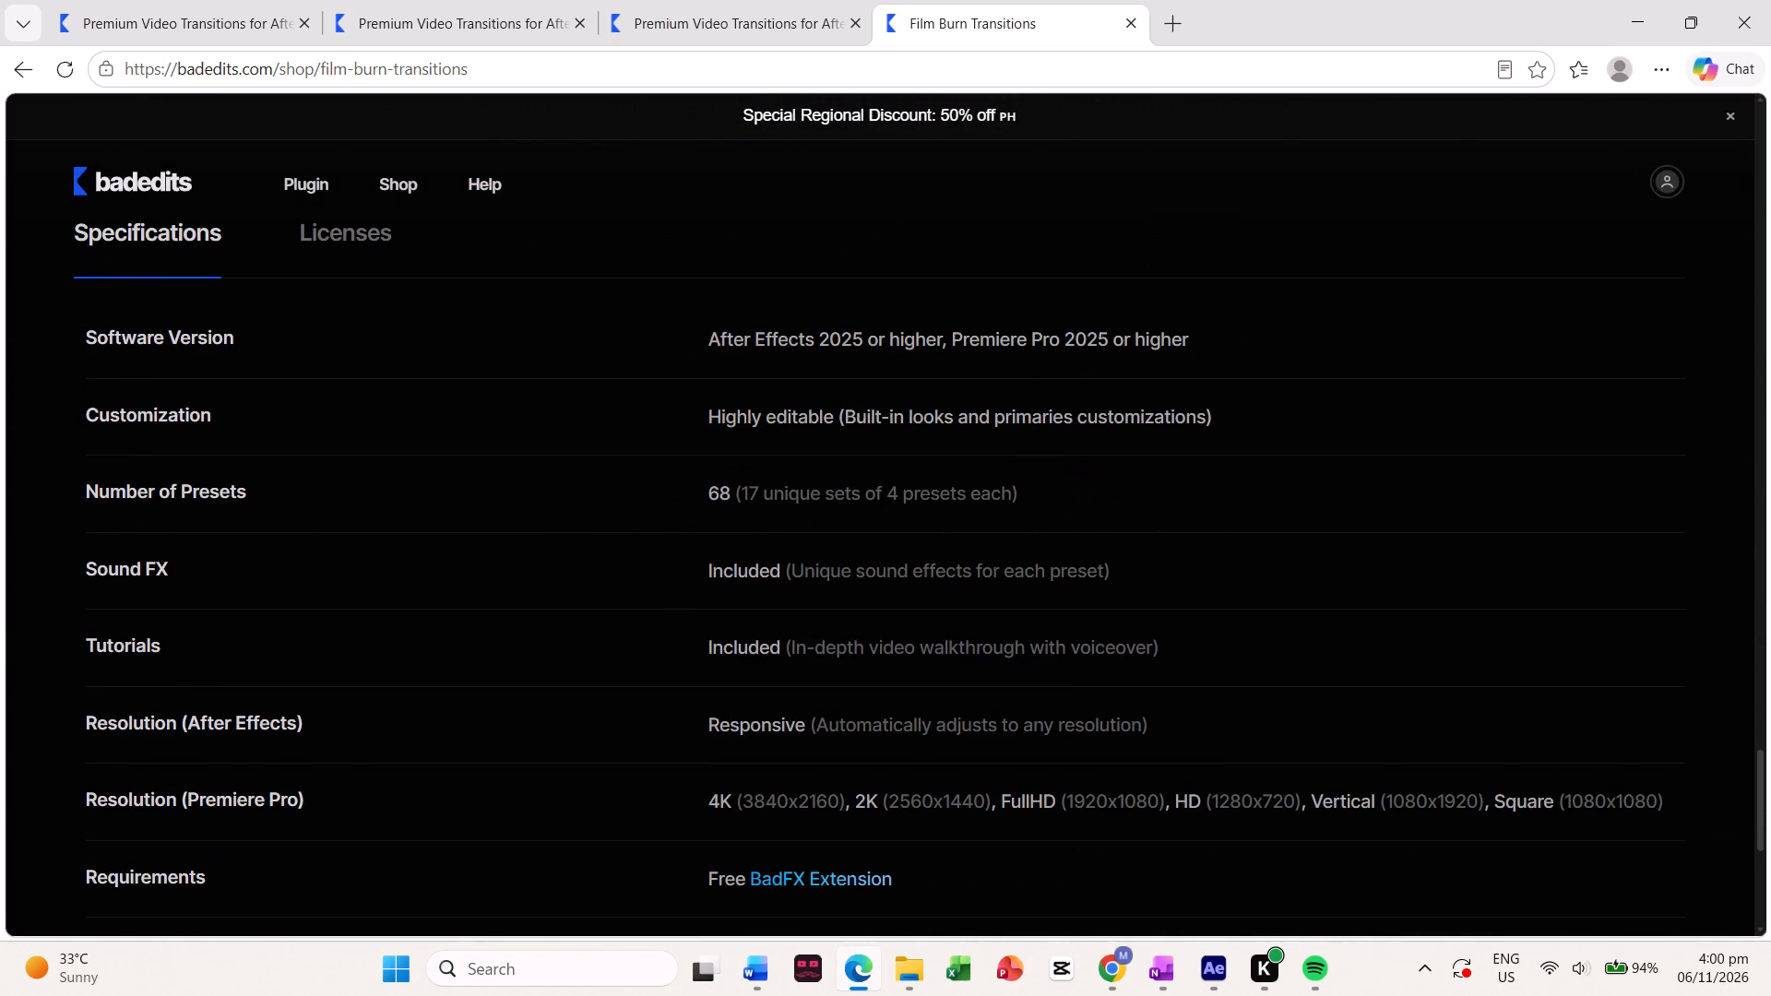
scroll(1711, 551, down, 5)
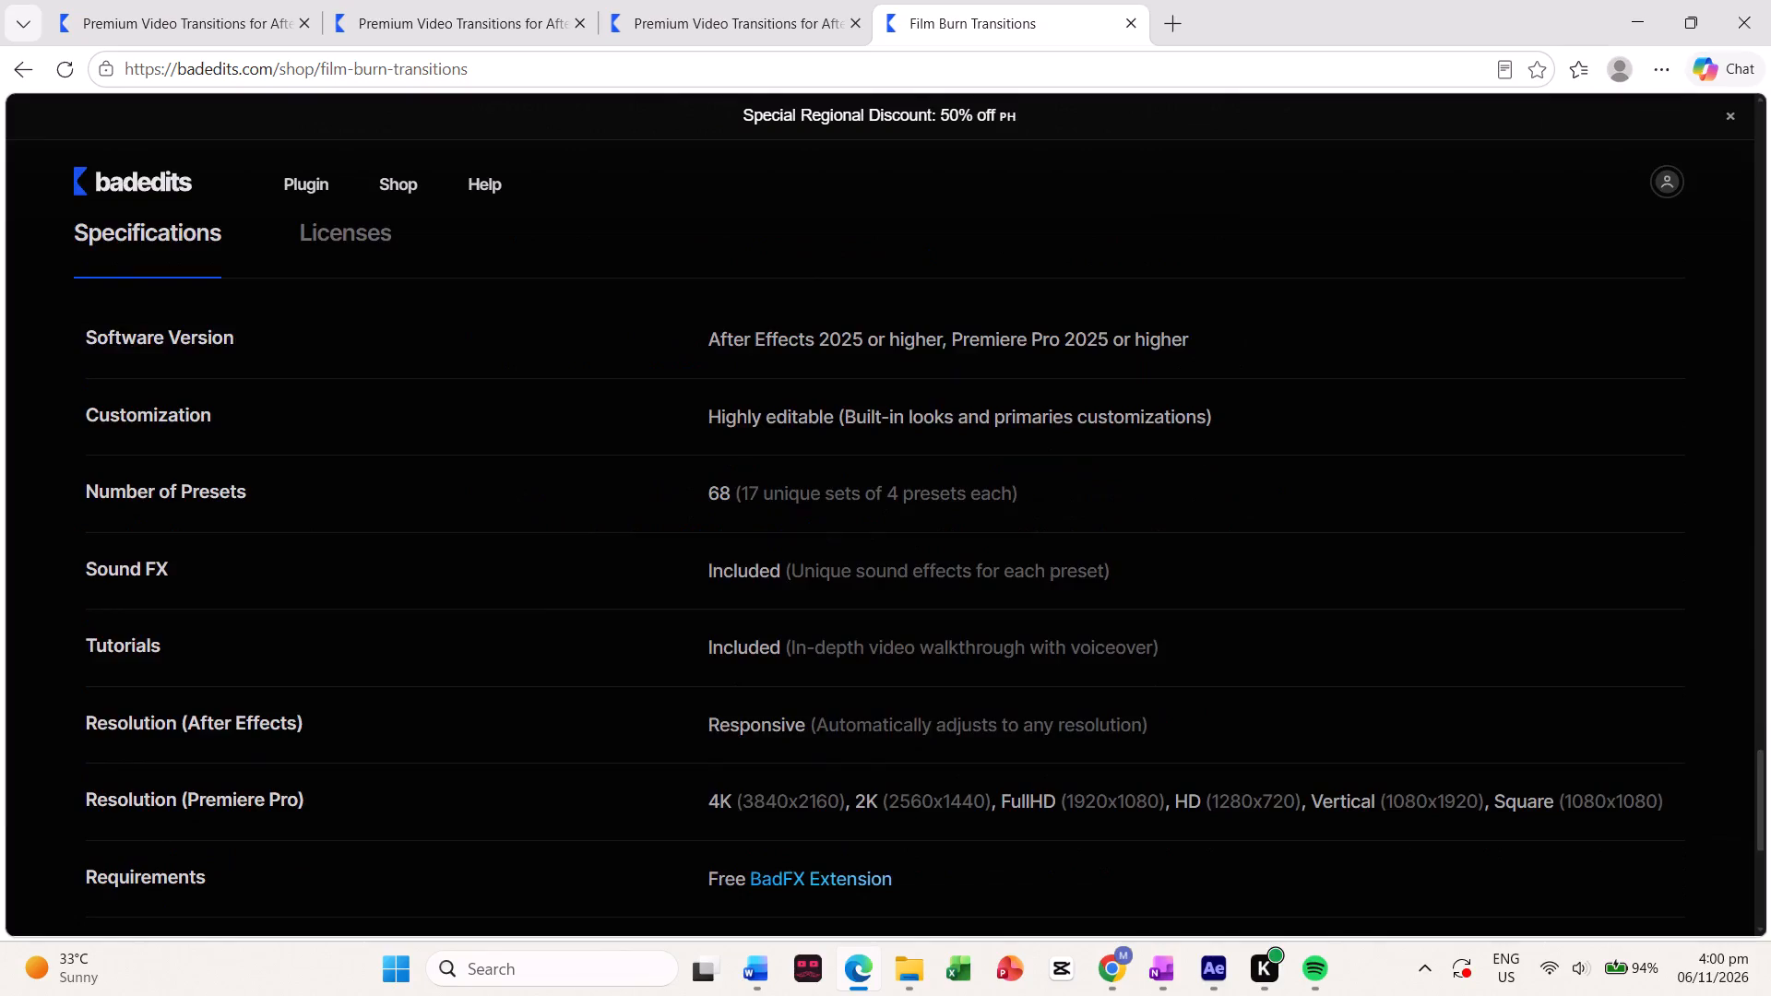
scroll(1711, 551, down, 2)
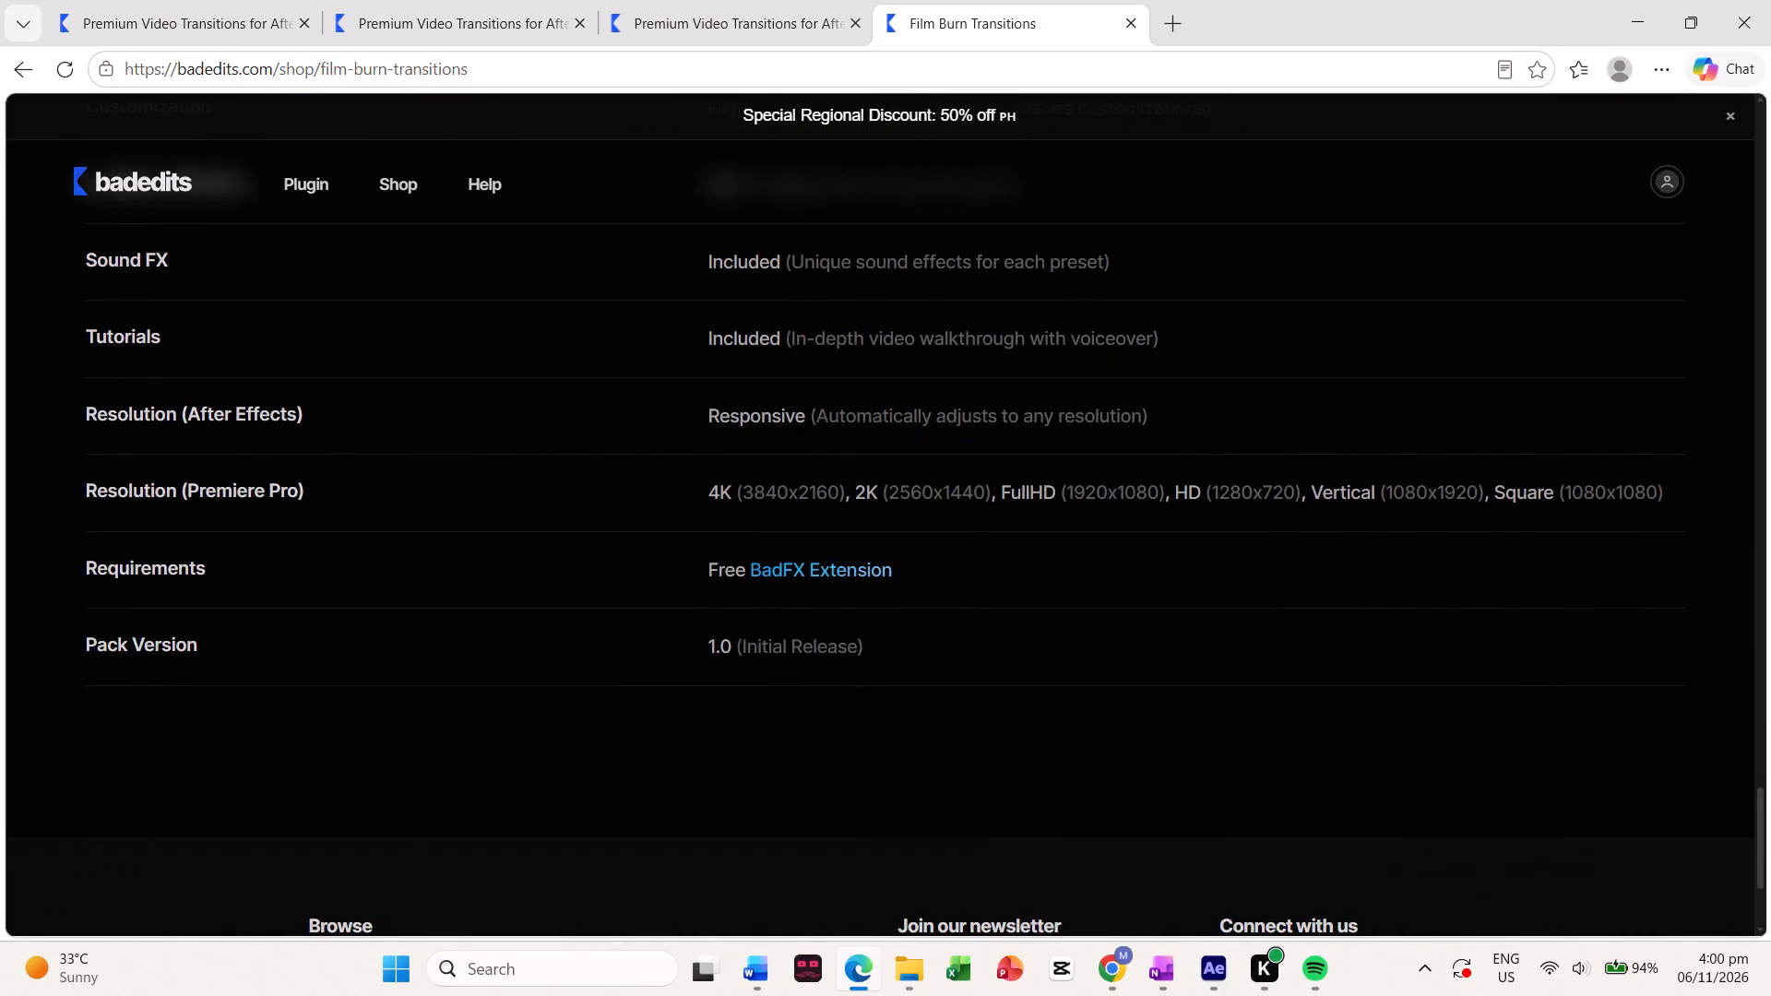
Choose Adobe After Effects as the software for the Film Burn Transitions pack and dismiss the regional discount banner.
scroll(1711, 551, up, 1)
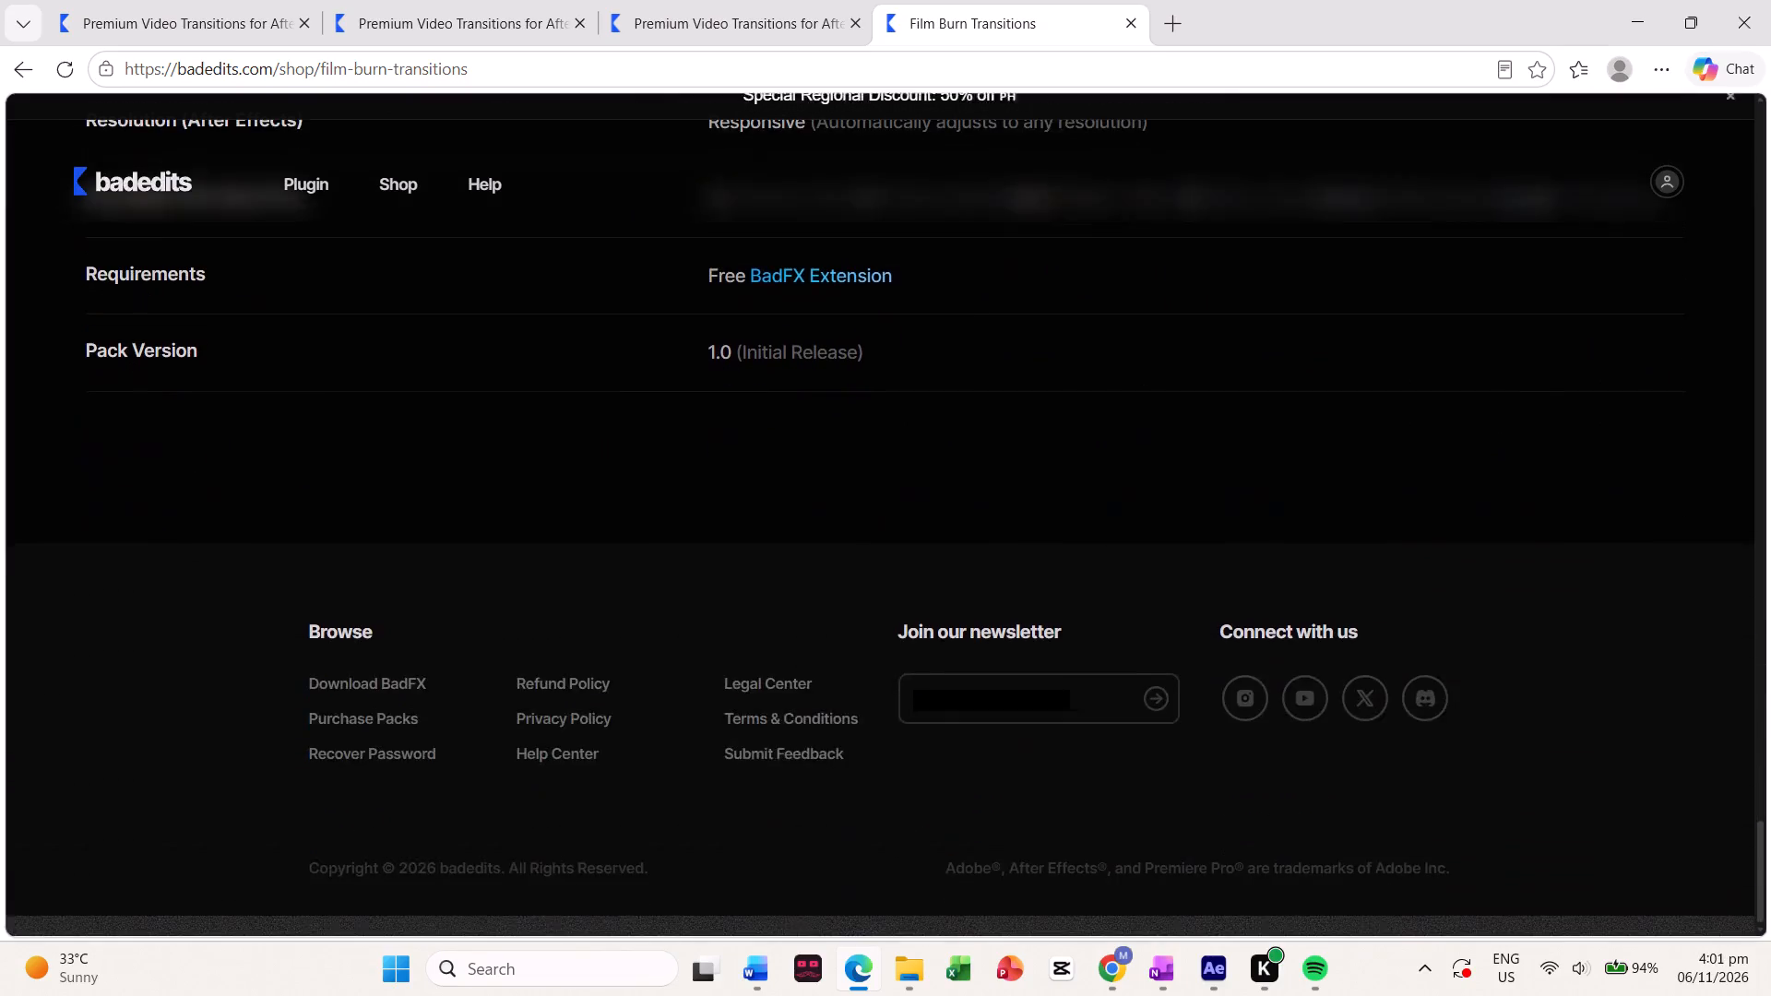
scroll(1711, 551, up, 13)
scroll(1711, 551, up, 11)
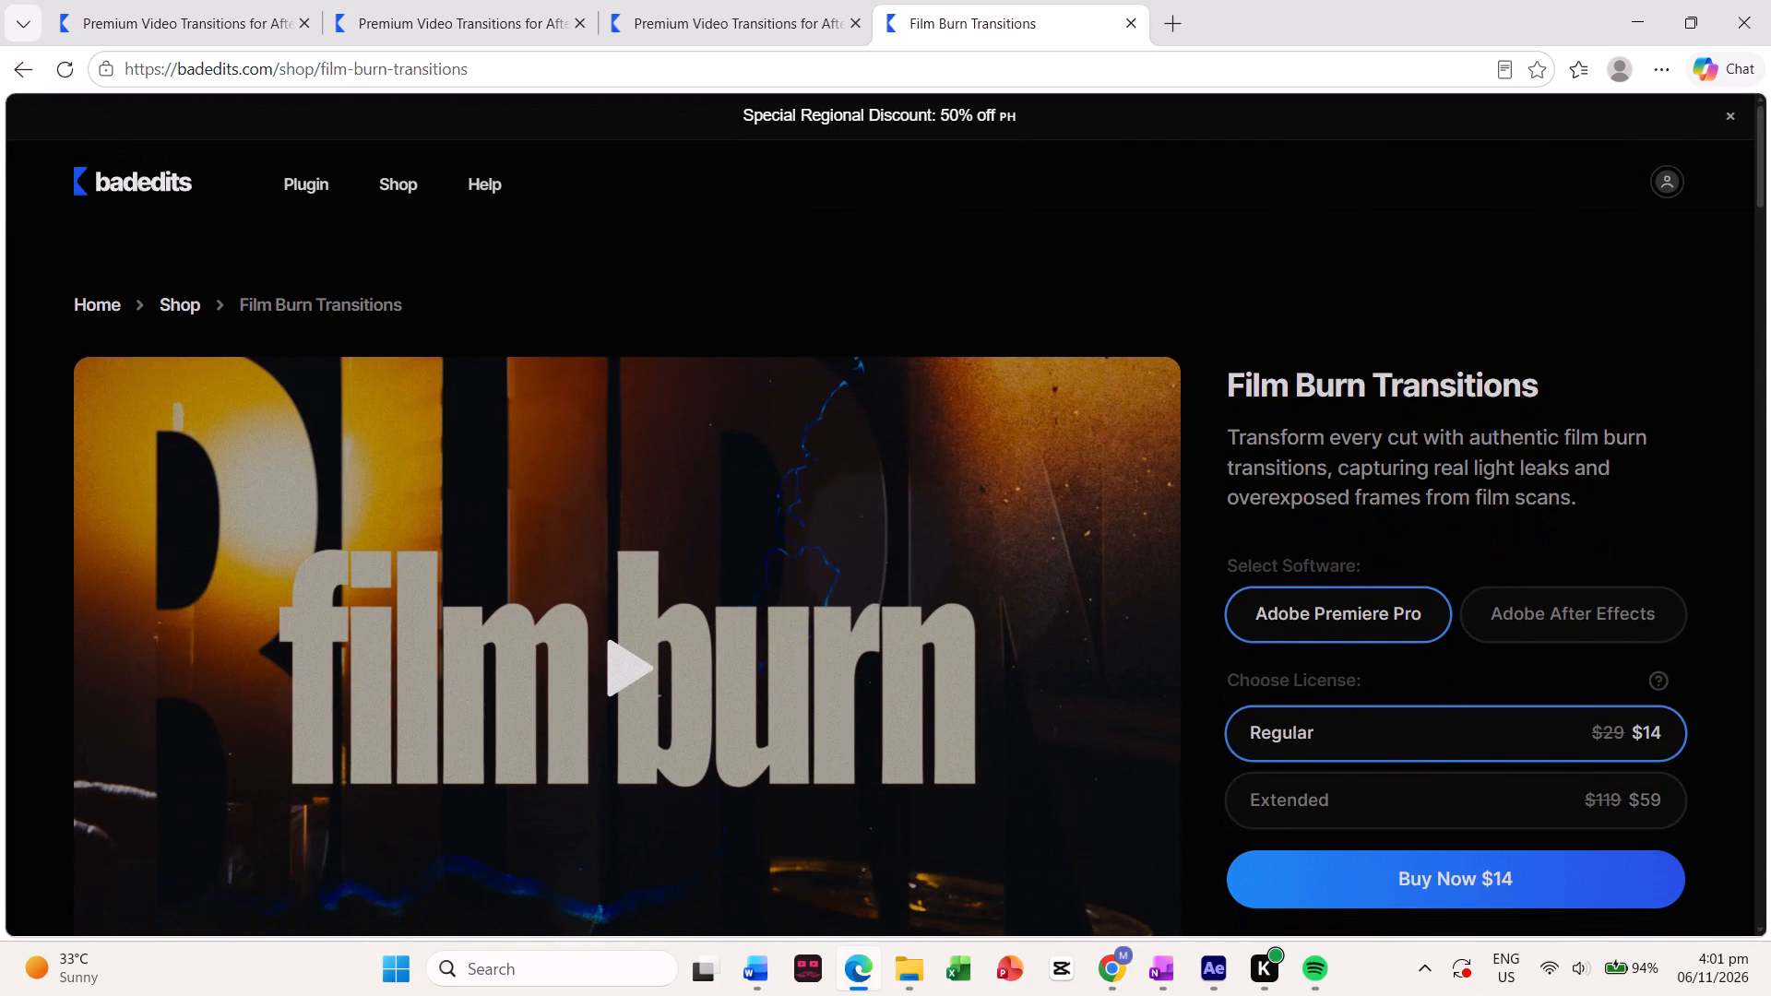
click(1613, 622)
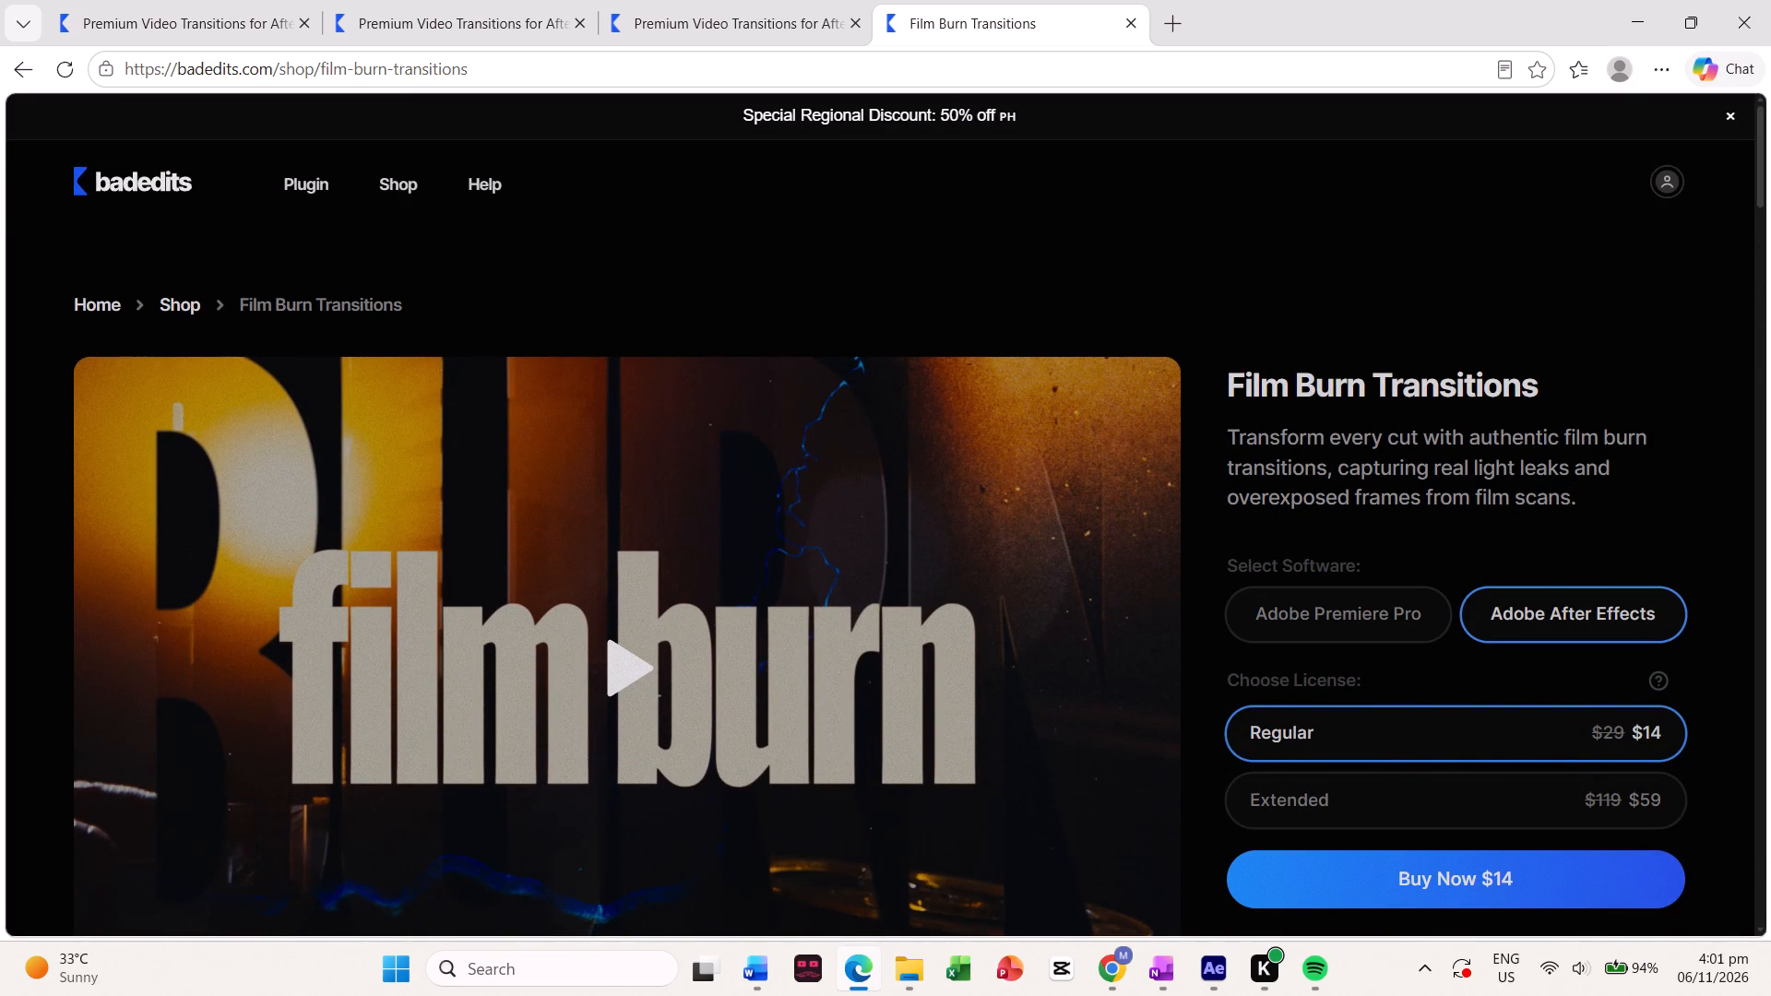
click(1730, 112)
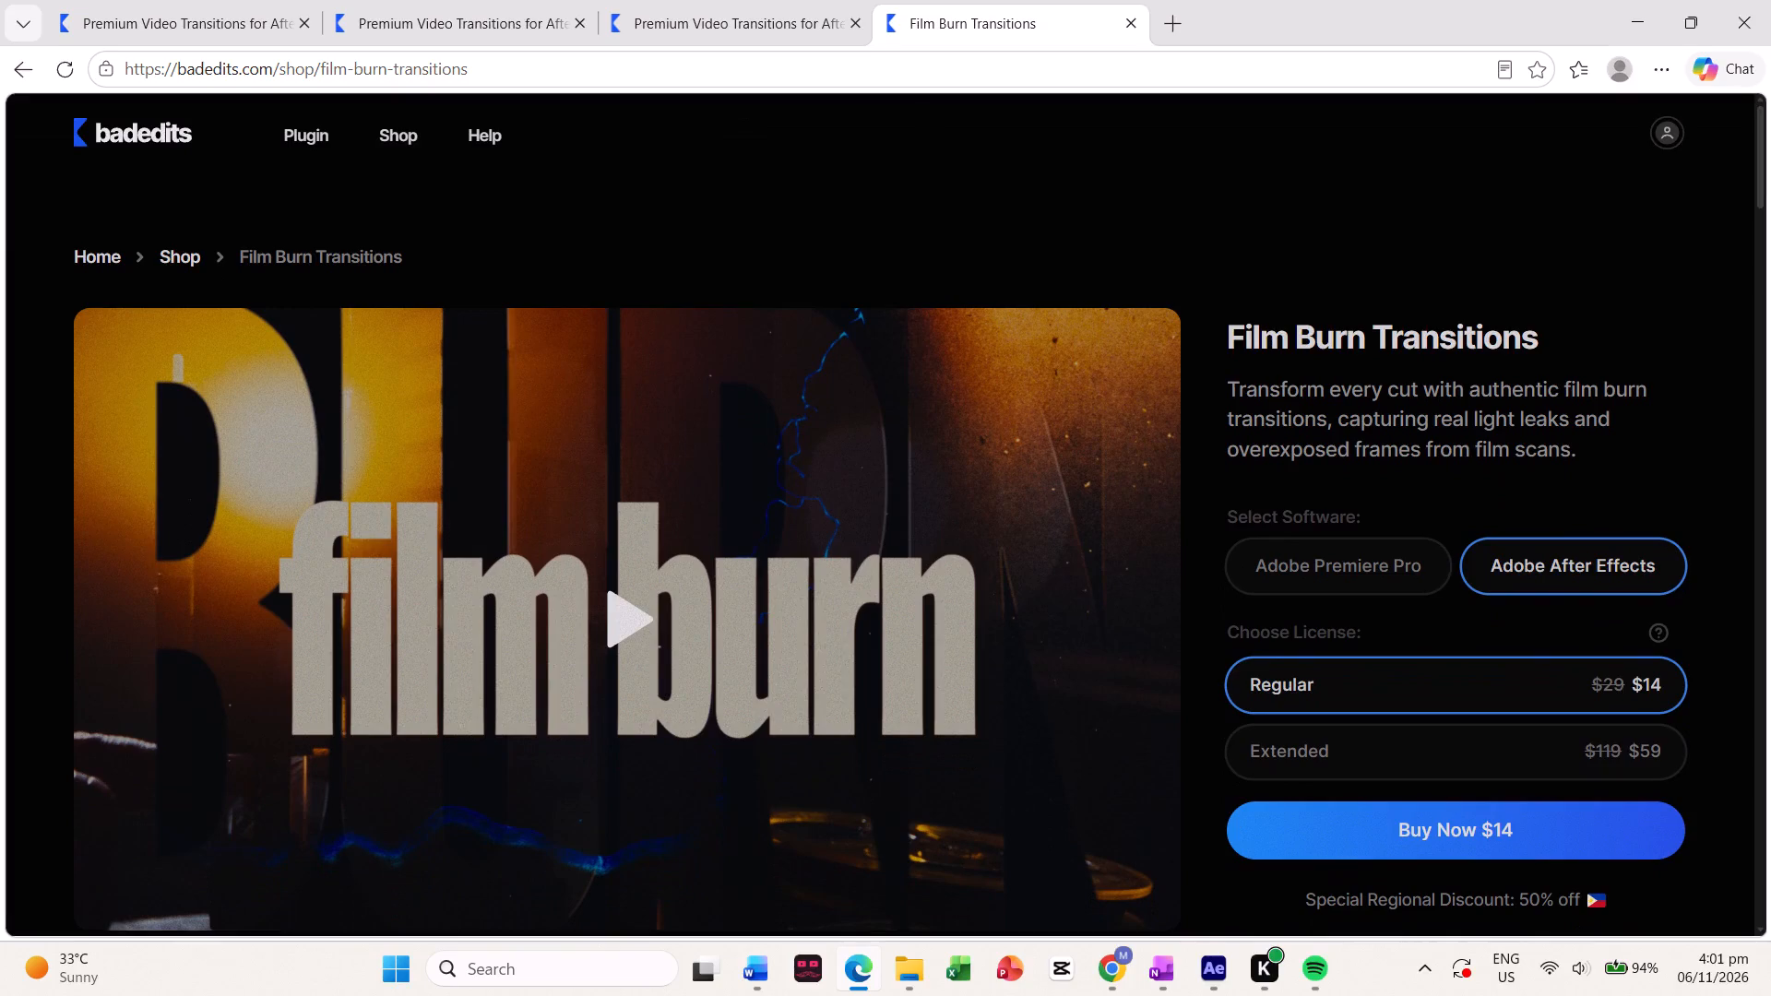
Leave the Film Burn Transitions page and return to the full badedits shop listing.
click(405, 149)
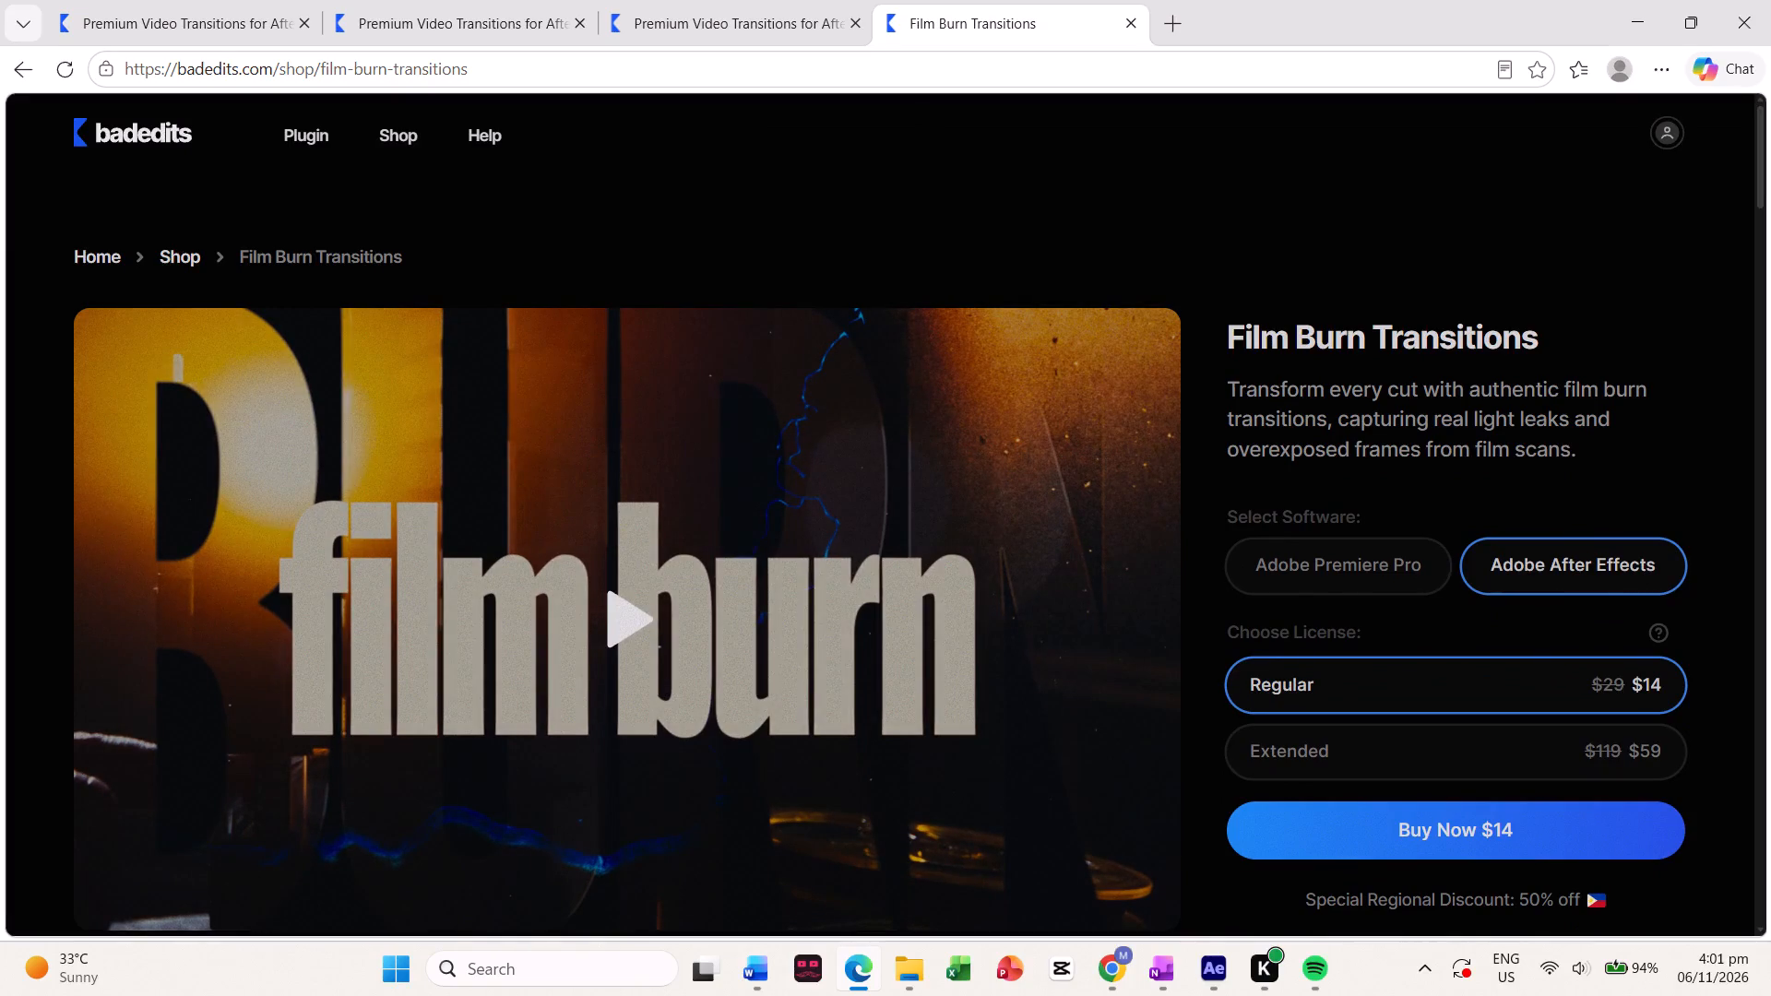
scroll(391, 137, left, 1)
click(25, 77)
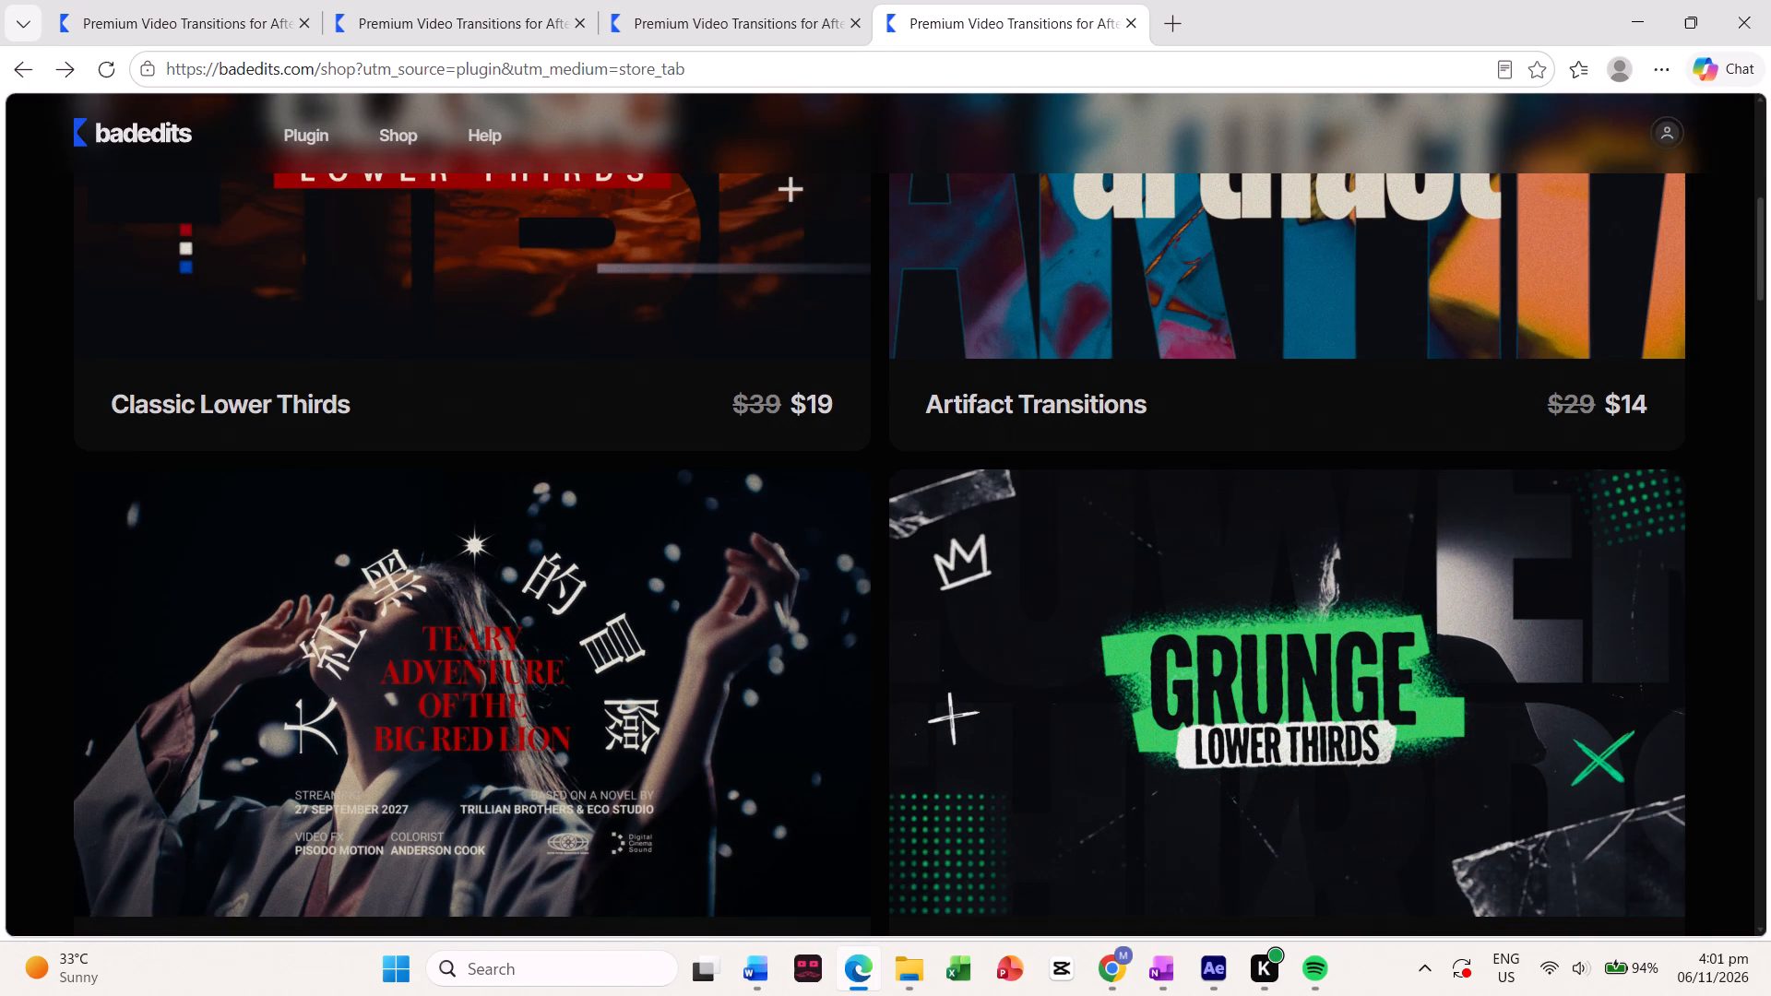
Filter the badedits shop by Transitions and look through the Artifact, Film Burn, Seamless and Film Leader packs.
scroll(457, 522, up, 1)
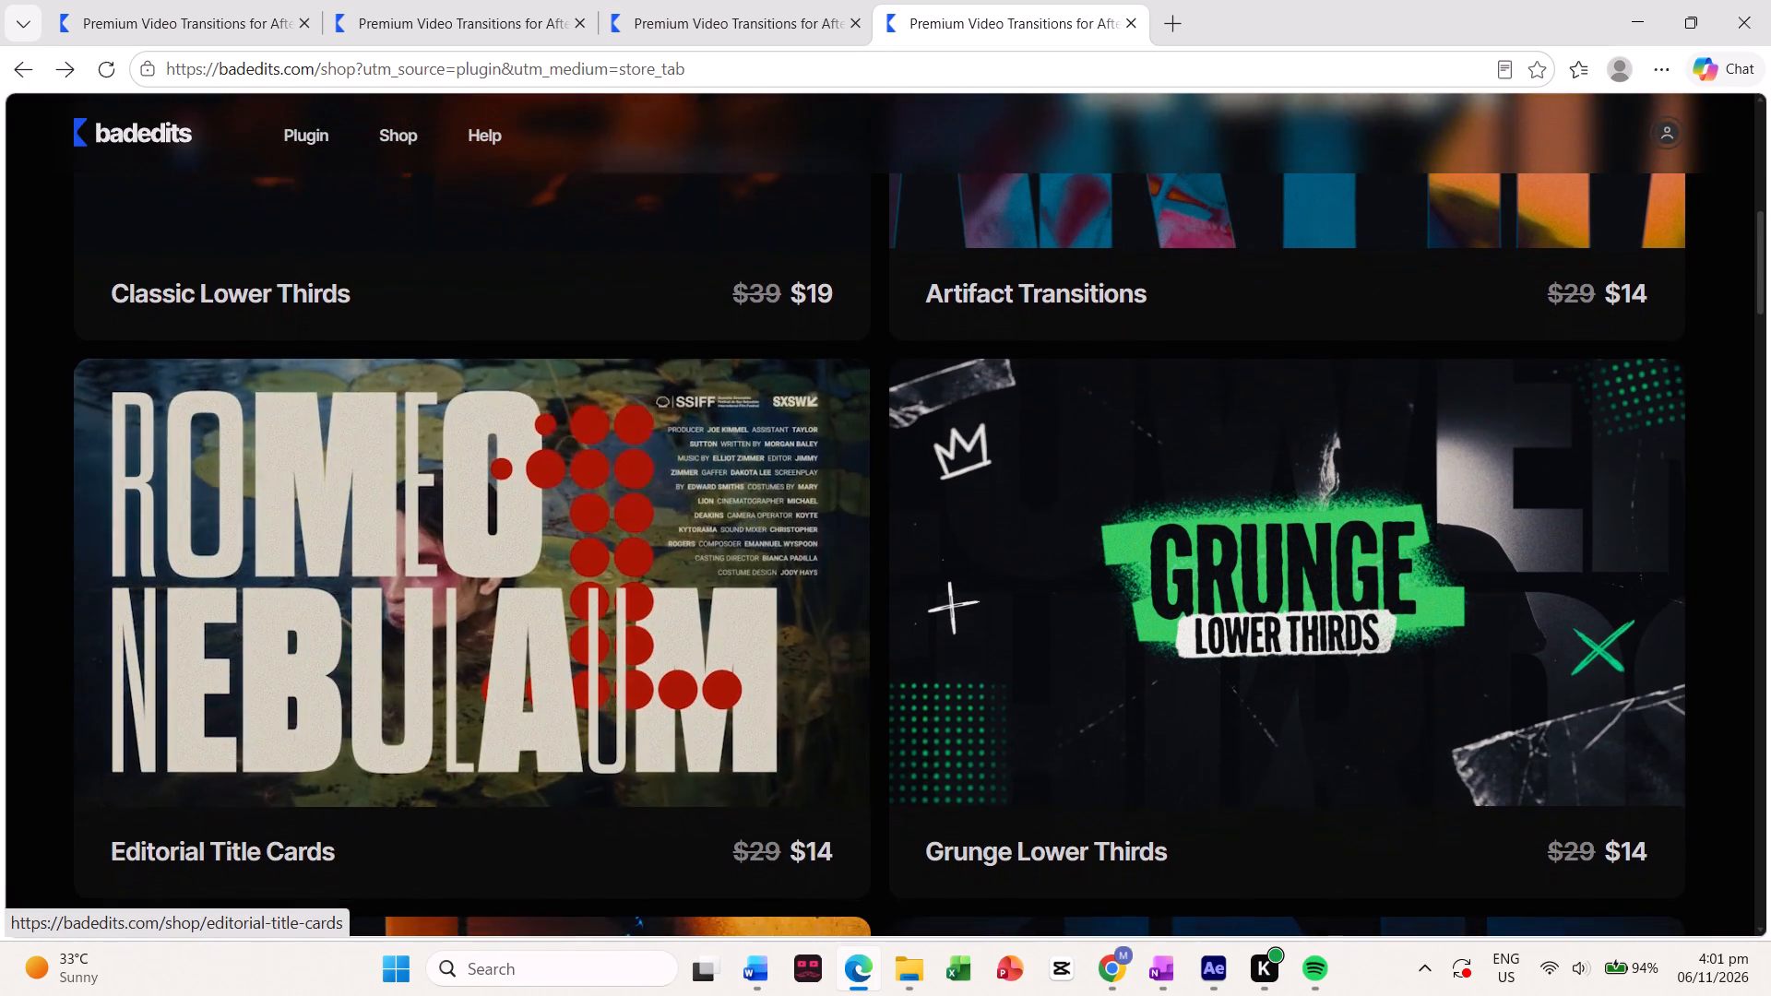
scroll(457, 522, up, 3)
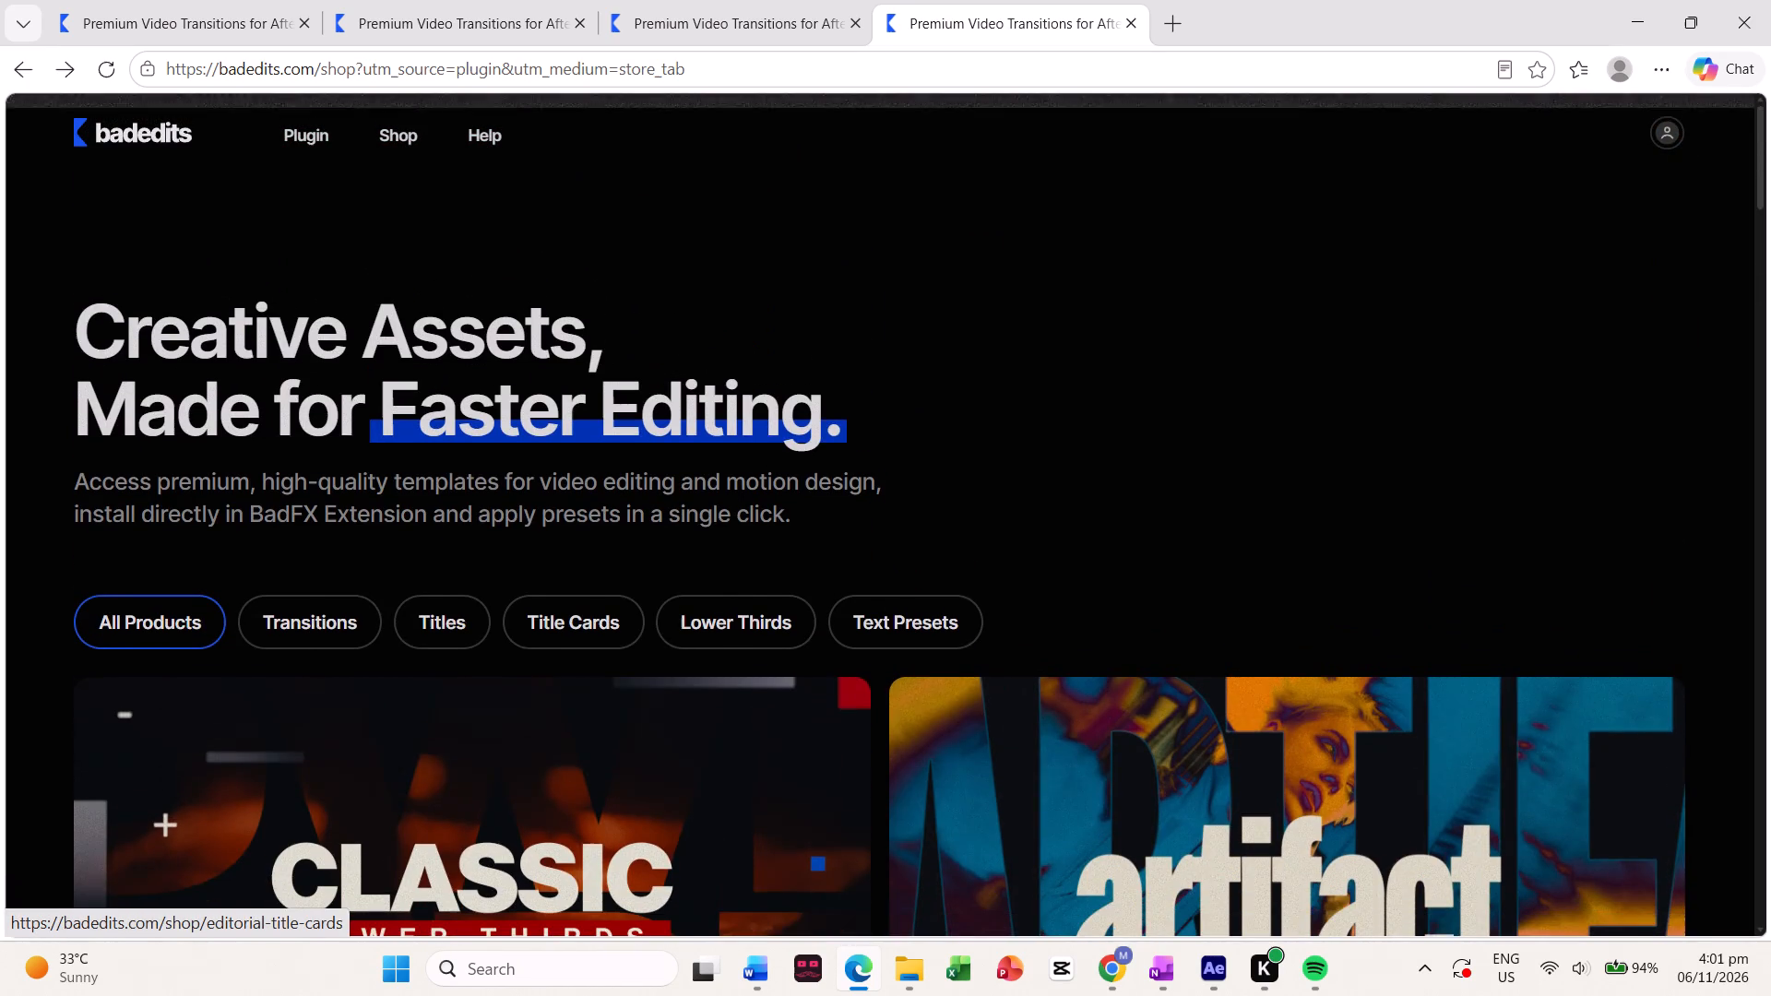
click(332, 617)
scroll(338, 612, down, 1)
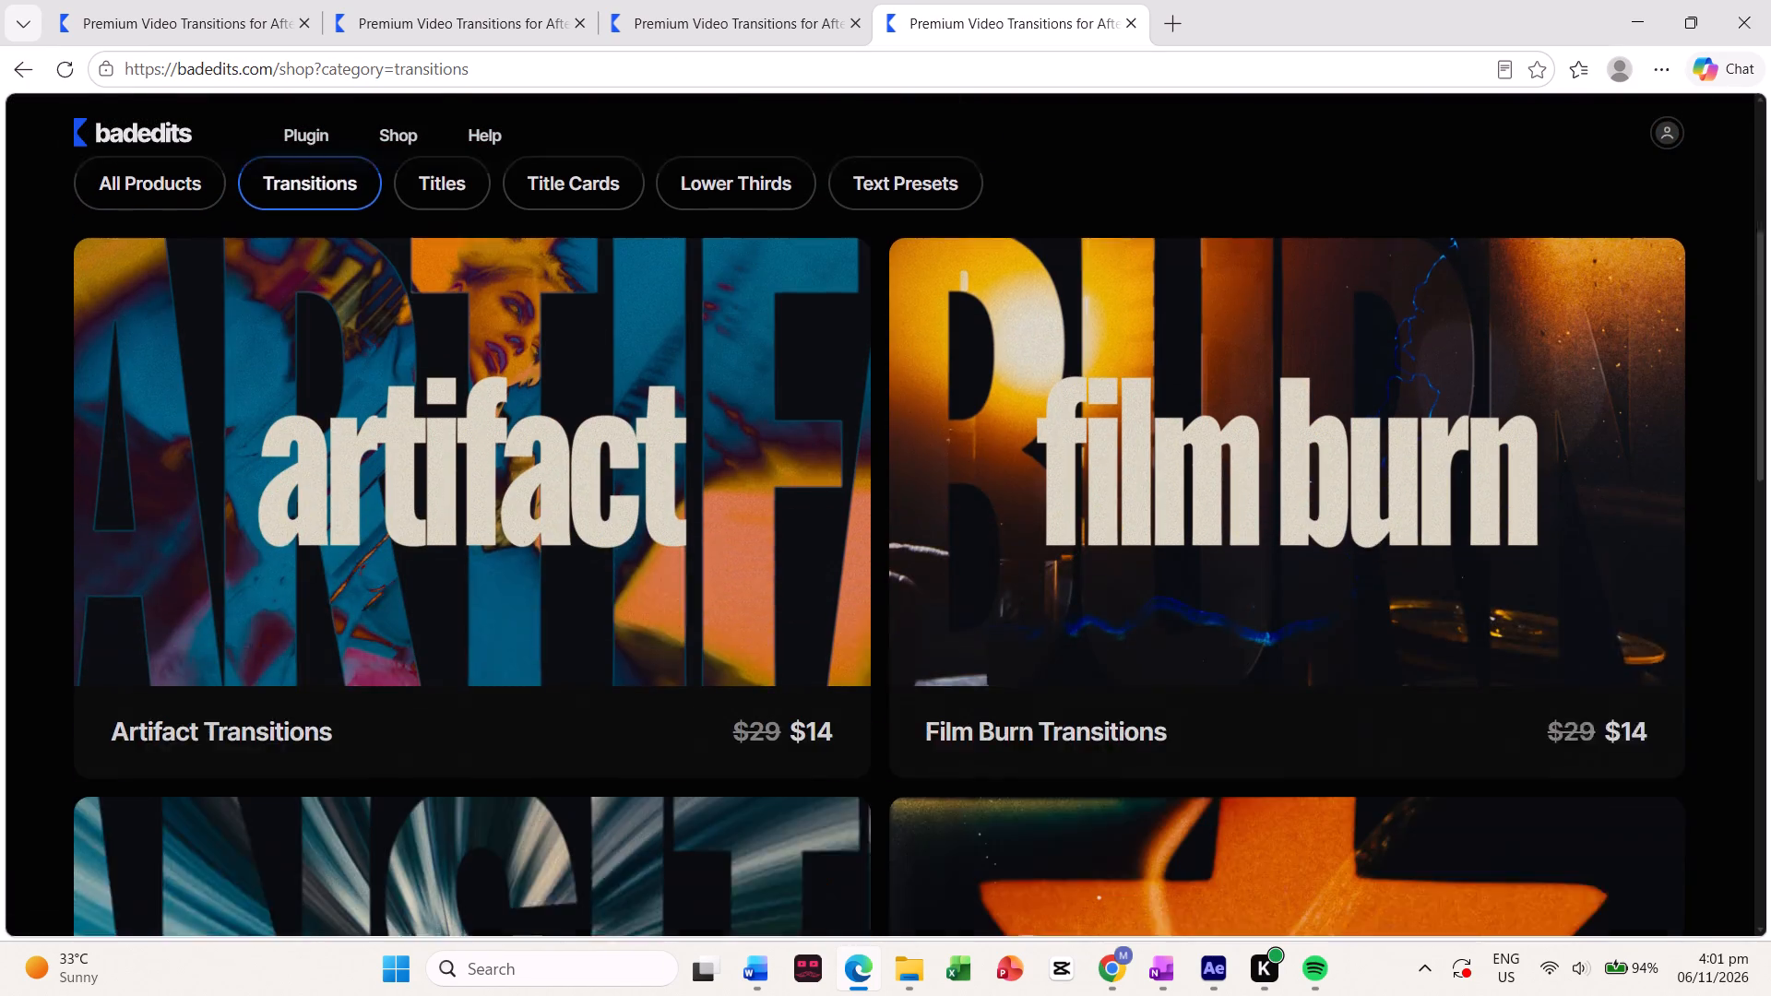
scroll(338, 612, down, 2)
scroll(338, 612, up, 2)
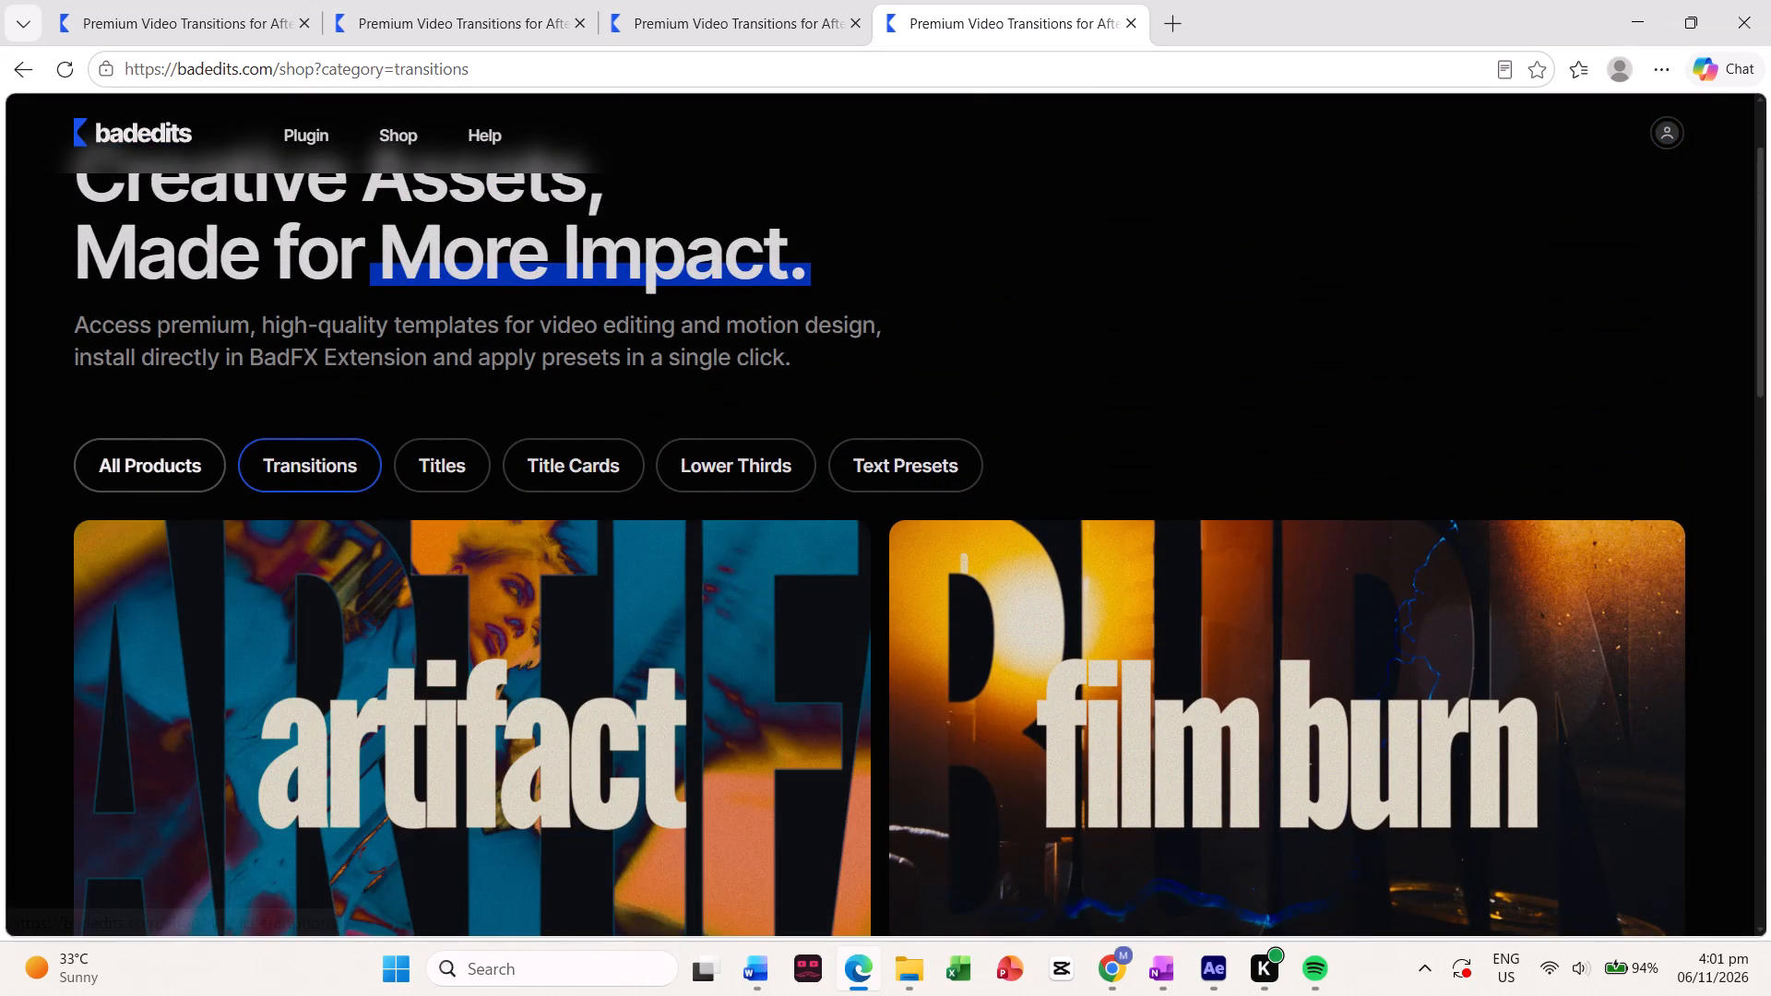
scroll(734, 701, down, 4)
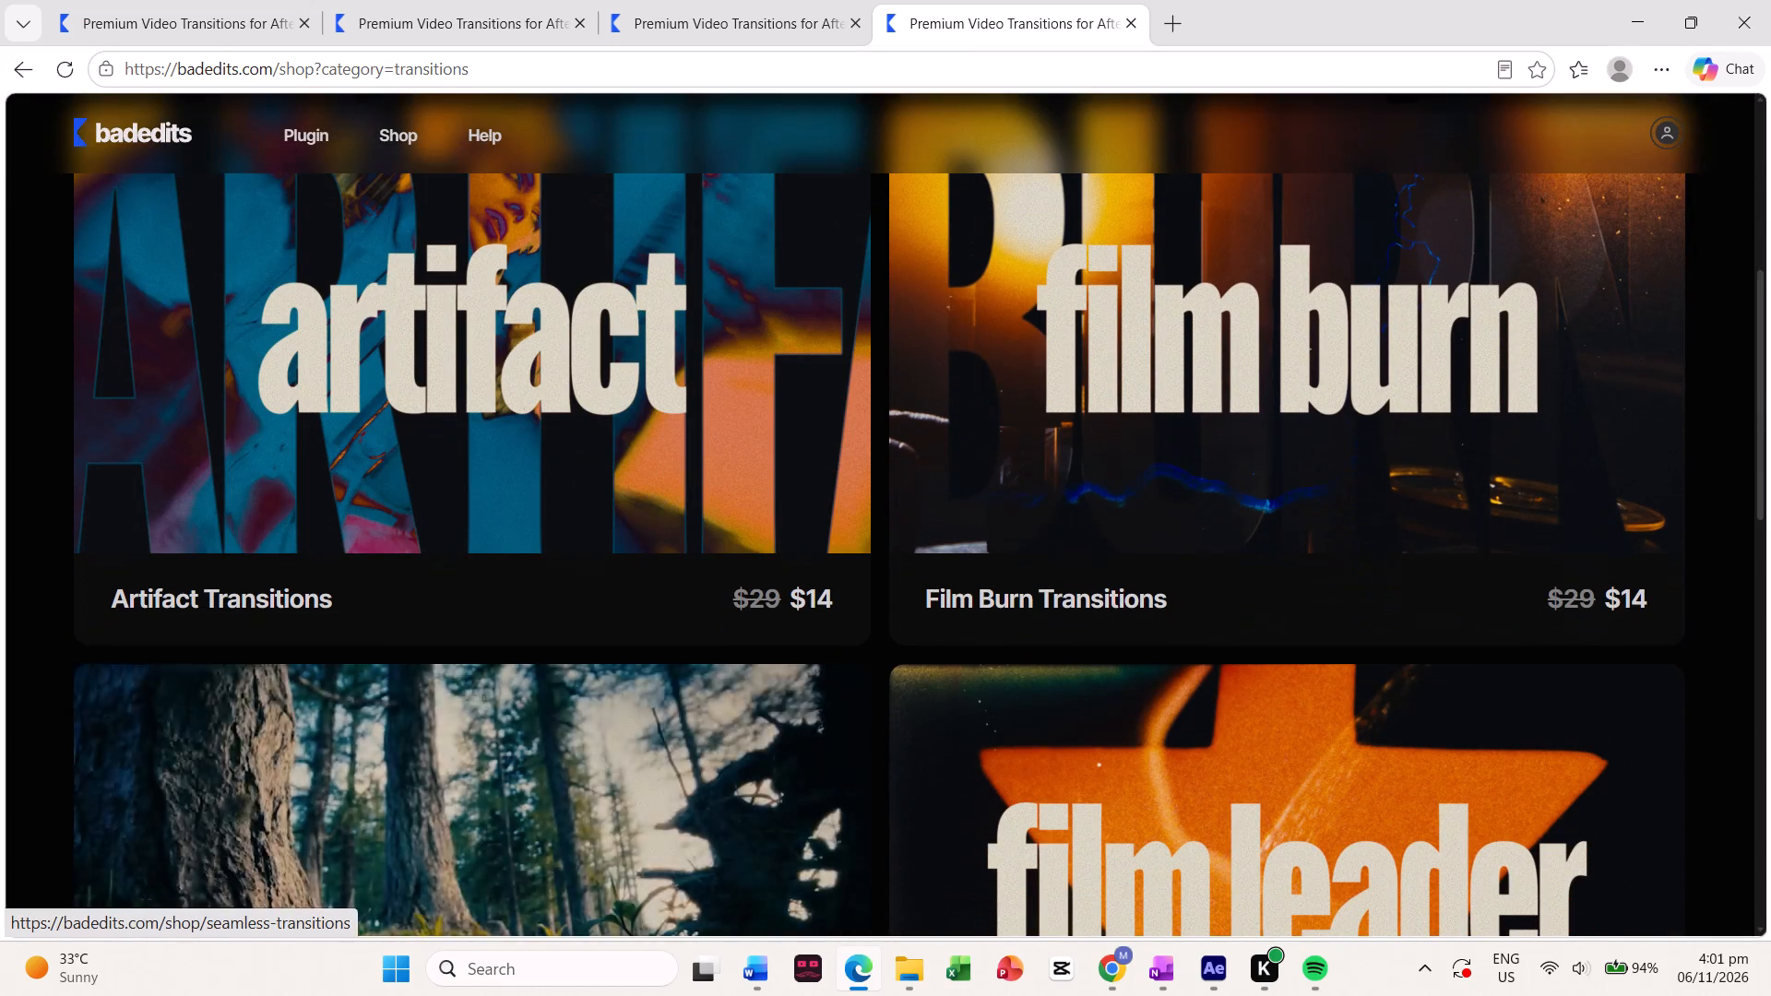
scroll(734, 701, down, 1)
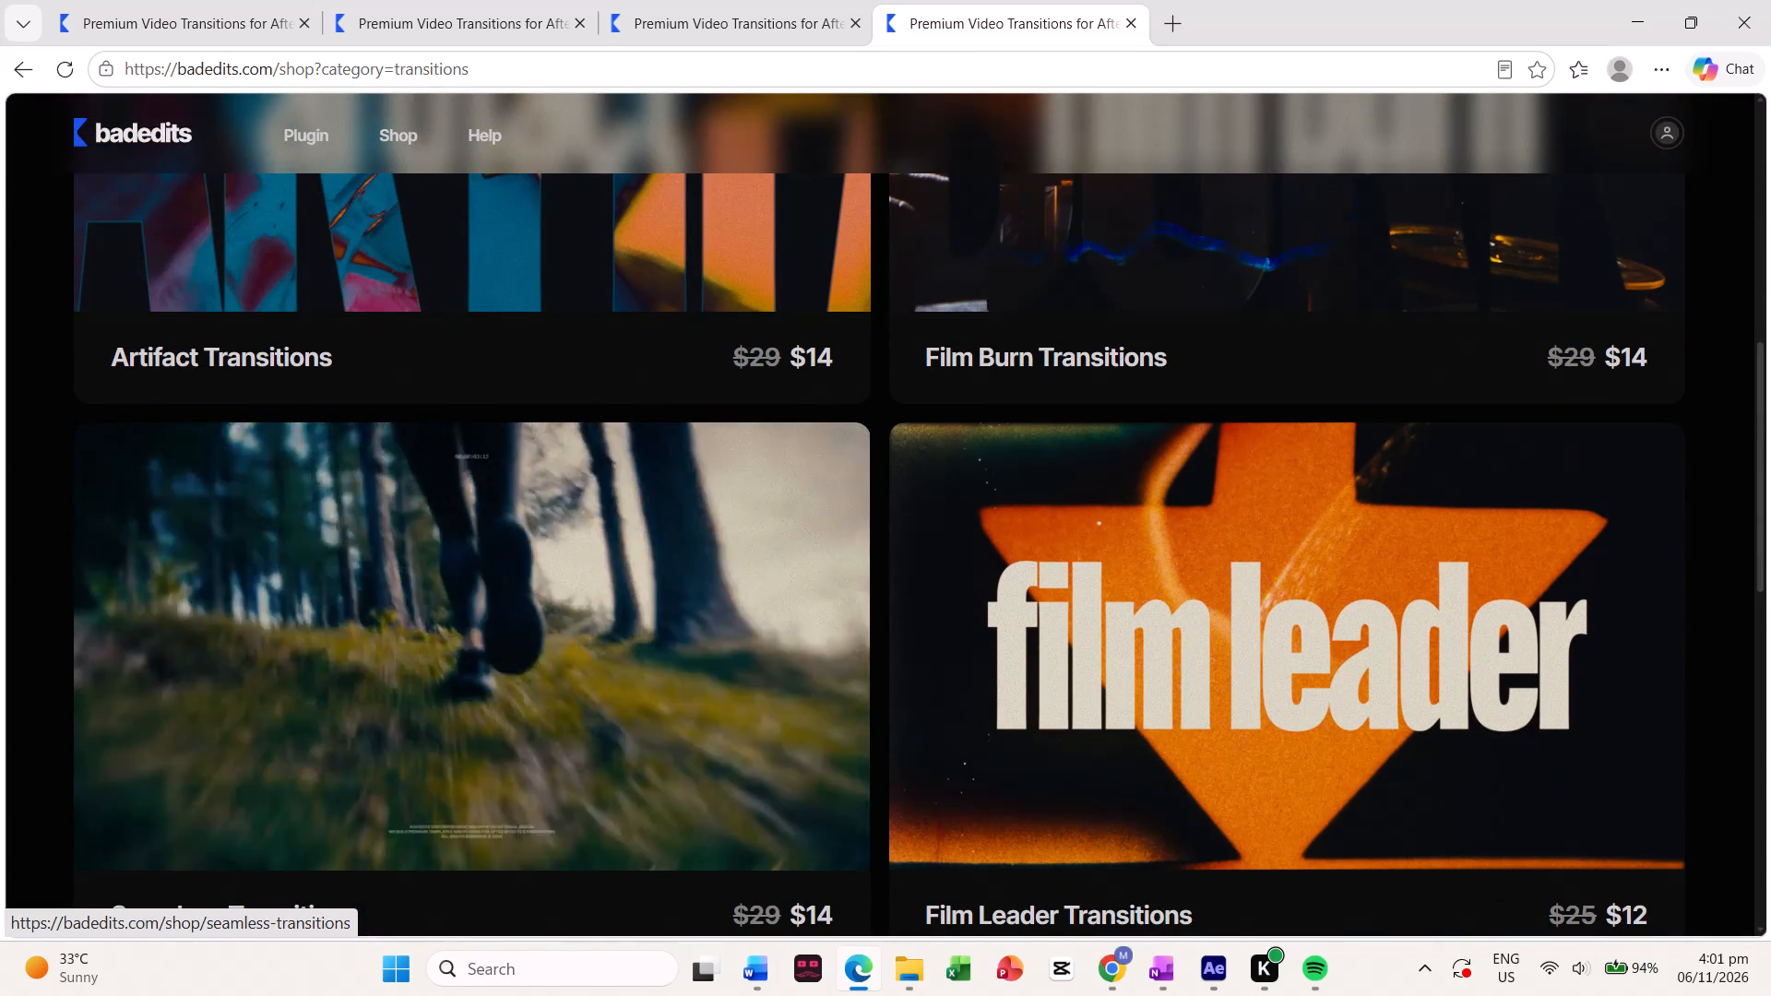
scroll(734, 701, down, 2)
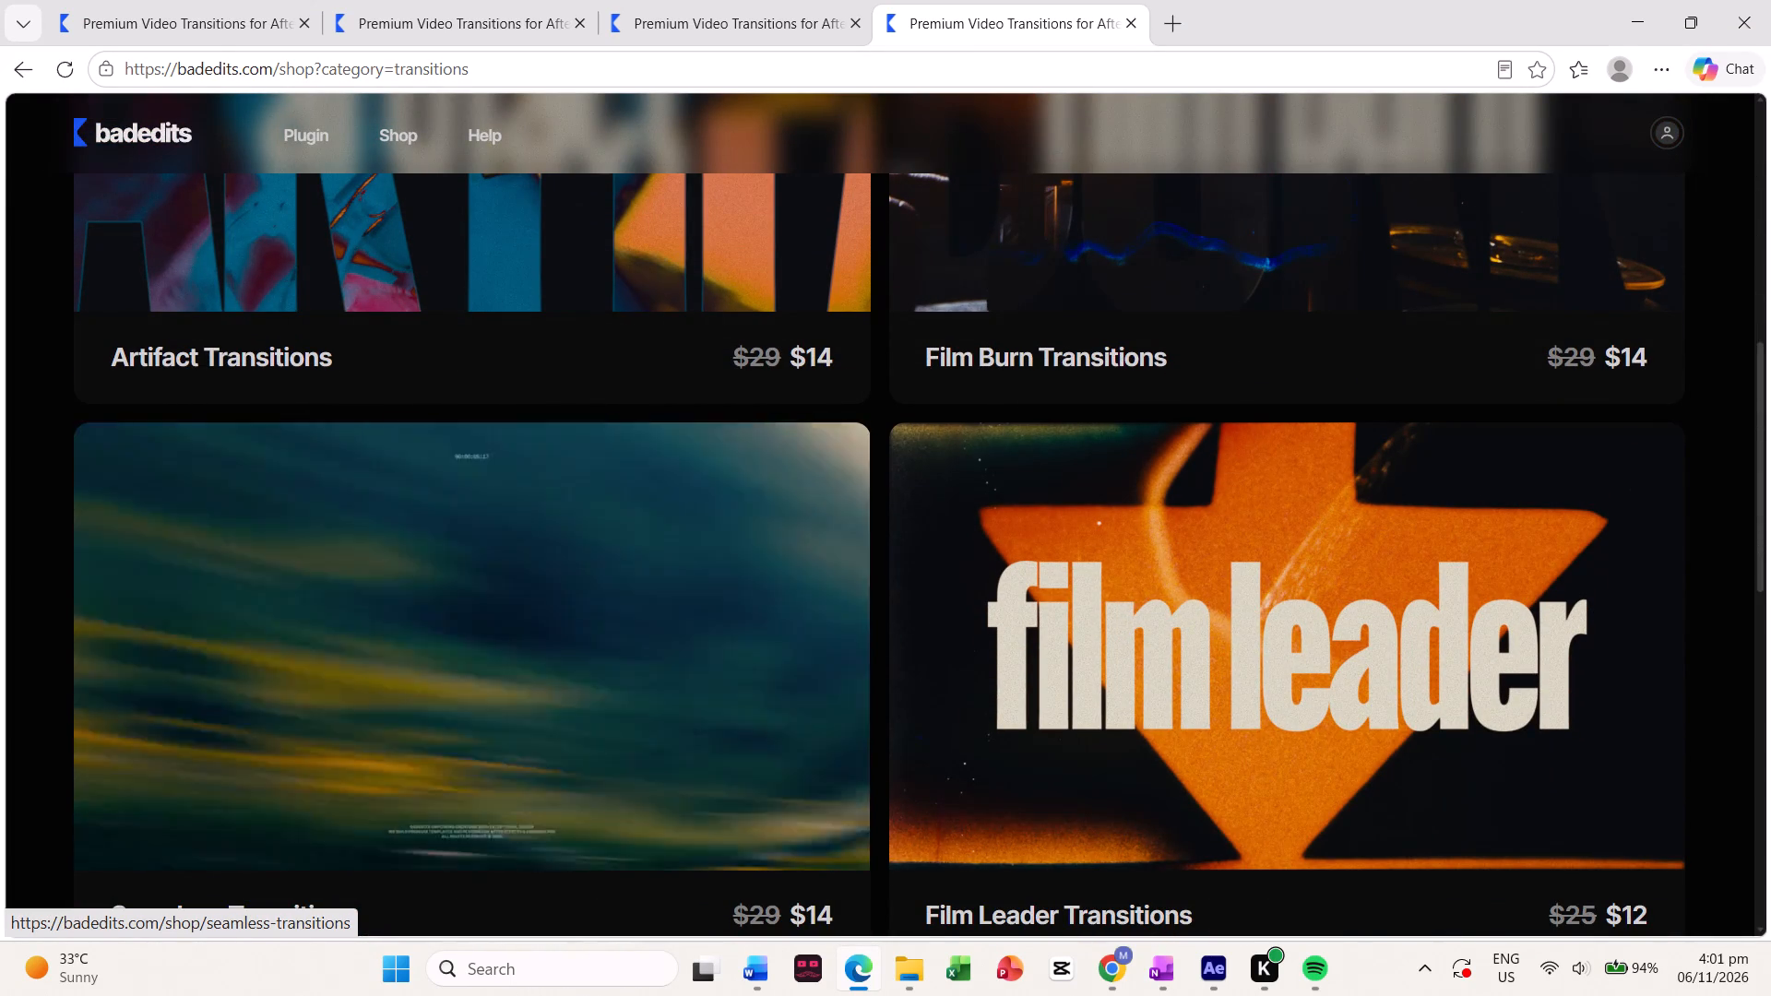
scroll(734, 701, down, 2)
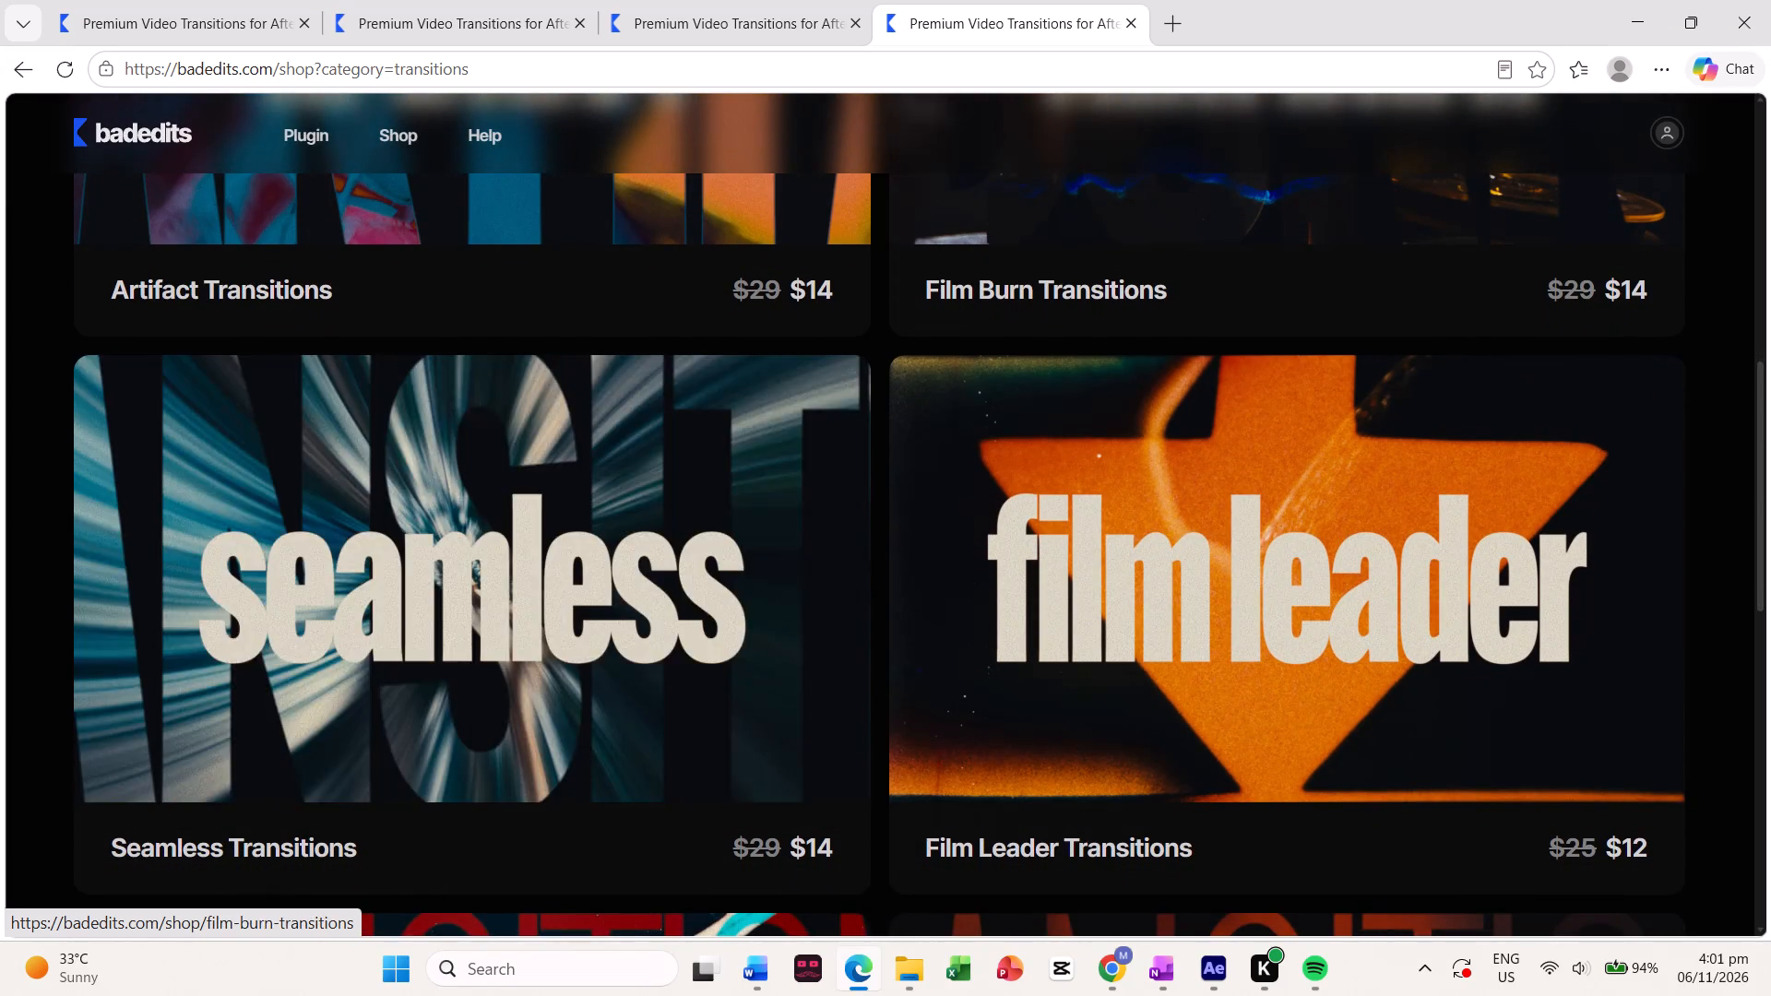
scroll(1033, 393, up, 7)
Leave the badedits shop and switch to Chrome with the Google search on whether Bad Edits FX has transitions.
click(1615, 24)
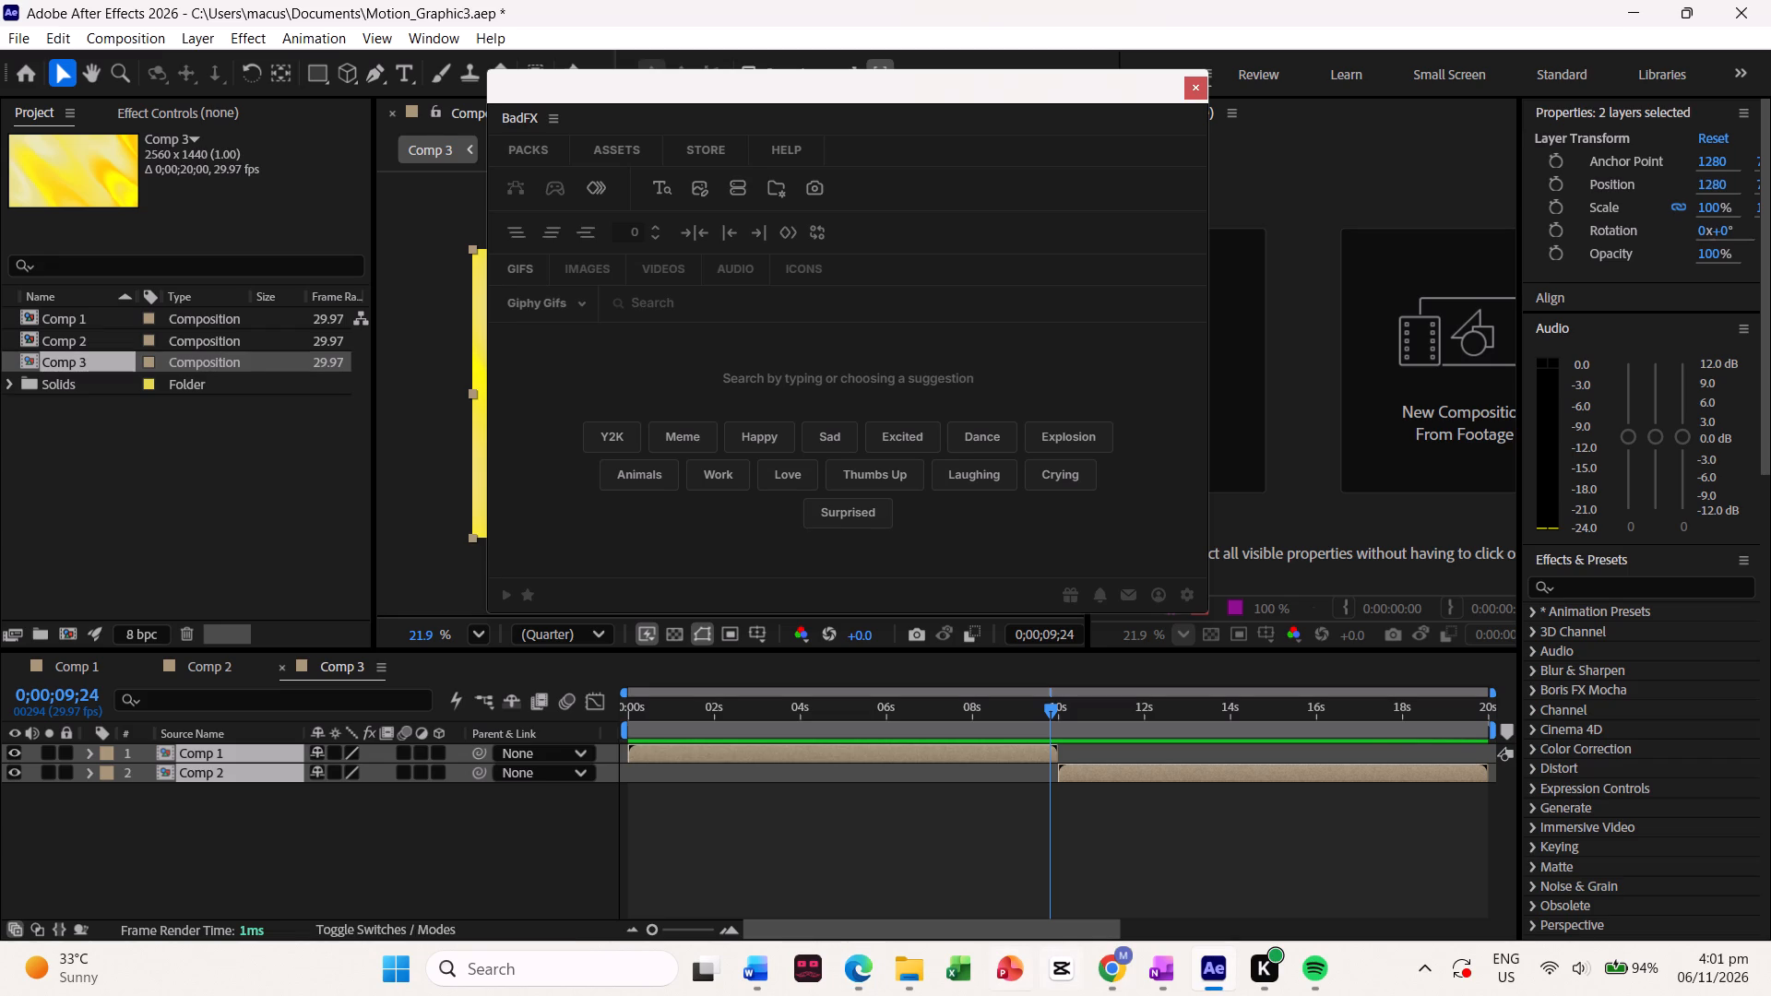
click(961, 771)
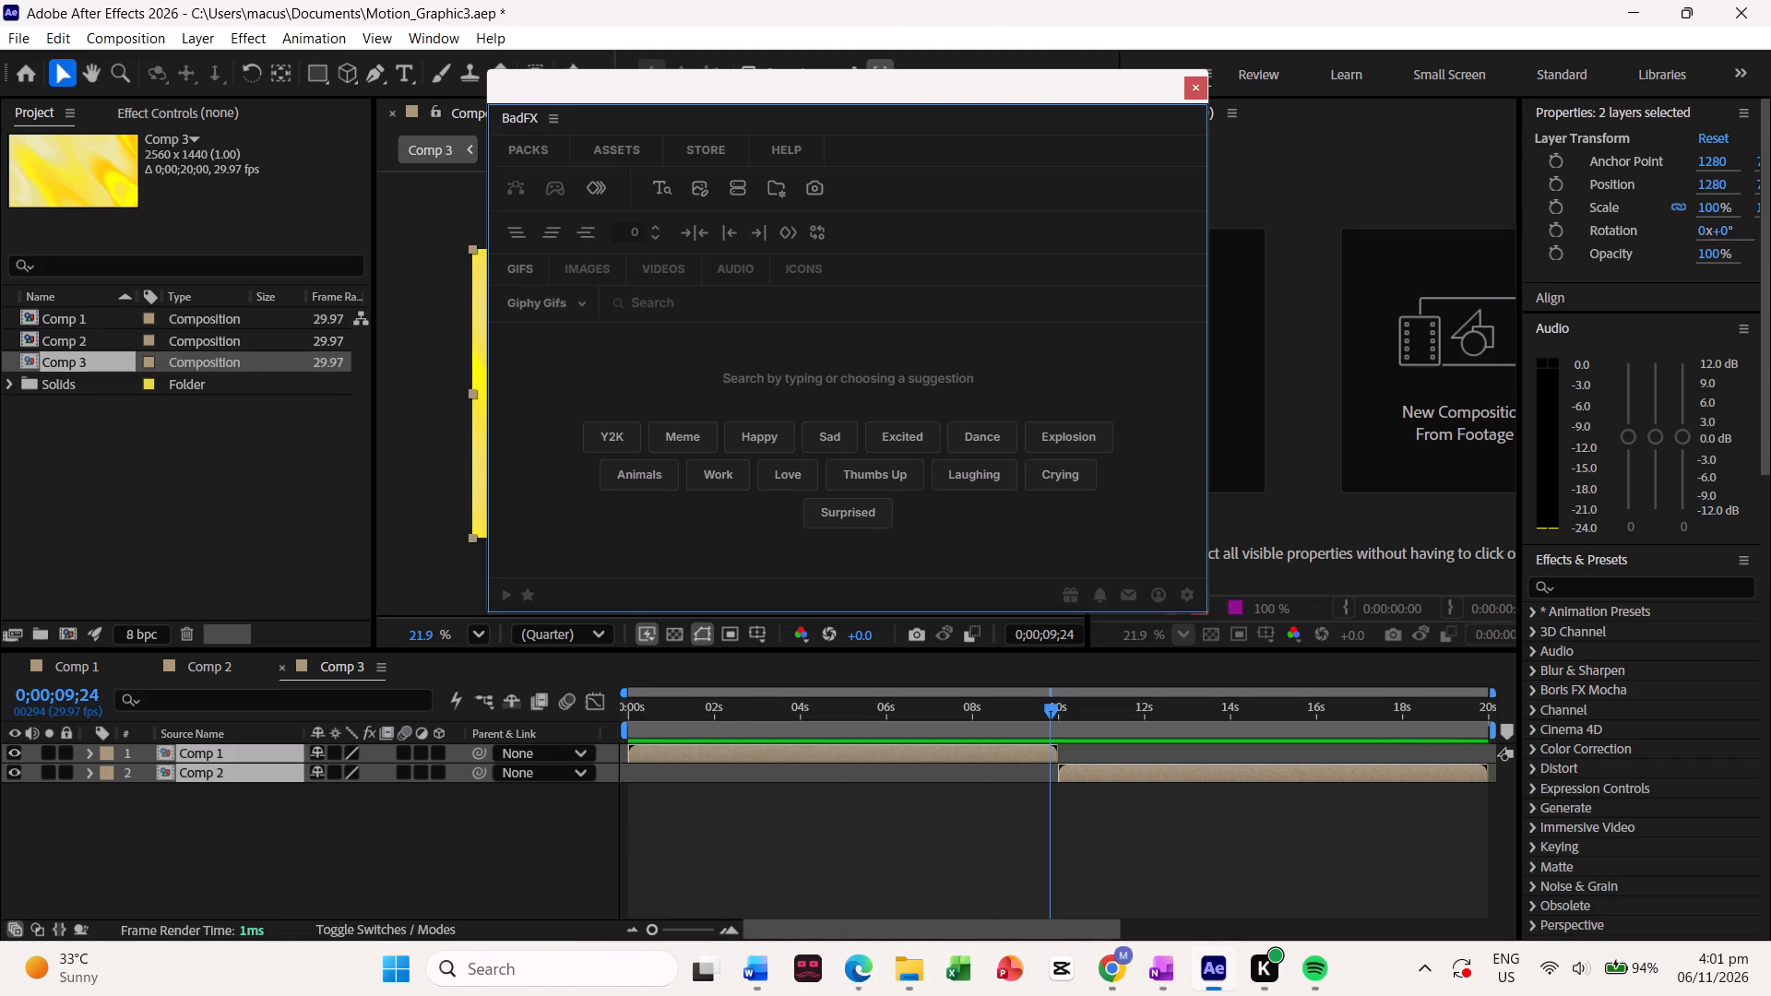
click(1112, 978)
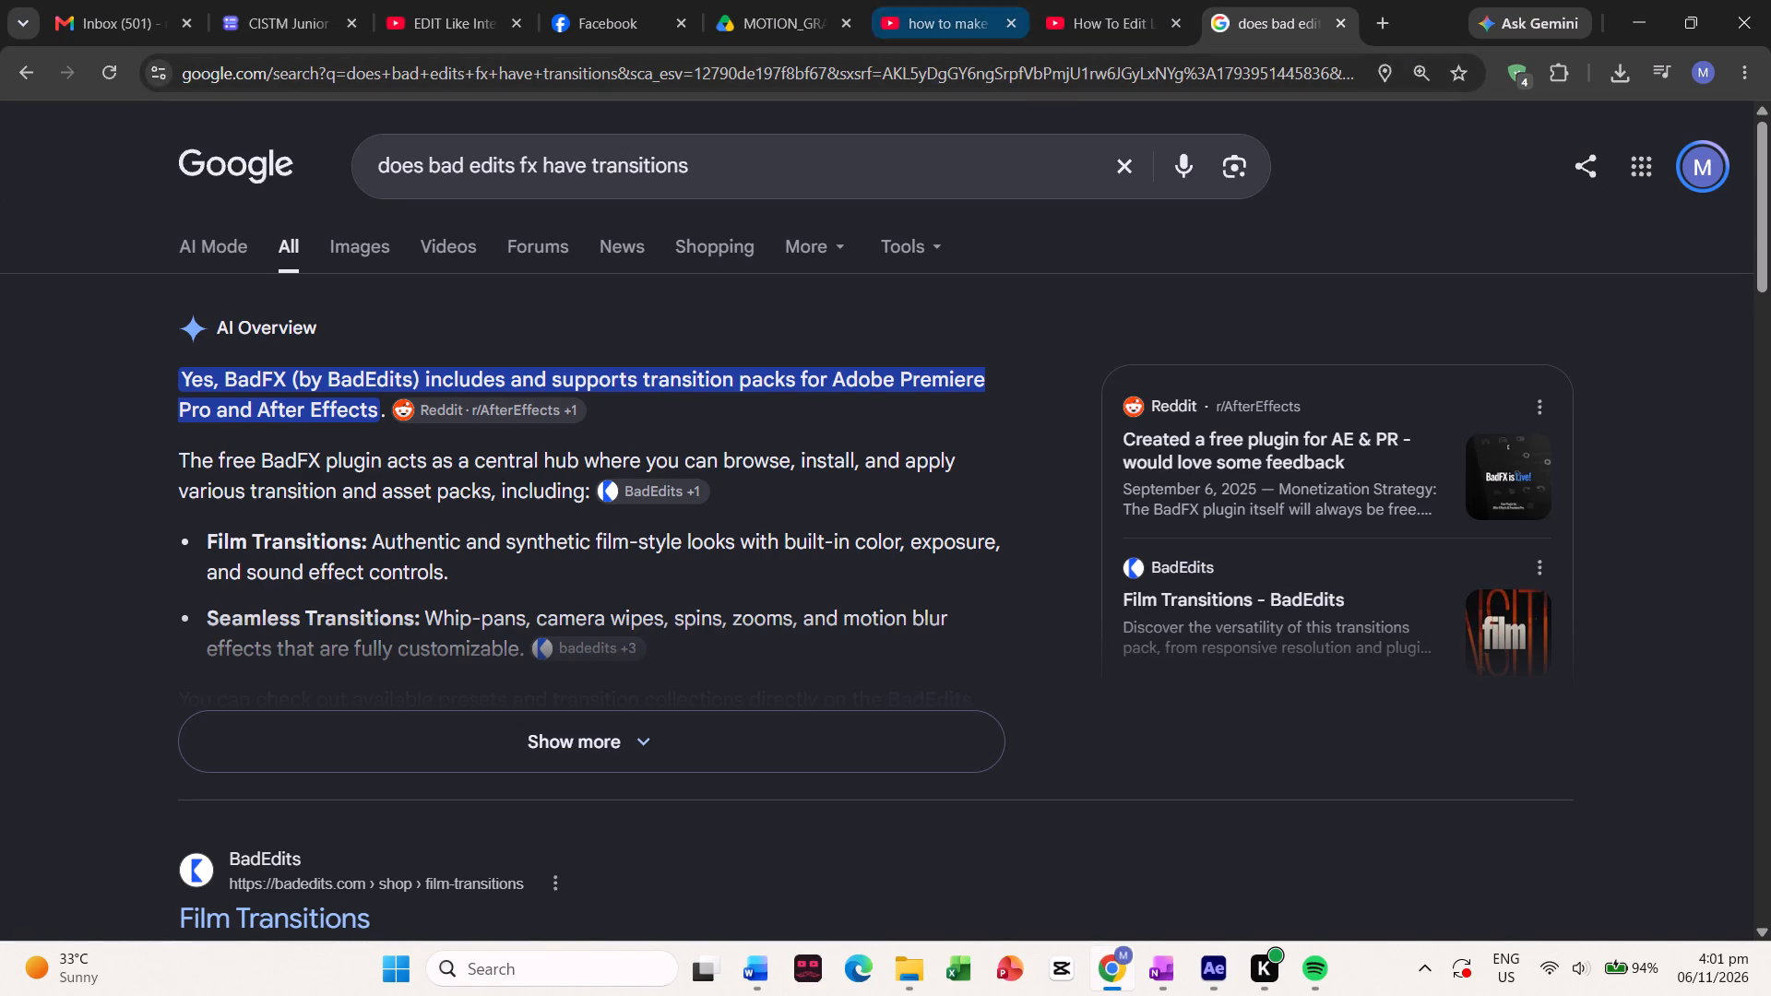
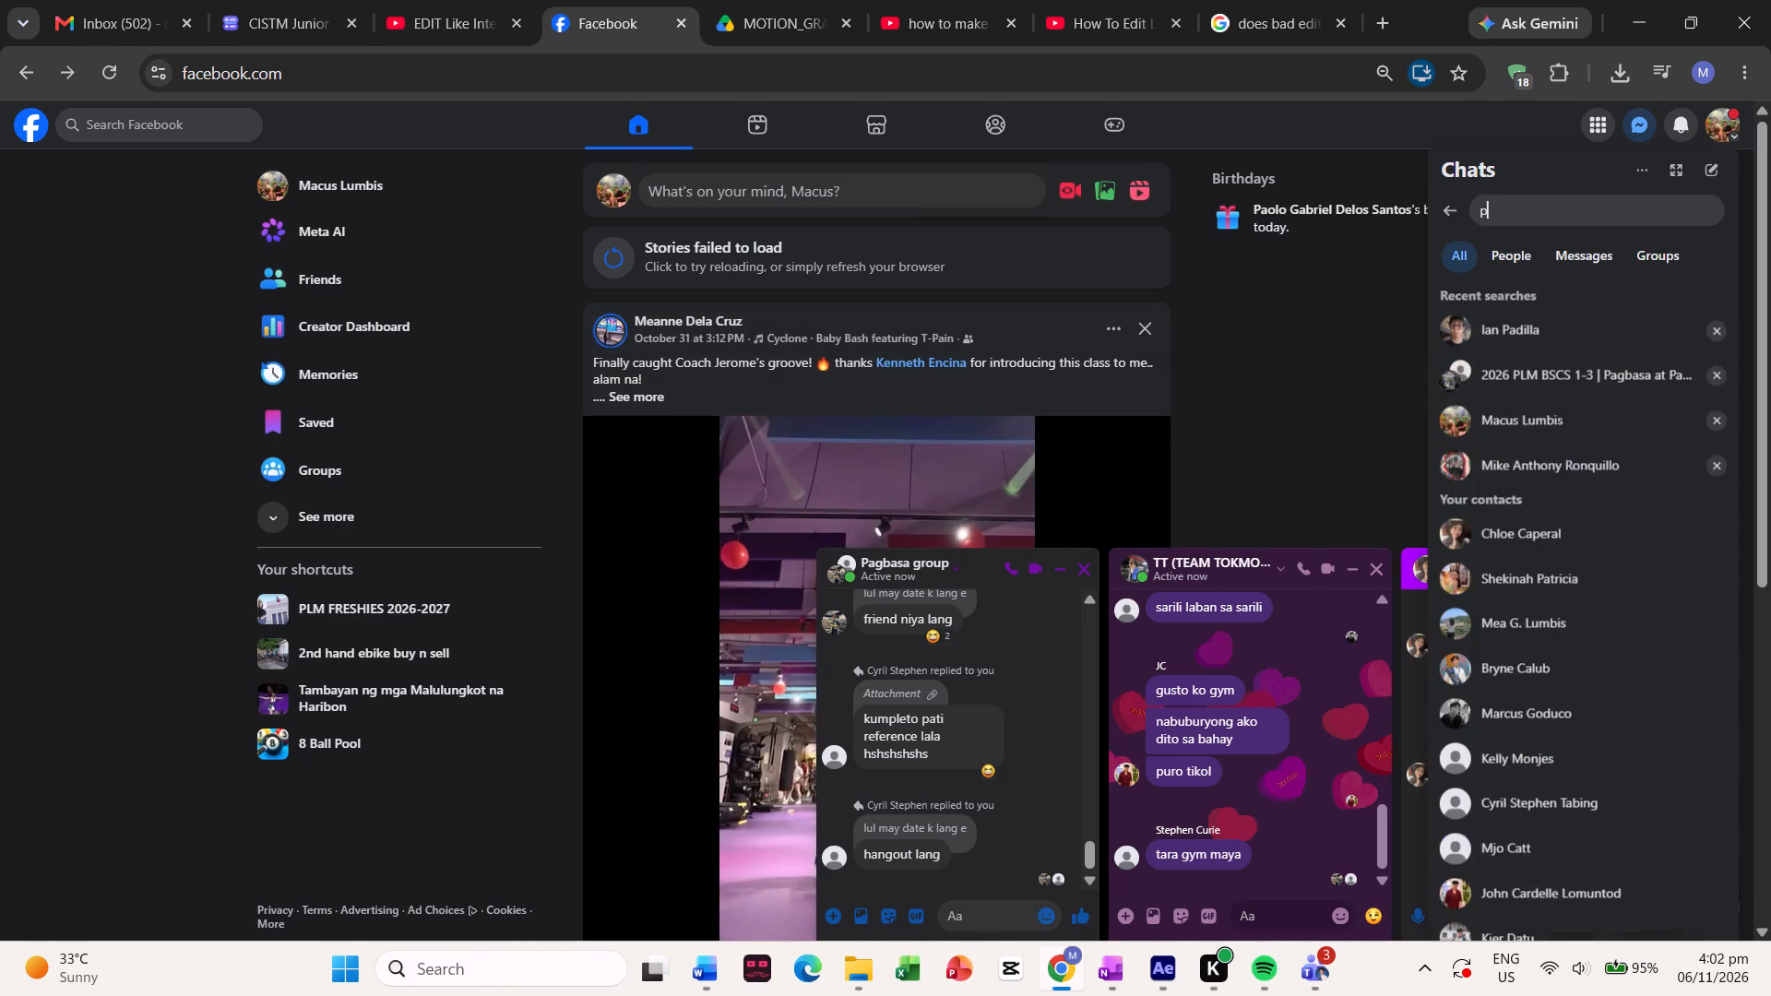
Search the Facebook chats for "pagb", open the 2026 PLM BSCS 1-3 Pagbasa at Pagsulat group conversation and access its chat settings.
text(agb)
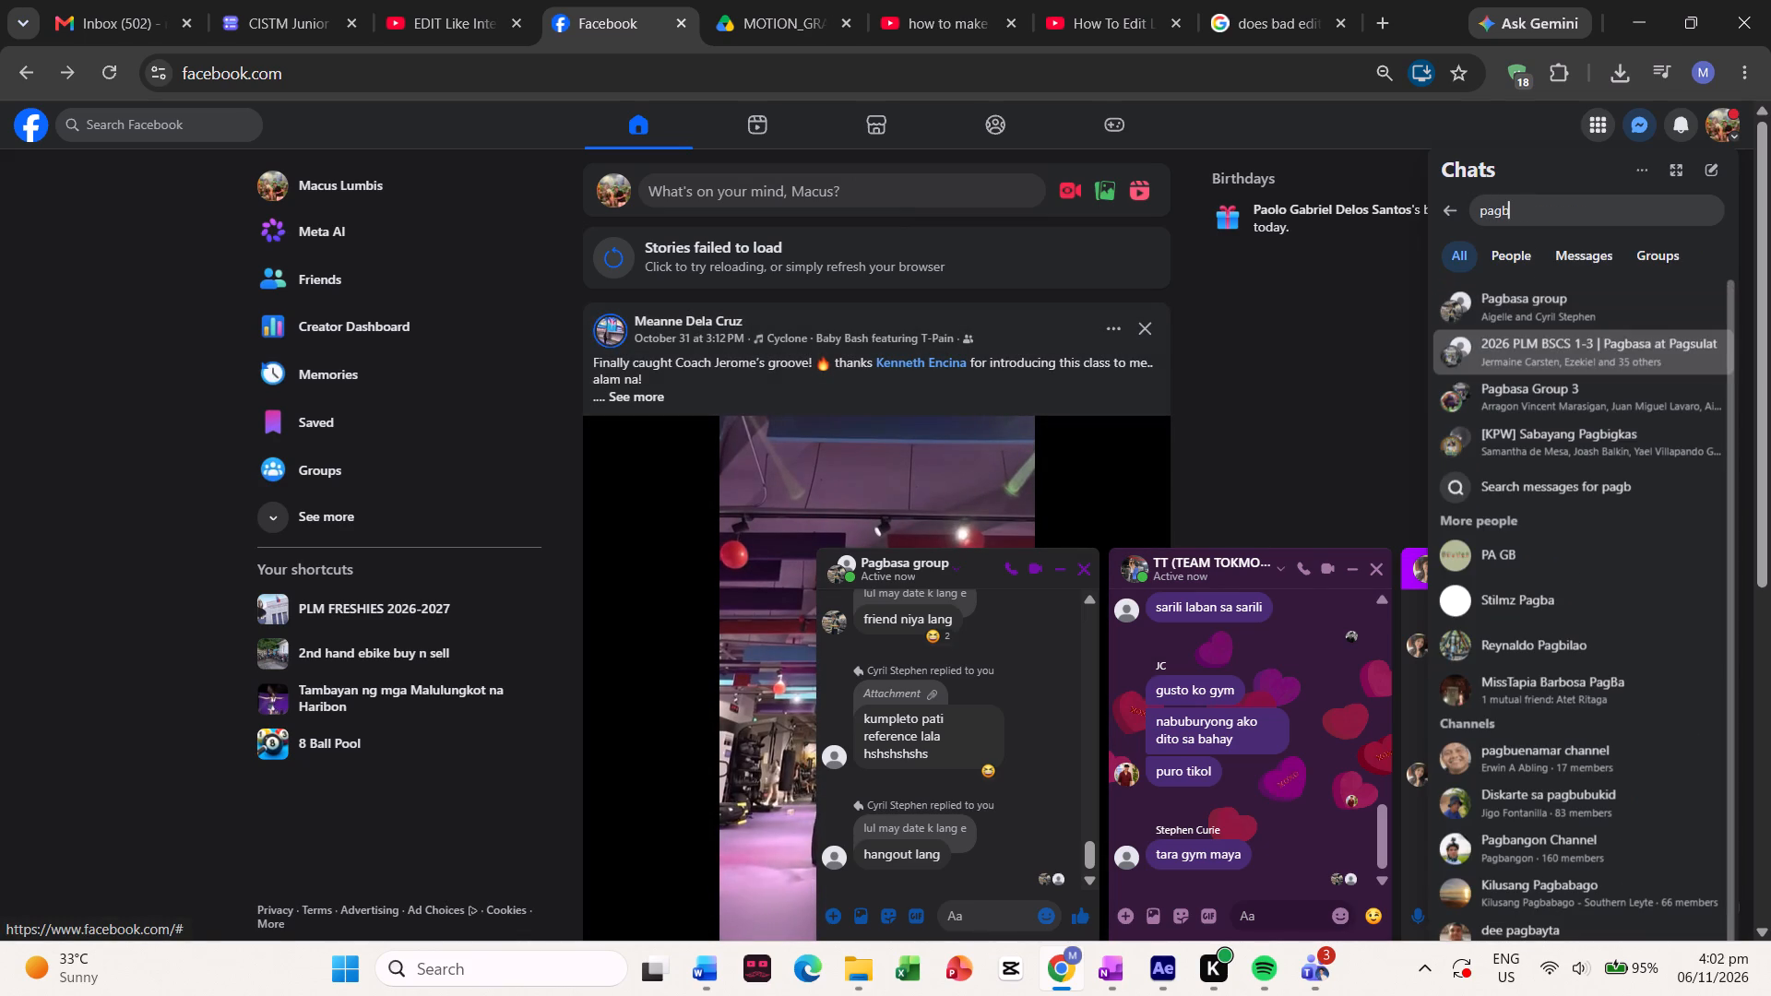
click(1551, 337)
click(885, 572)
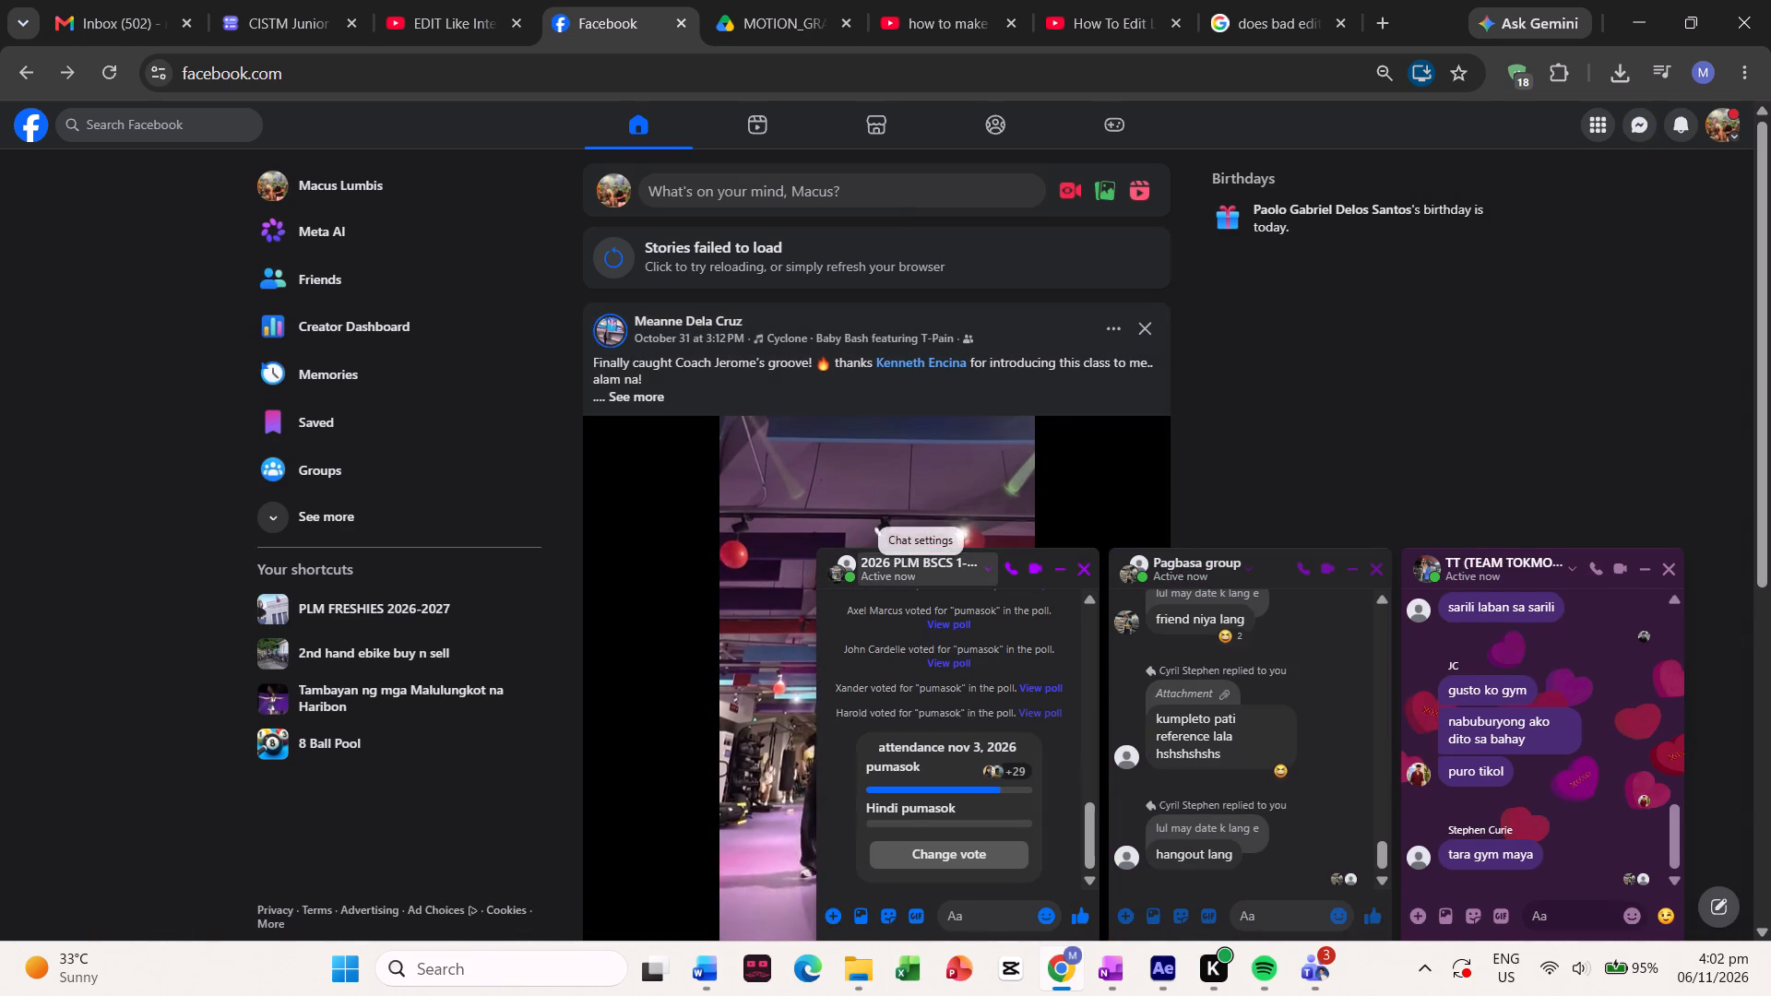